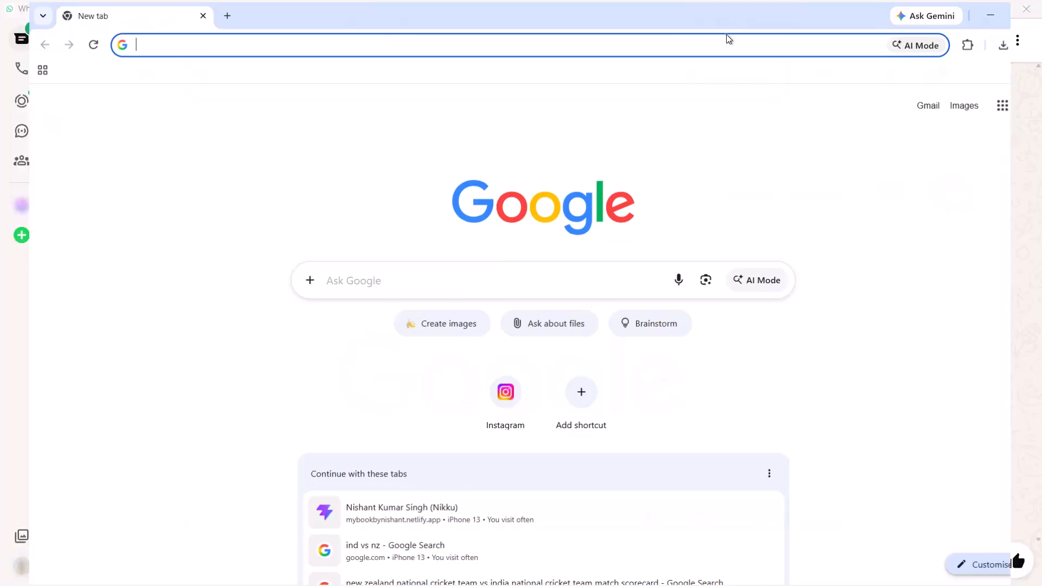
Search Google for "english to hindi" to bring up the translation box.
key("e")
key("Return")
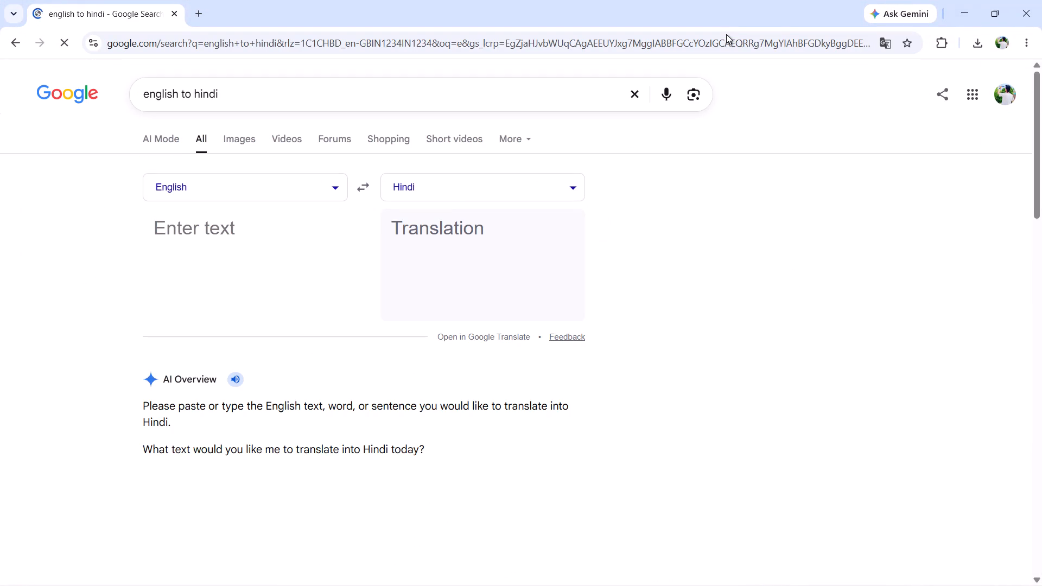
Swap the translator's source and target languages so that it translates from Hindi to English.
left_click(366, 188)
Enter the romanised Hindi phrase "ek nazar idhar dekh lo sir" as the source text to translate it into English.
left_click(225, 230)
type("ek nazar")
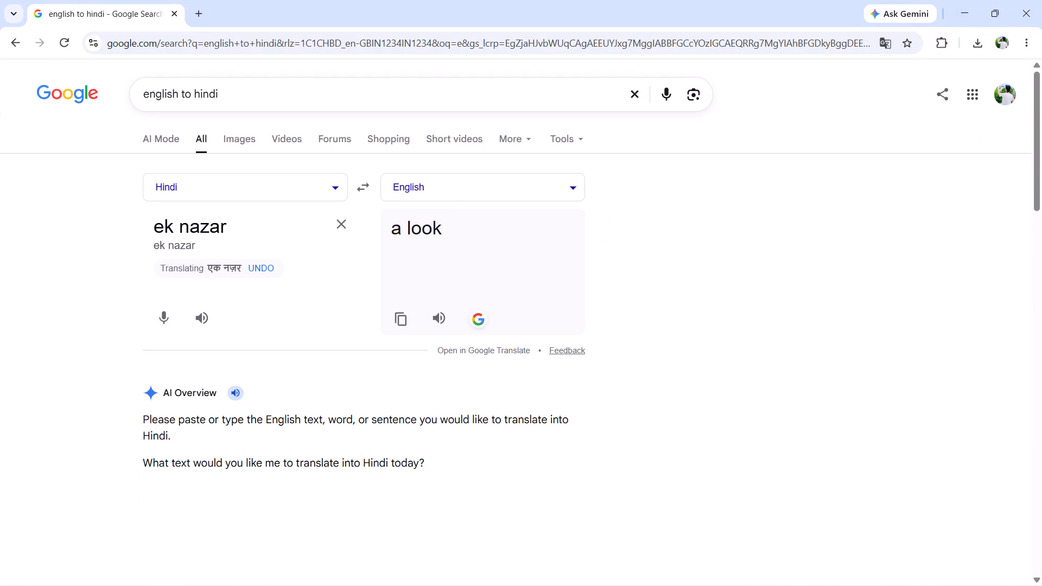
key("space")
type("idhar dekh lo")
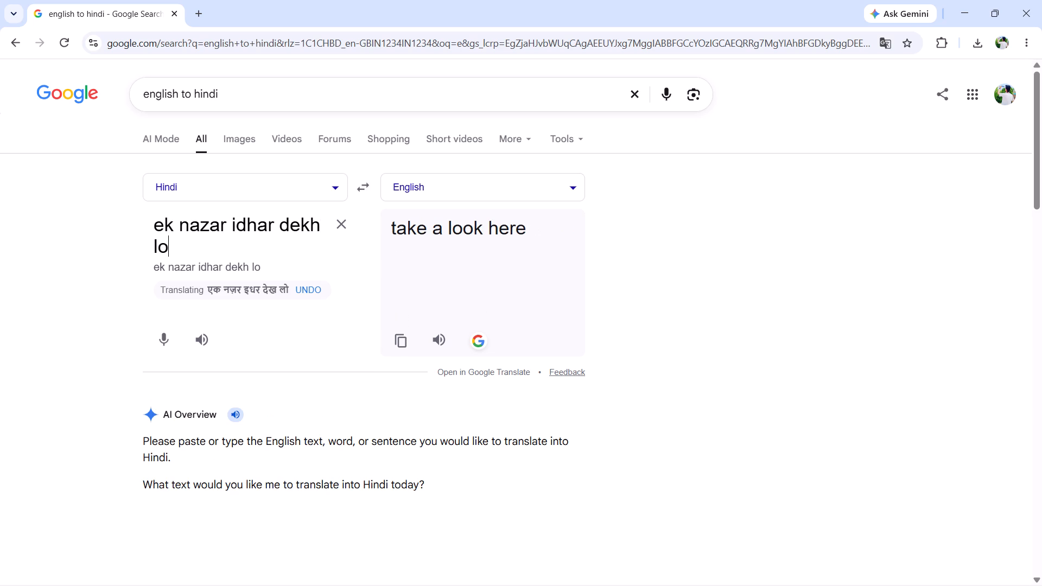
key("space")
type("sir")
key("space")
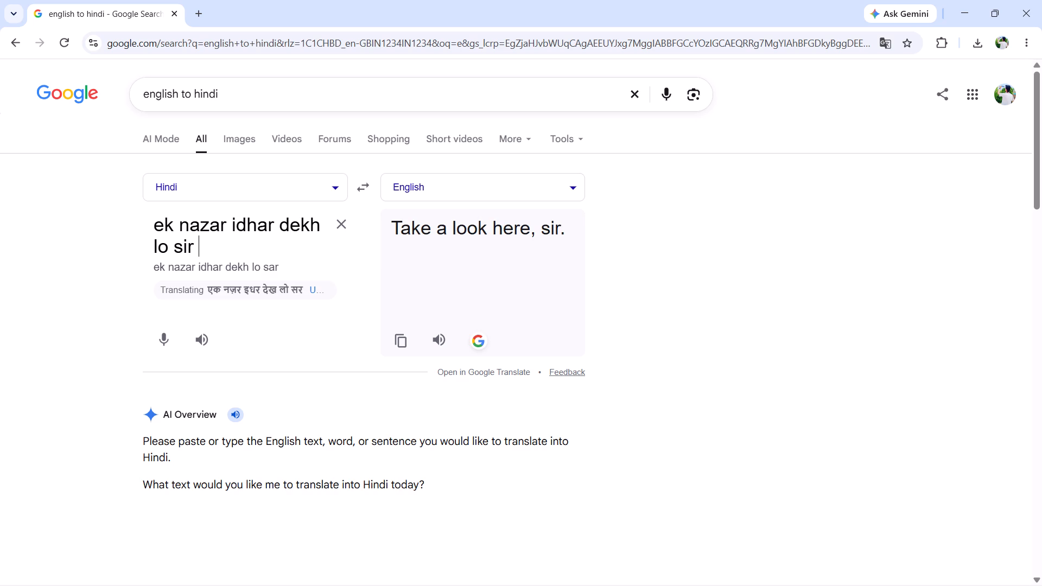
Delete the entered phrase from the translator's source text, working back from its end.
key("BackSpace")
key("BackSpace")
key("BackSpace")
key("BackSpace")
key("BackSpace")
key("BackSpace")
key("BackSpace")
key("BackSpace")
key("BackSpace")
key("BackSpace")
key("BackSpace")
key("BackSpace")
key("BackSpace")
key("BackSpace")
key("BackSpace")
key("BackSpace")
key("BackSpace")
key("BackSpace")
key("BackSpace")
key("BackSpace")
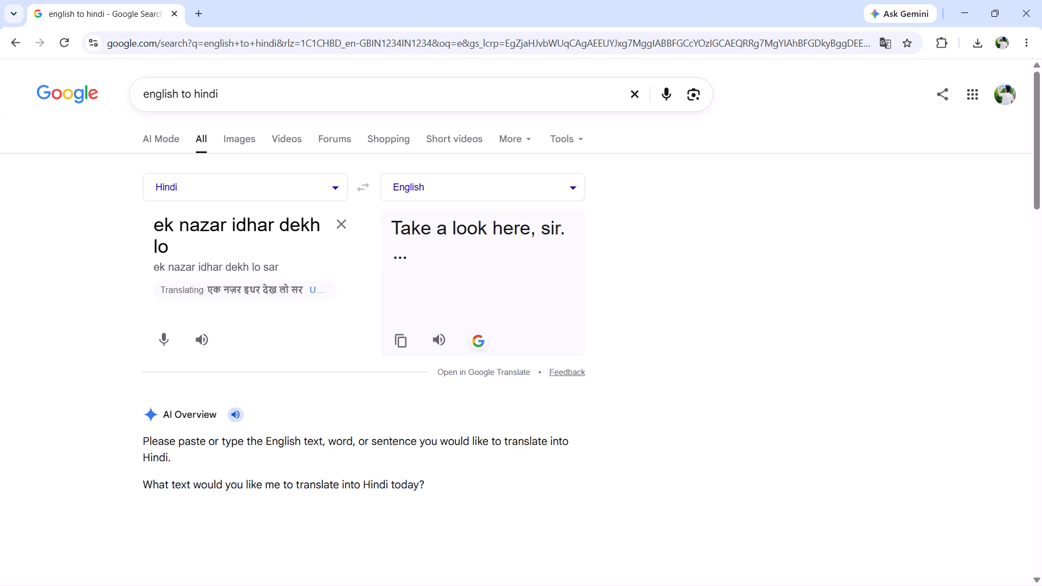
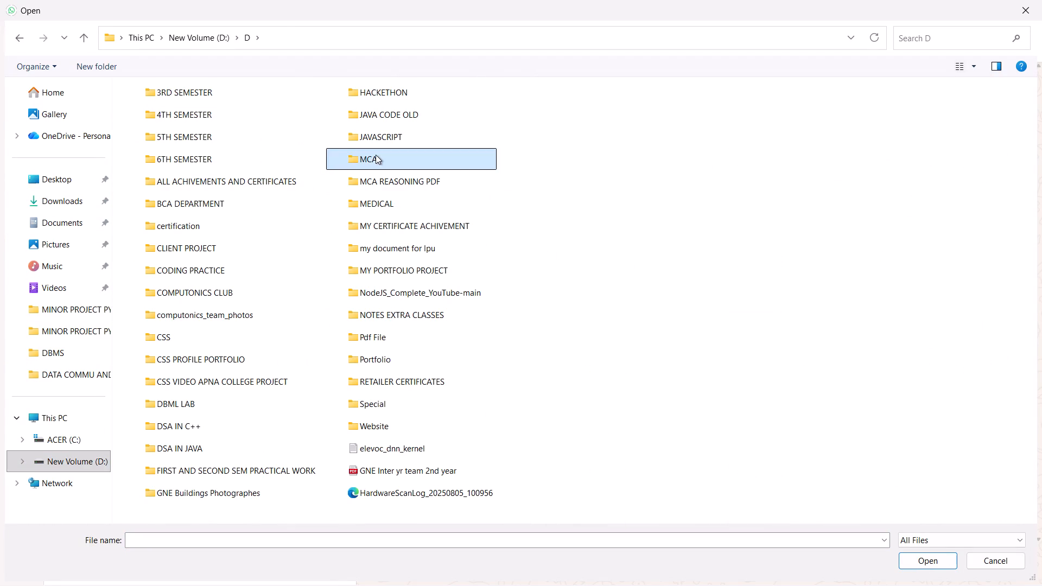
Browse for the file to attach, going through C++ Project, Rural-Irrigation-Turn-Allocation and CA1 to the docs folder.
double_click(183, 158)
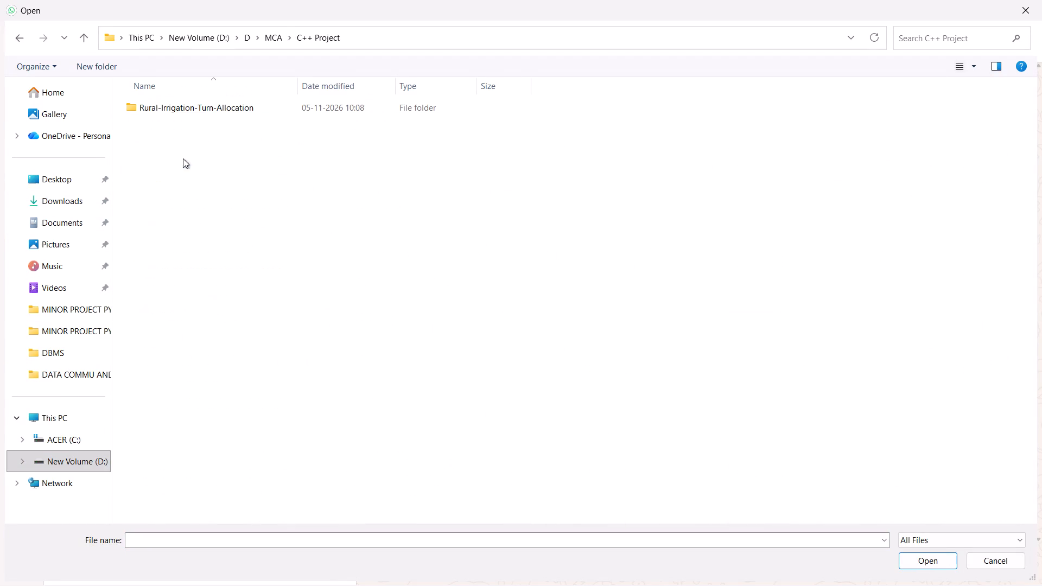
double_click(188, 109)
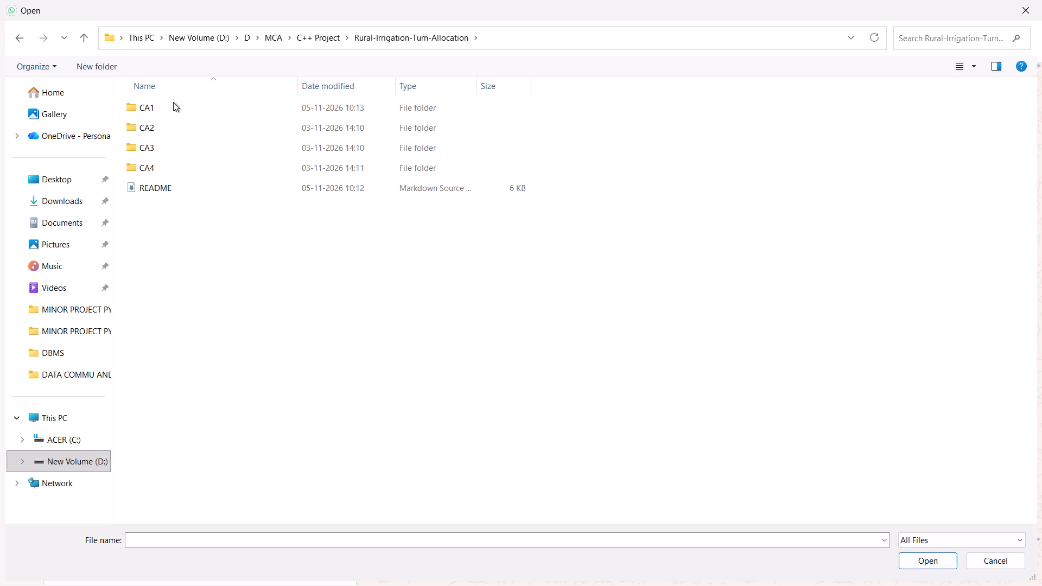
double_click(173, 102)
double_click(166, 109)
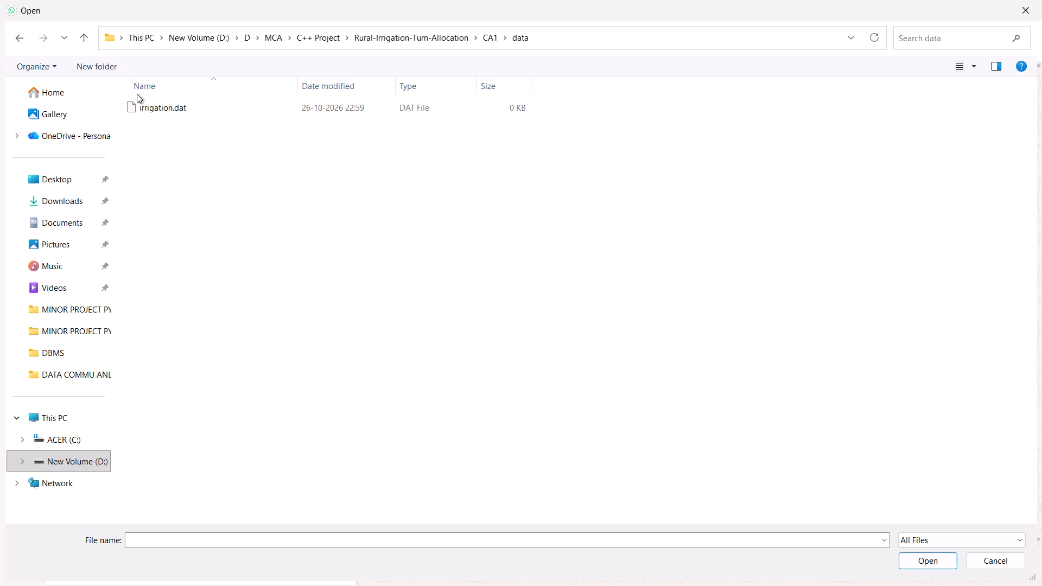
left_click(18, 40)
double_click(170, 129)
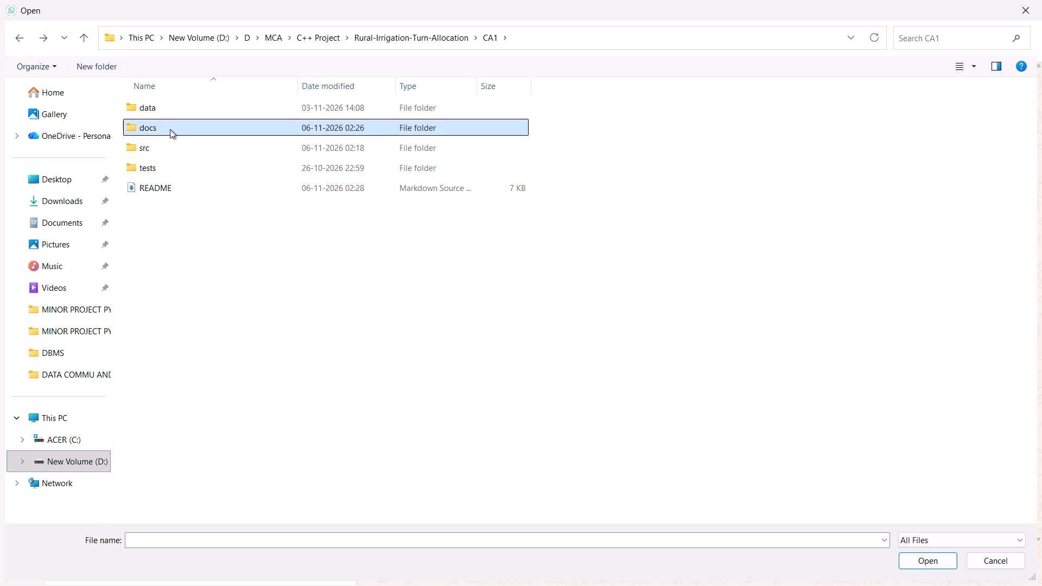
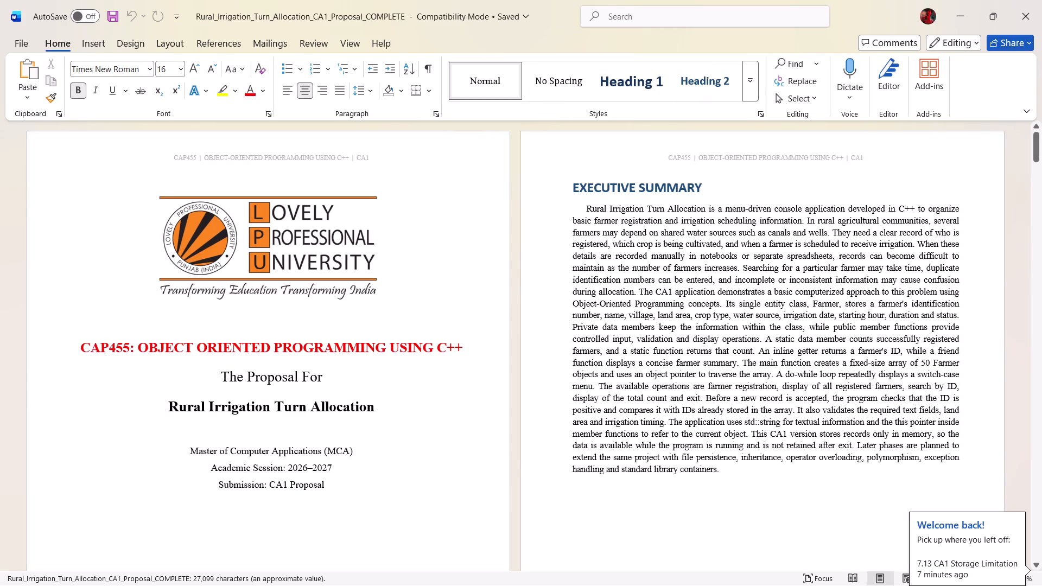
In the Word proposal document, review the cover page, the executive summary and the problem statement and class sections that follow.
scroll(440, 351, "up", 1, "ctrl")
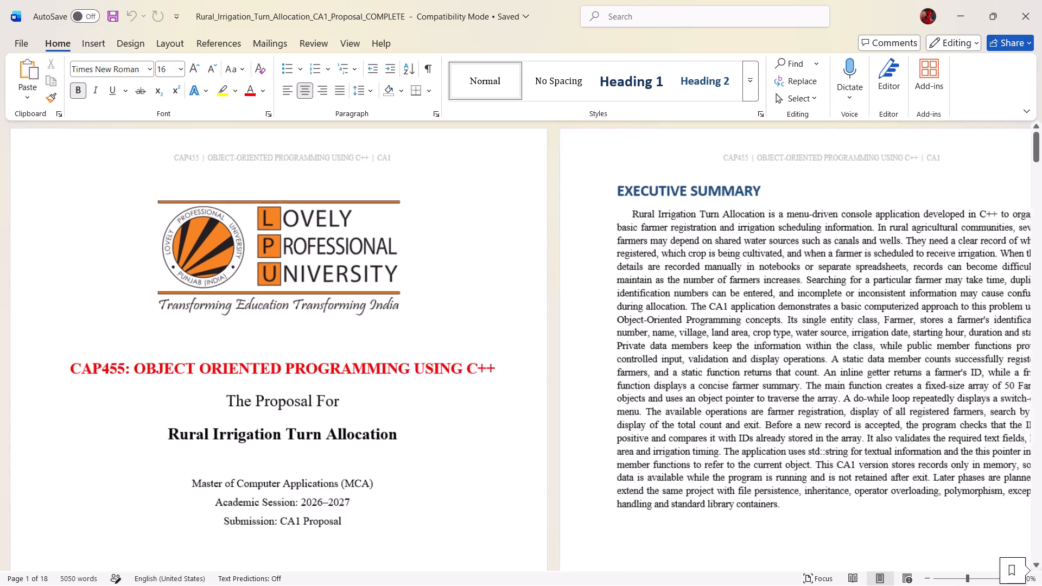
scroll(440, 351, "up", 2, "ctrl")
scroll(466, 345, "down", 11)
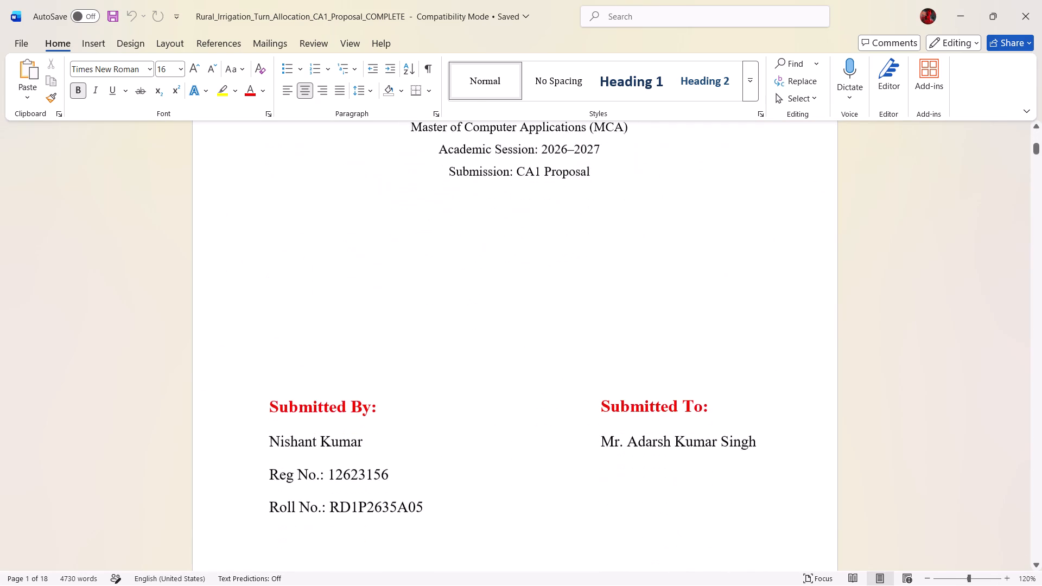
scroll(466, 345, "down", 9)
scroll(466, 345, "up", 3)
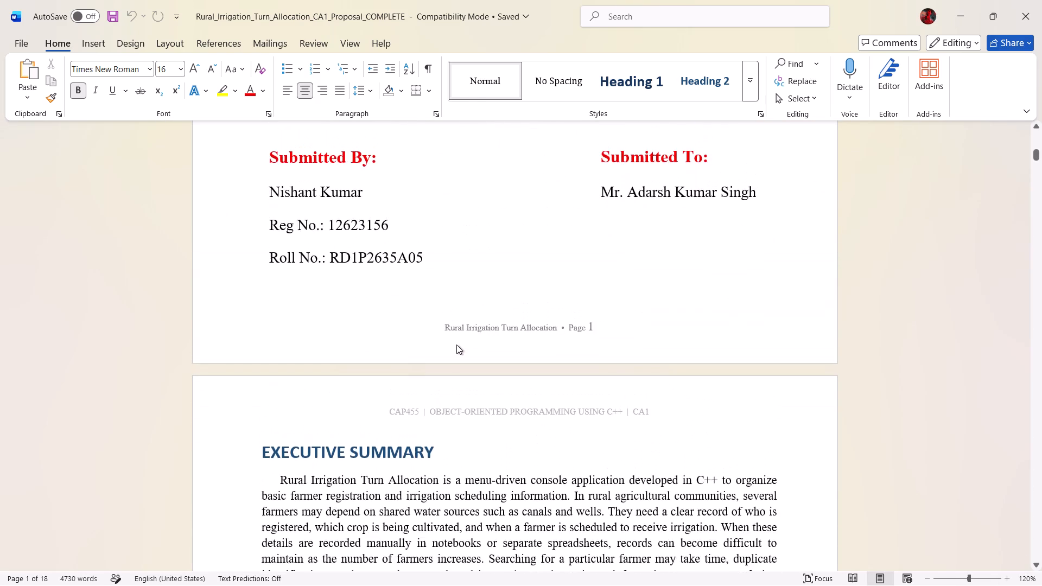
scroll(456, 345, "up", 4)
scroll(456, 345, "down", 8)
scroll(456, 345, "down", 20)
scroll(456, 345, "down", 2)
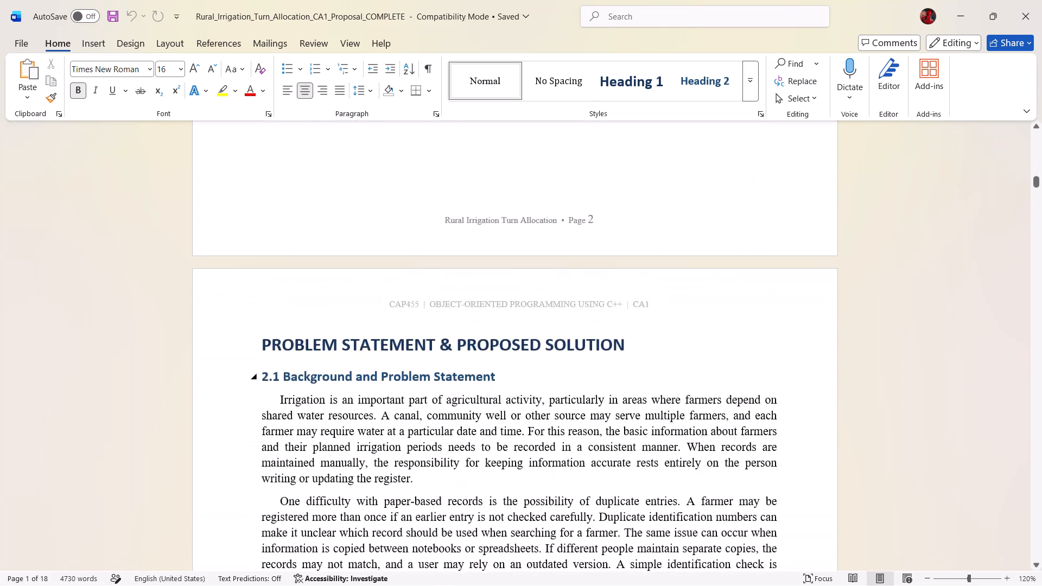
scroll(455, 345, "down", 20)
scroll(455, 345, "down", 18)
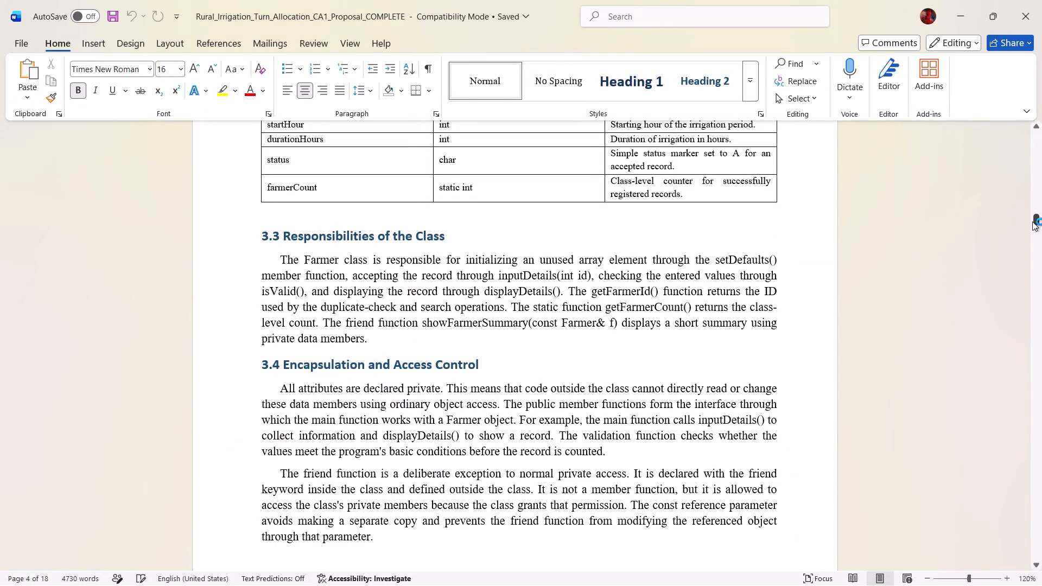
Remove the italic formatting from the "Menu navigation, farmer registration, validation and record operations" line under the SYSTEM FLOWCHART heading.
left_click_drag(1036, 221, 1041, 278)
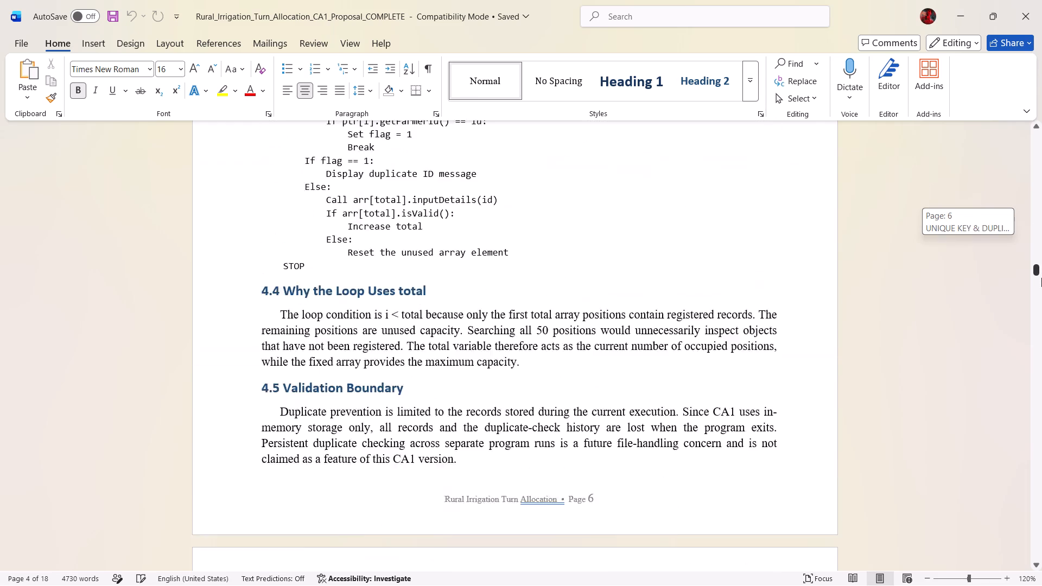
left_click_drag(1041, 278, 1041, 326)
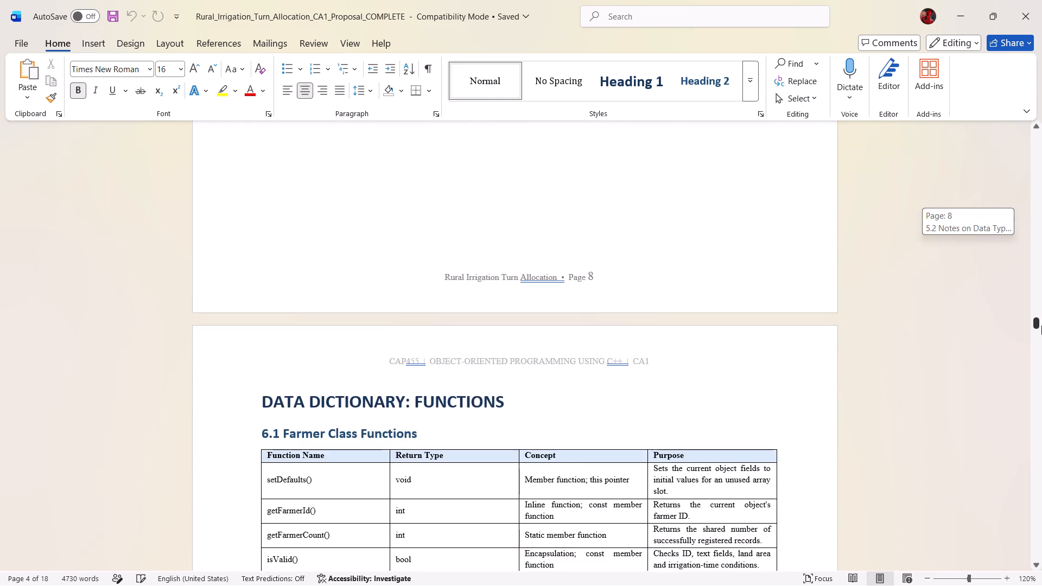
left_click_drag(1041, 326, 1041, 393)
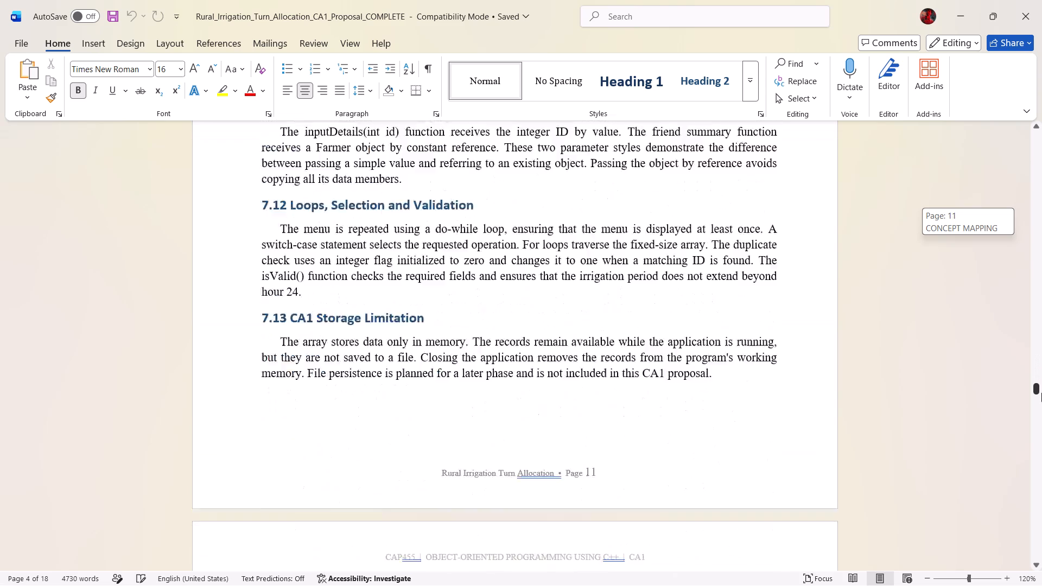
left_click_drag(1041, 393, 1041, 424)
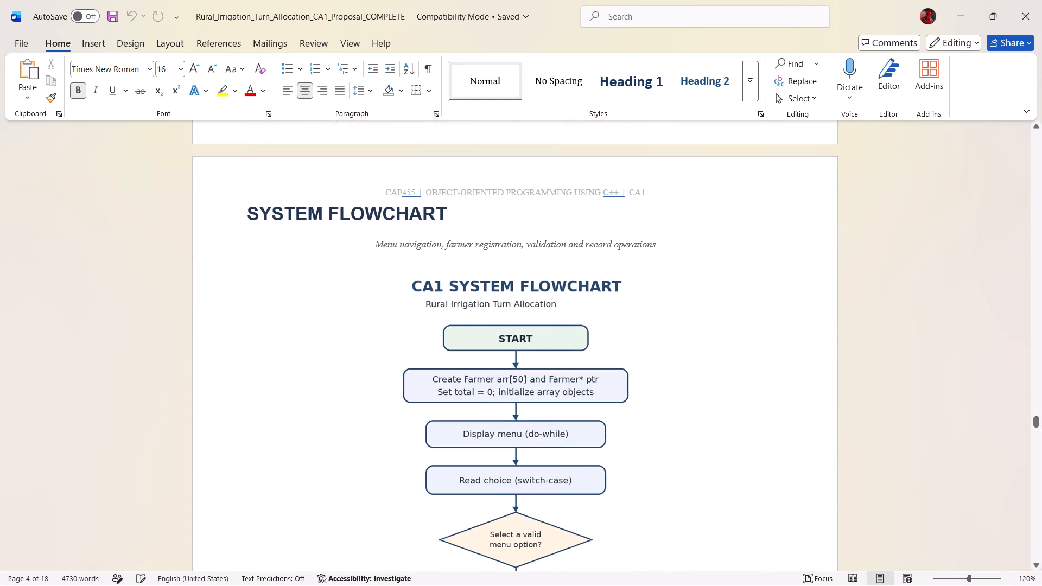
left_click_drag(663, 248, 366, 246)
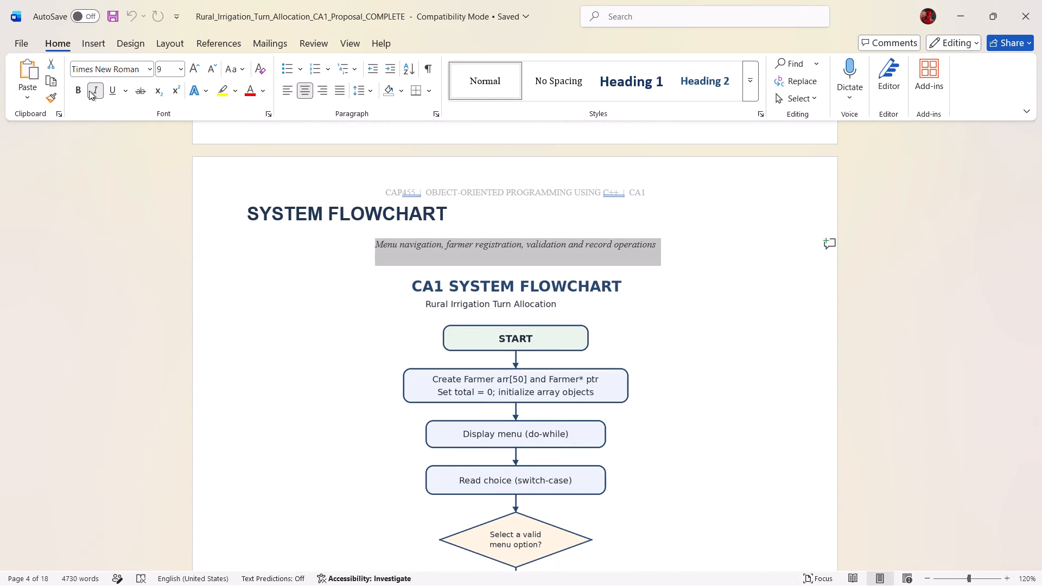
left_click(89, 91)
left_click(599, 273)
Remove the italic formatting from the "CA1 design — one main entity class: Farmer" line under the UML CLASS DIAGRAM heading.
scroll(588, 277, "up", 10)
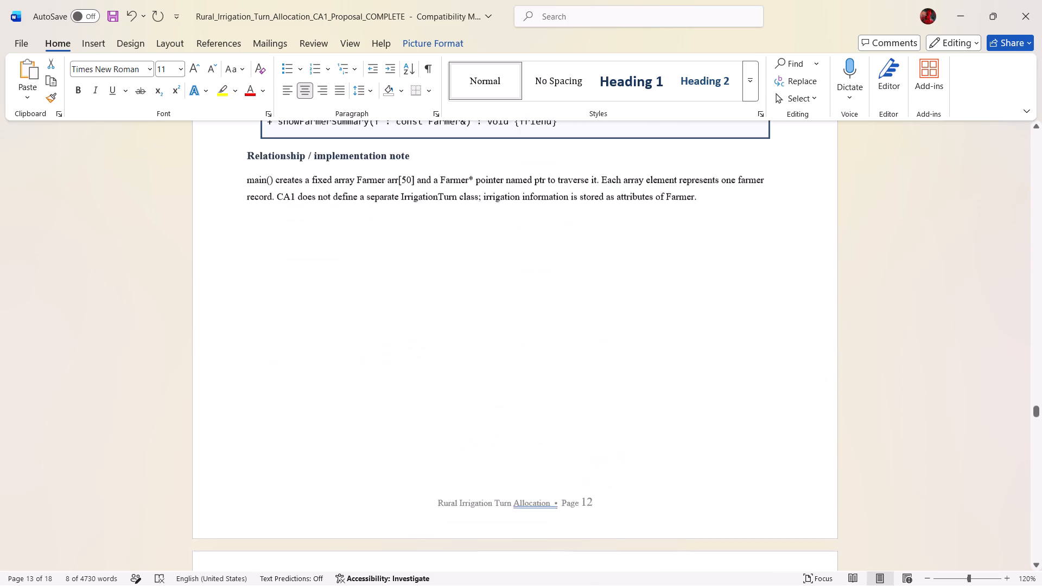
scroll(575, 277, "up", 16)
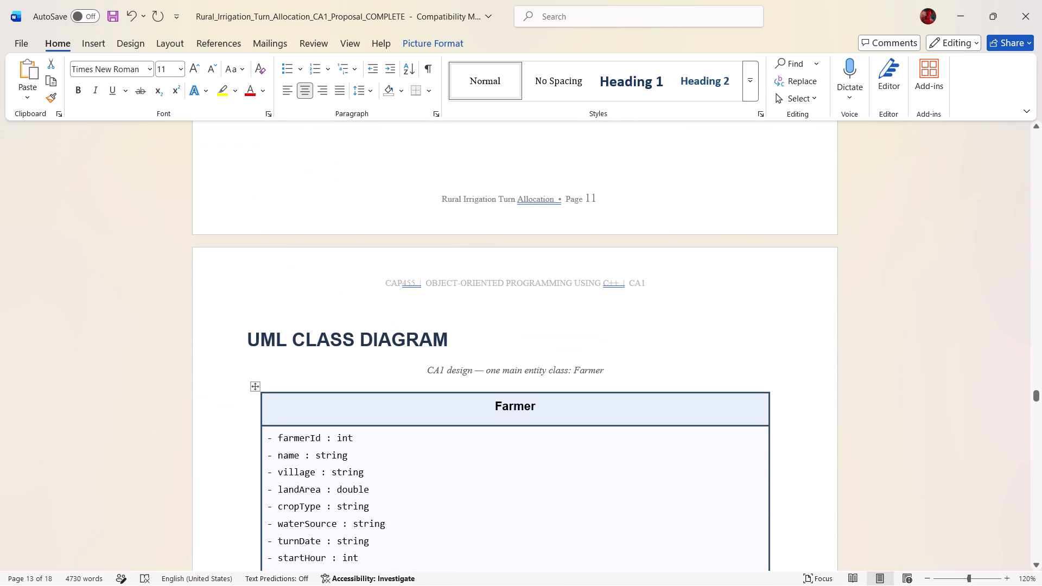
left_click_drag(607, 370, 425, 371)
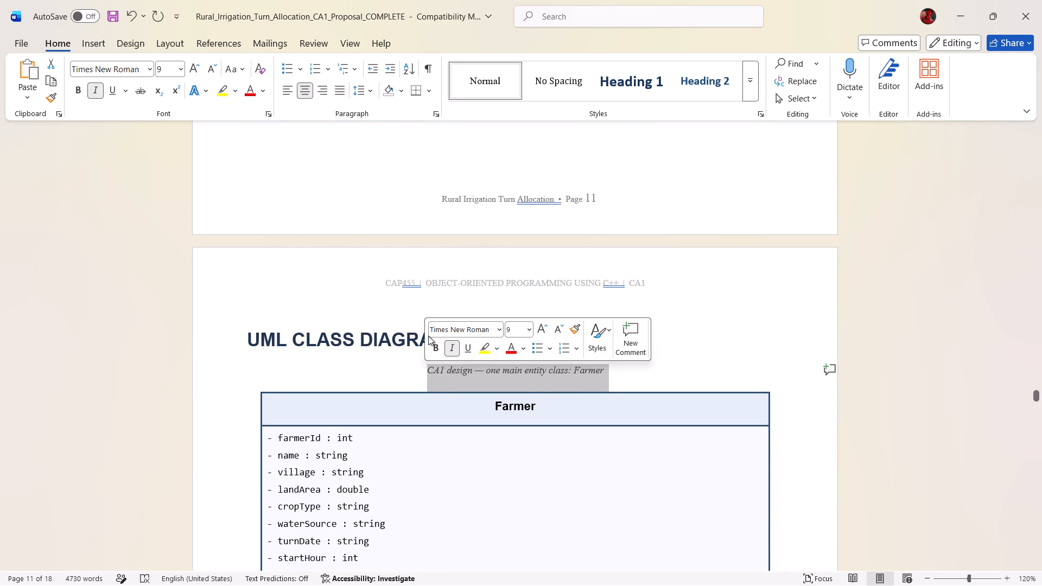
left_click(78, 91)
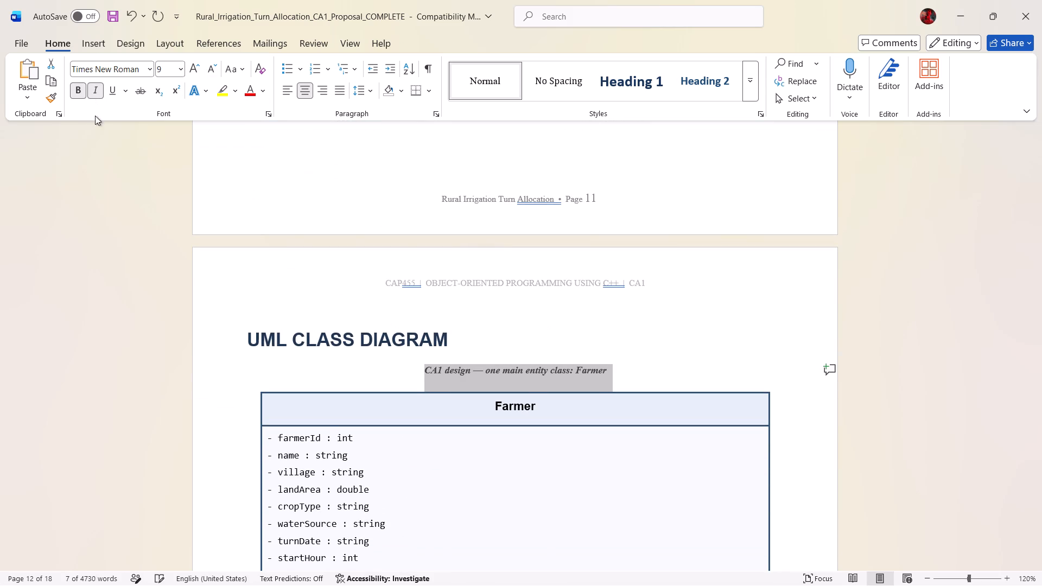
left_click(77, 88)
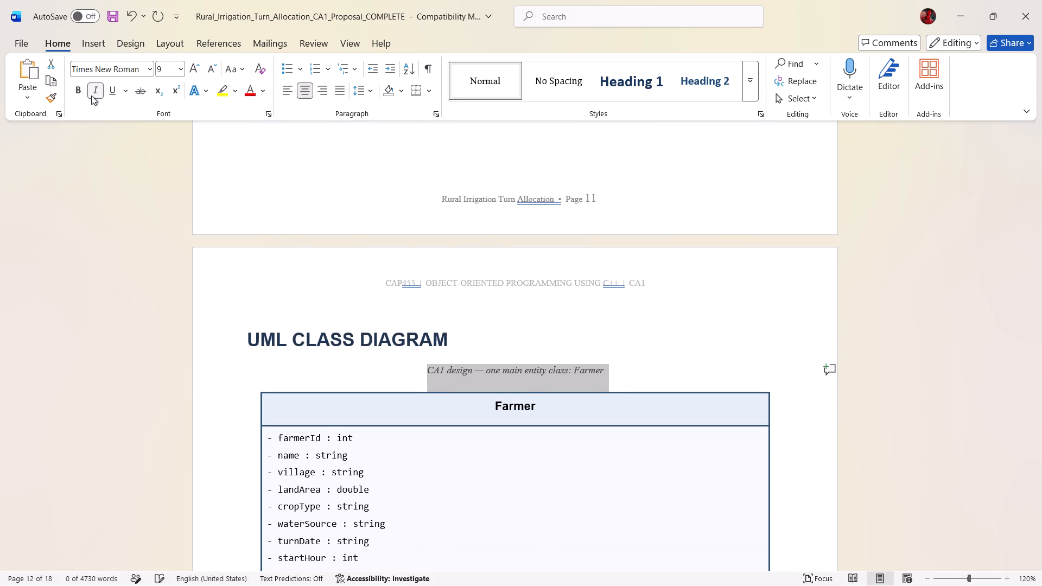
left_click(91, 95)
left_click(506, 348)
Check the layout and formatting of the UML class diagram and system flowchart pages.
scroll(479, 352, "up", 3)
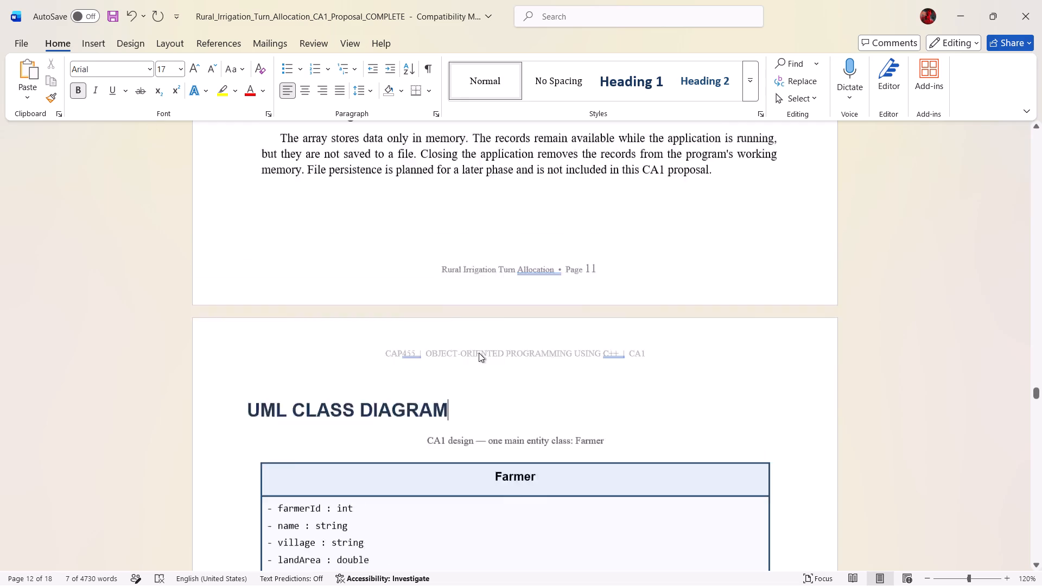
scroll(479, 353, "up", 8)
scroll(480, 353, "down", 14)
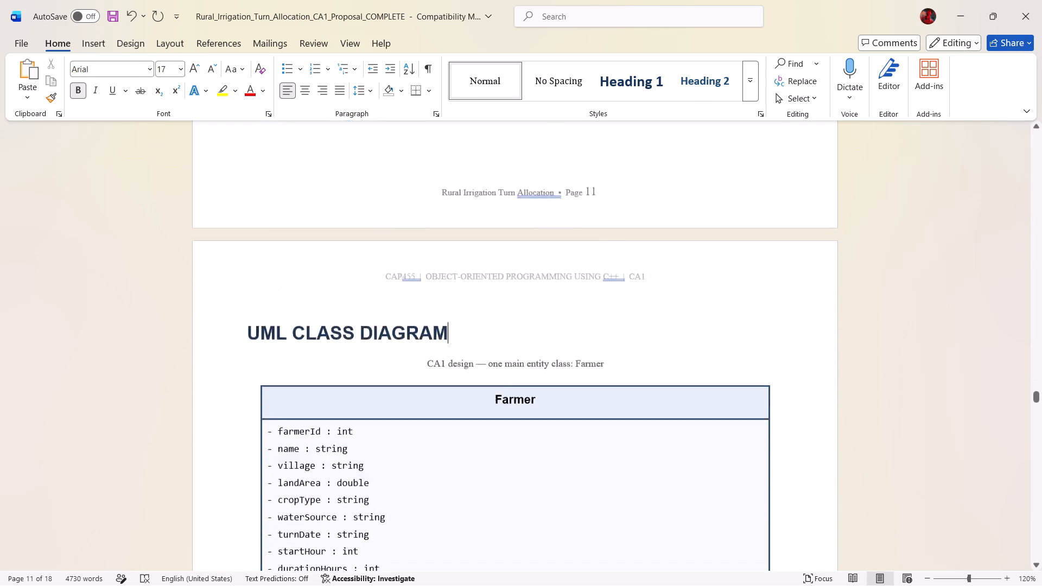
scroll(481, 352, "down", 16)
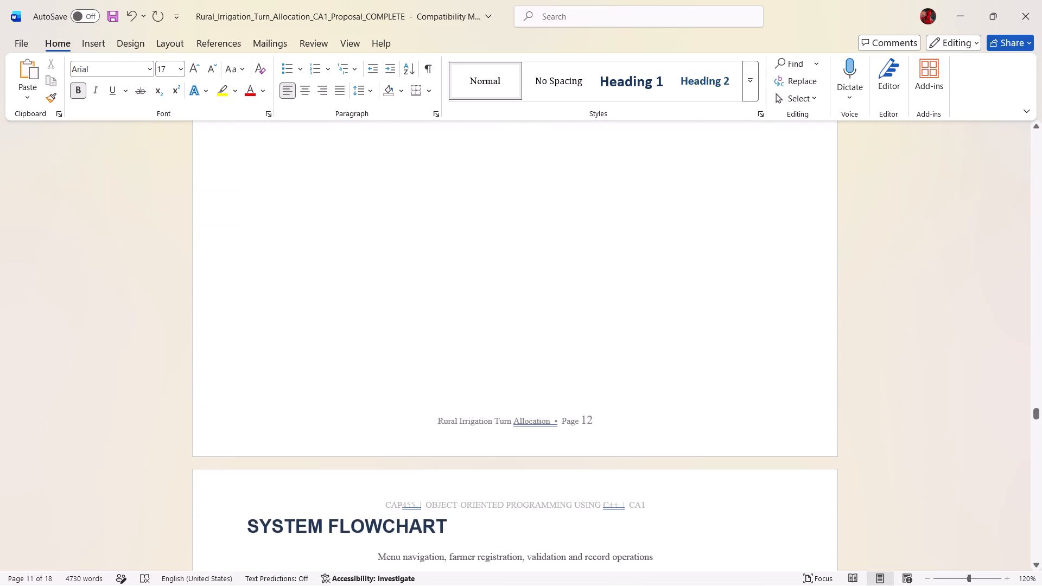
scroll(481, 352, "down", 4)
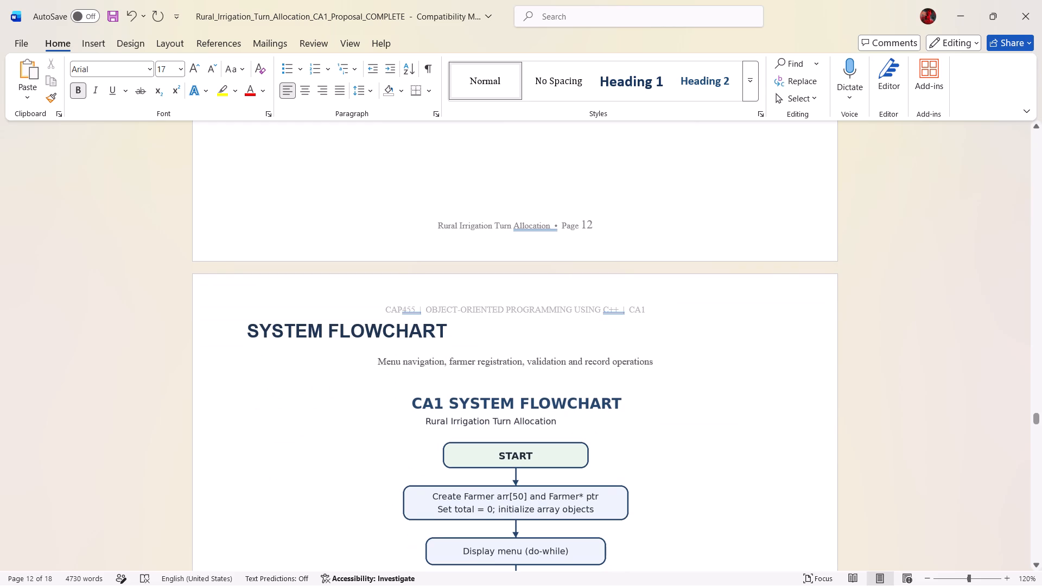
scroll(669, 331, "down", 3)
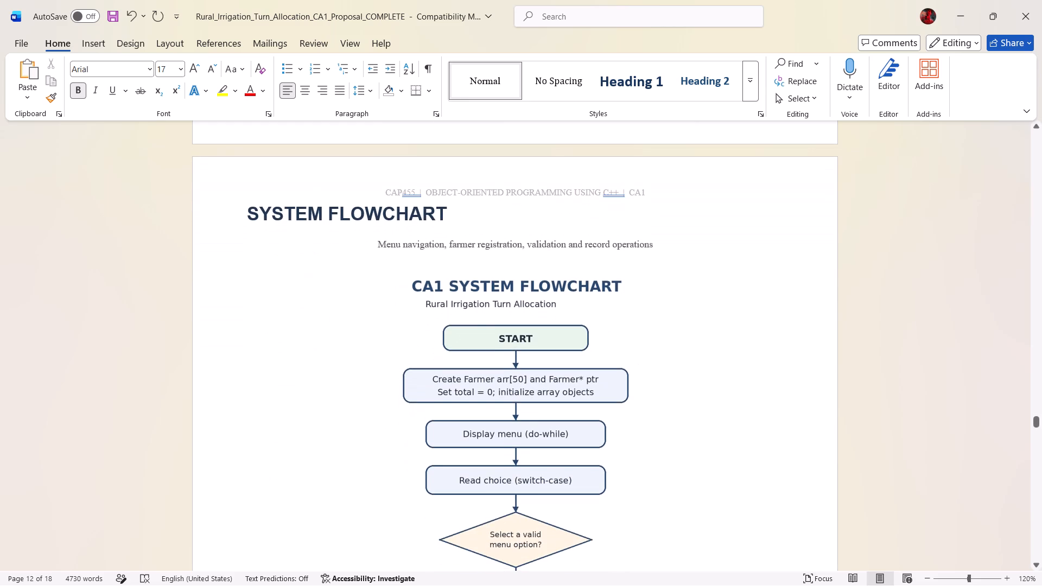
scroll(685, 310, "down", 2)
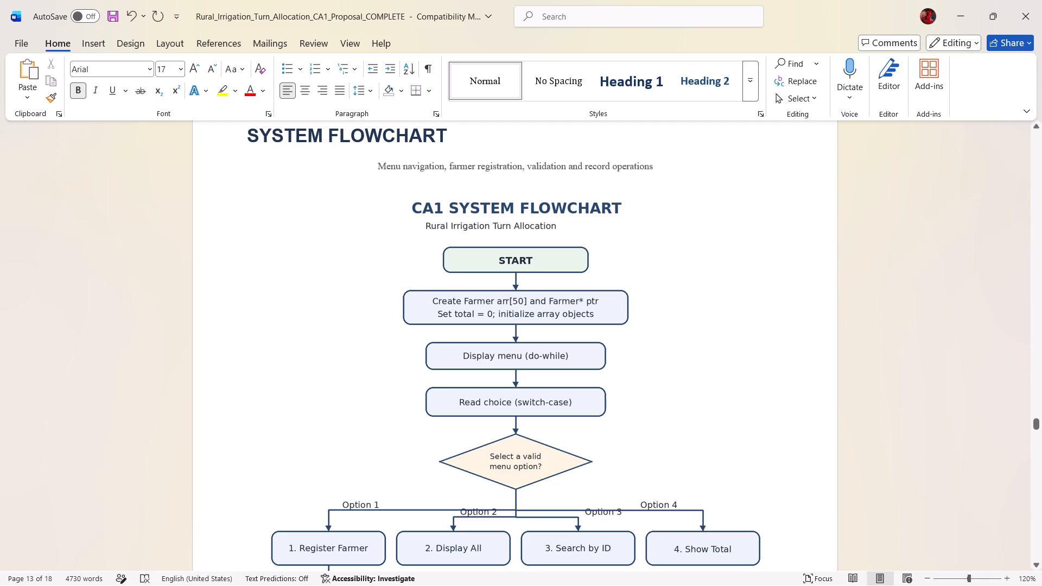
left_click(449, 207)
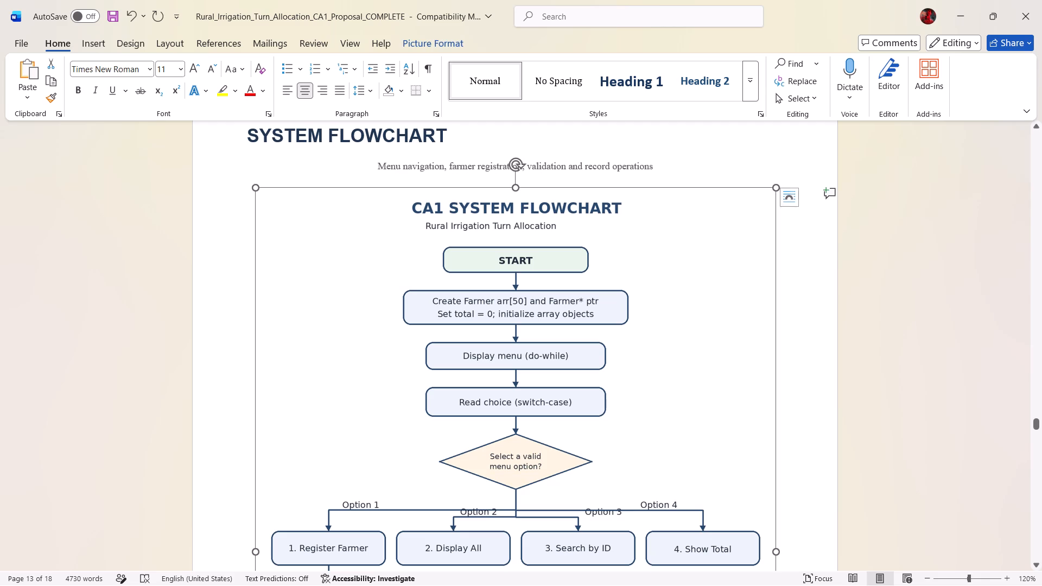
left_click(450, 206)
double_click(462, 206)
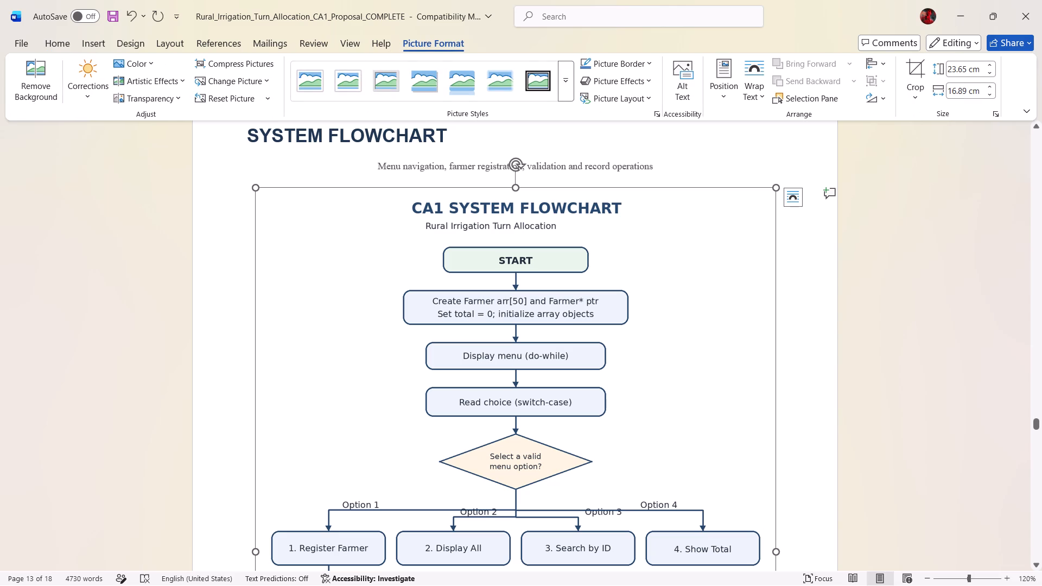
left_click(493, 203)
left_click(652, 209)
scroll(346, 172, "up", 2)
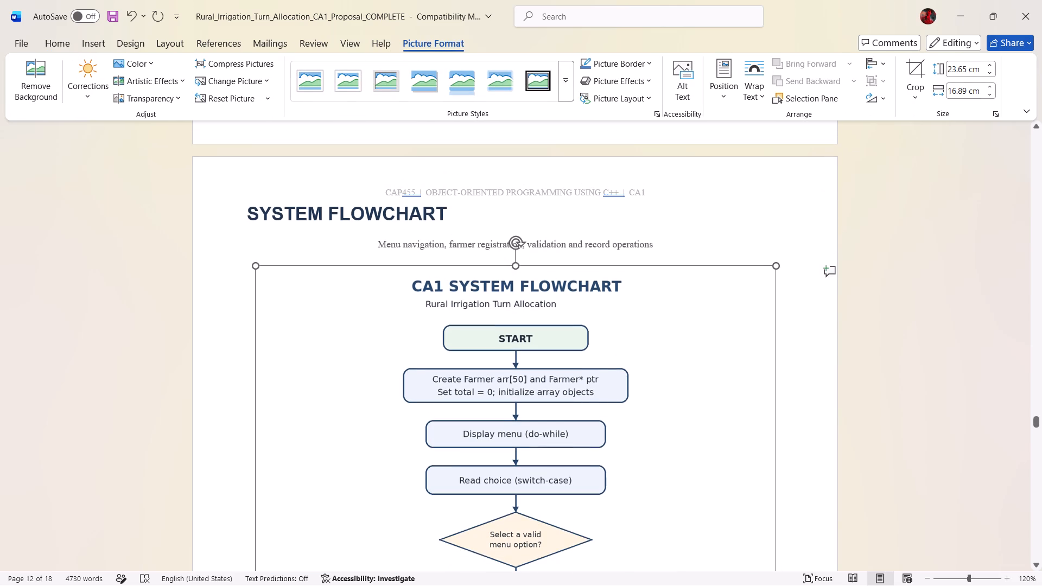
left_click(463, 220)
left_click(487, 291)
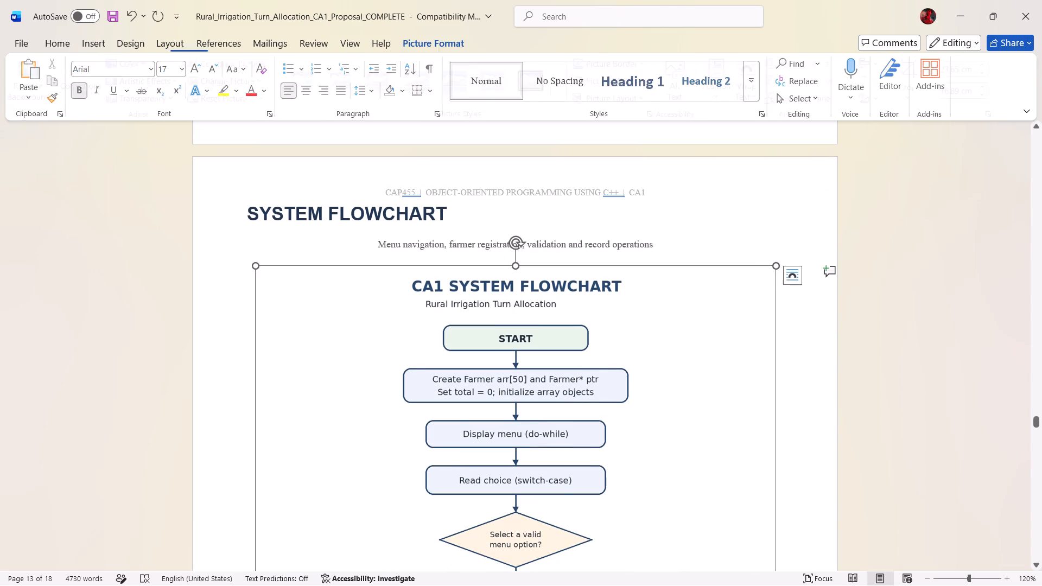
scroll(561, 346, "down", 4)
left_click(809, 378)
Examine the rest of the proposal, from the lower part of the flowchart through the source code listing to the Output screenshots.
scroll(809, 378, "down", 2)
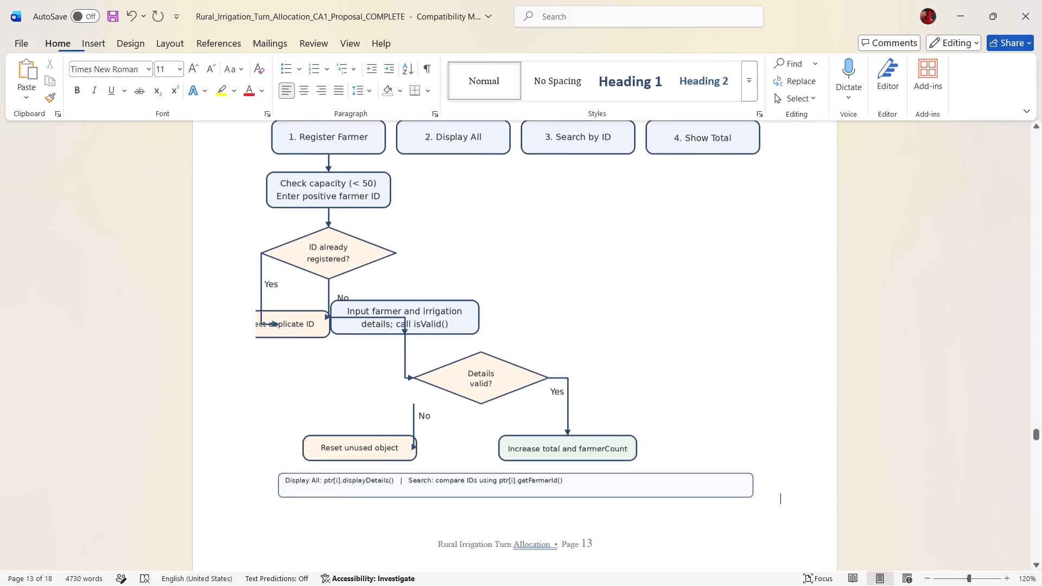
scroll(809, 378, "down", 17)
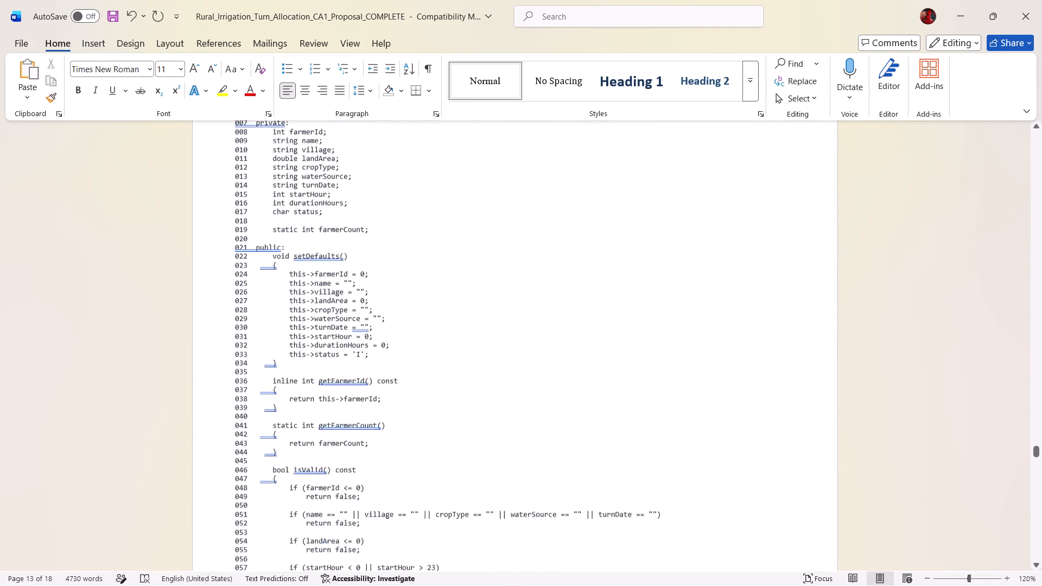
scroll(800, 372, "down", 13)
scroll(798, 368, "down", 17)
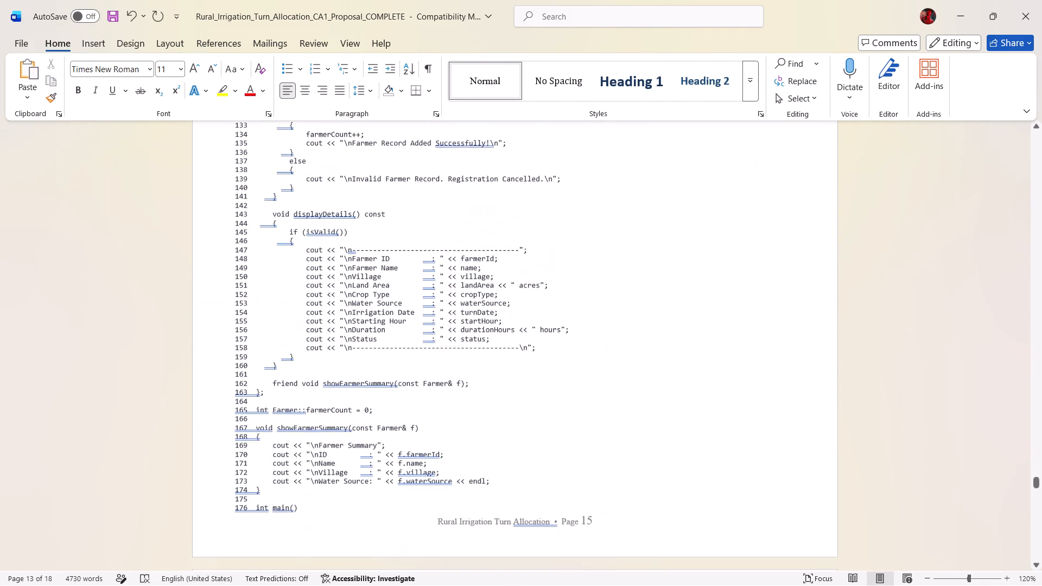
scroll(800, 364, "down", 16)
scroll(801, 363, "down", 8)
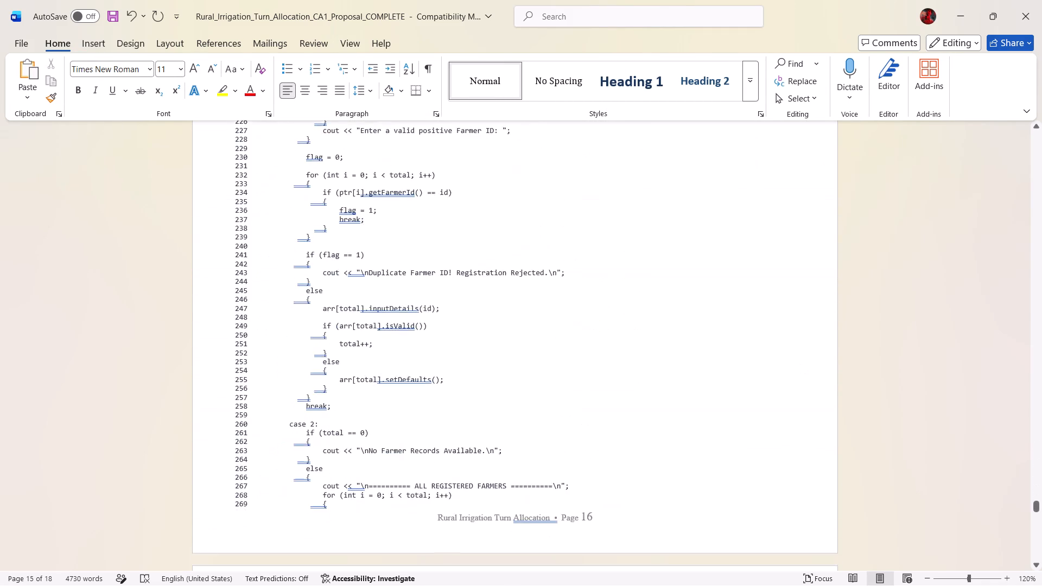
scroll(801, 363, "down", 16)
scroll(802, 364, "down", 17)
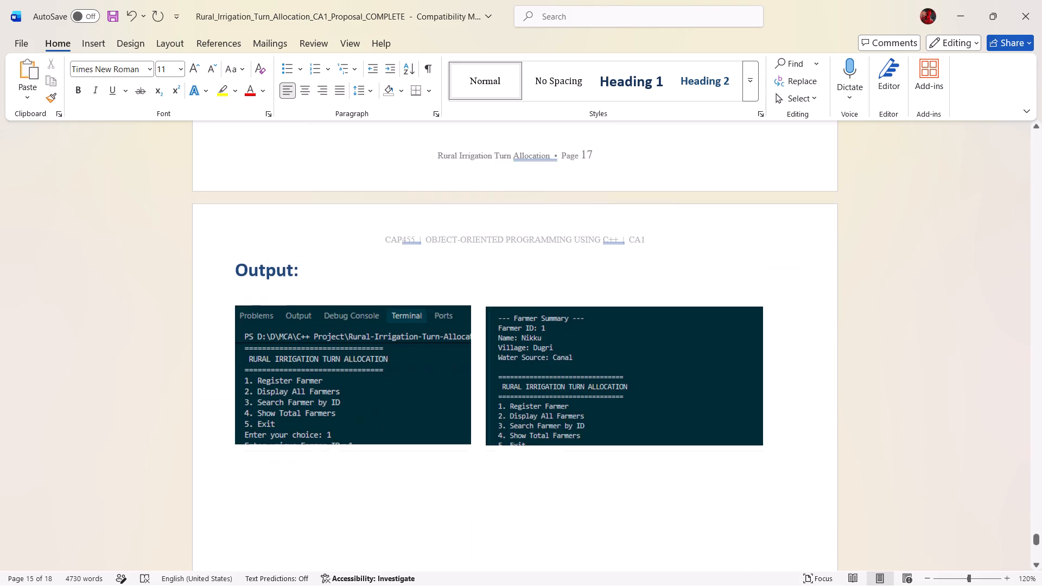
scroll(802, 365, "down", 7)
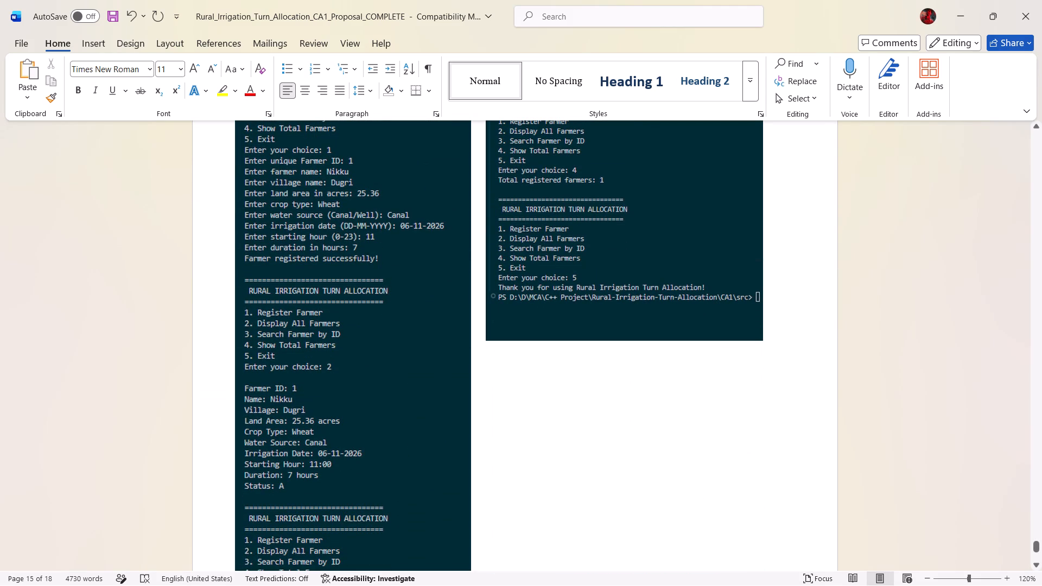
left_click(668, 284)
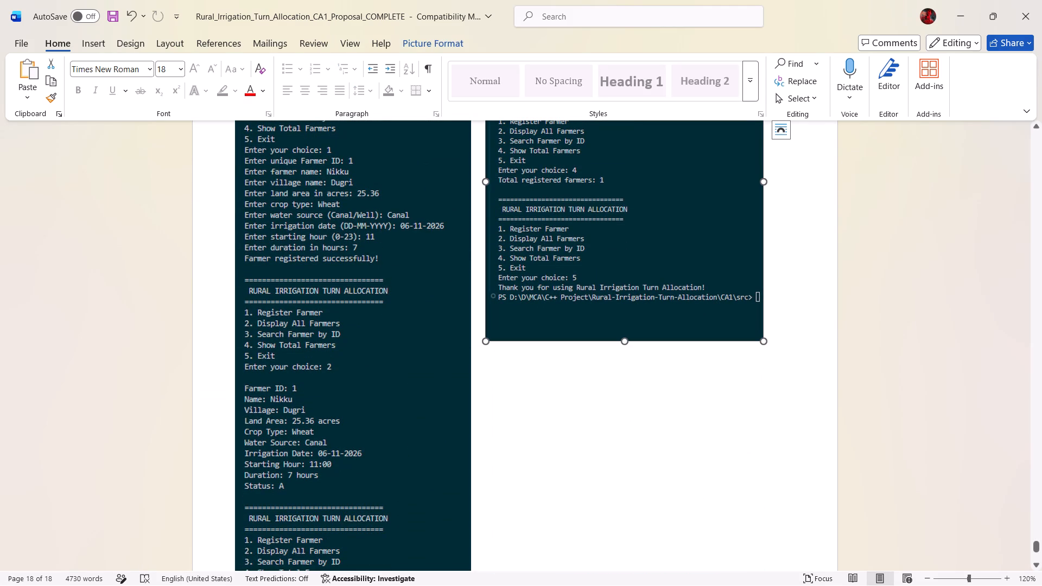
scroll(668, 284, "up", 13)
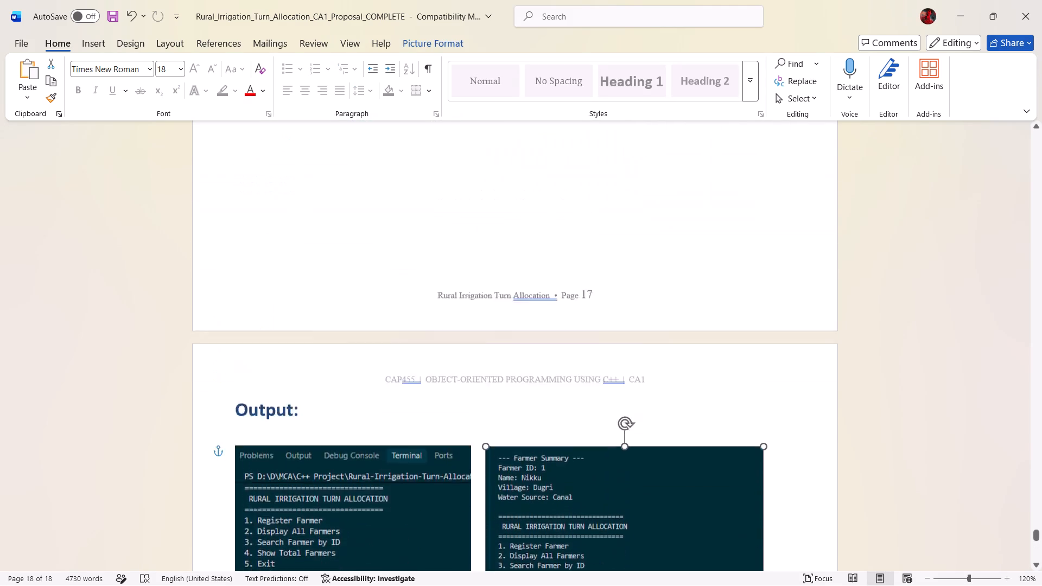
scroll(668, 284, "up", 8)
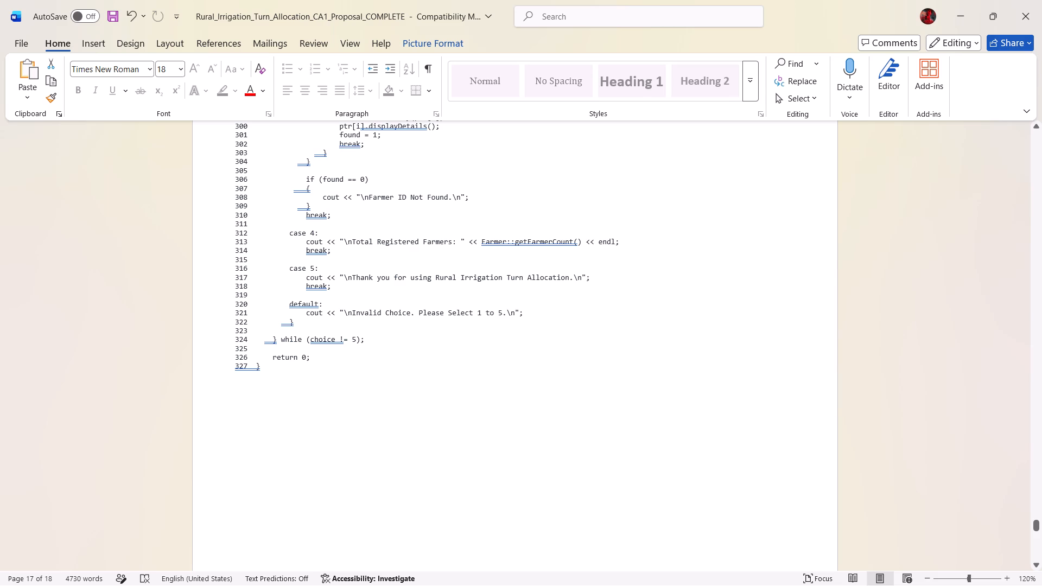
Add "made by" and the author's name after "Allocation" in the case 5 thank-you message of the source listing, and save the proposal.
left_click(569, 278)
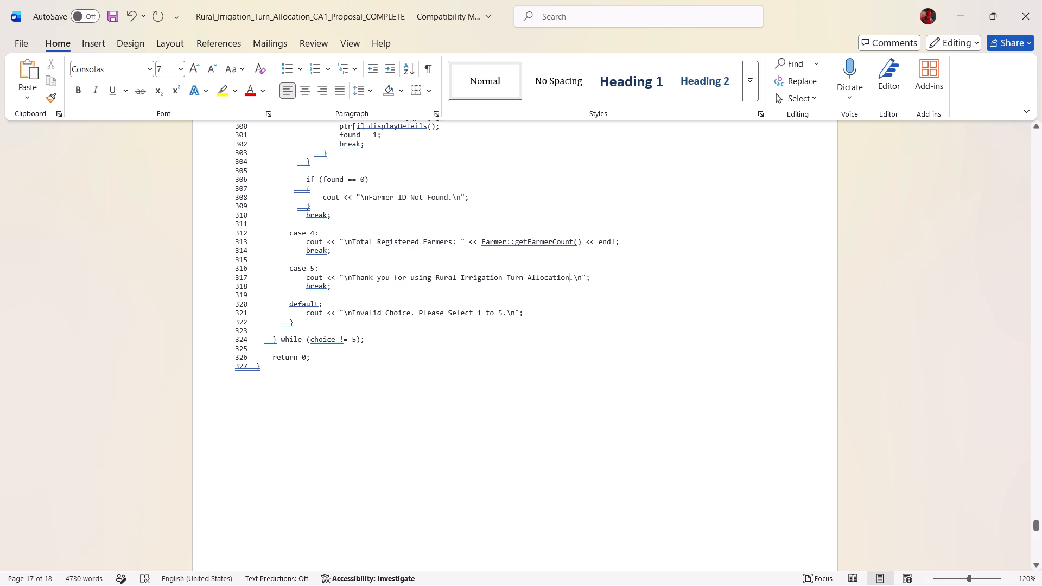
key("space")
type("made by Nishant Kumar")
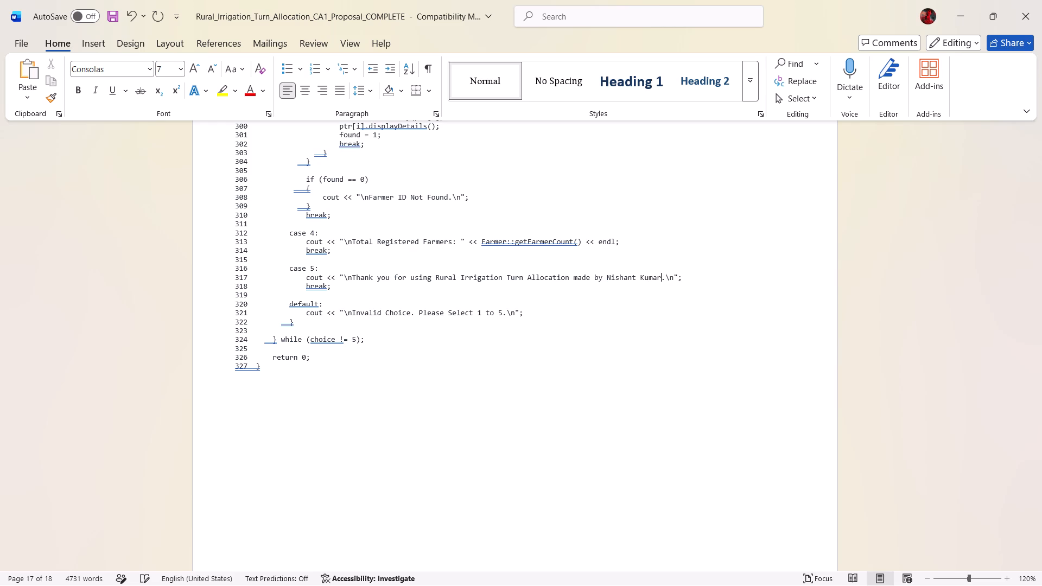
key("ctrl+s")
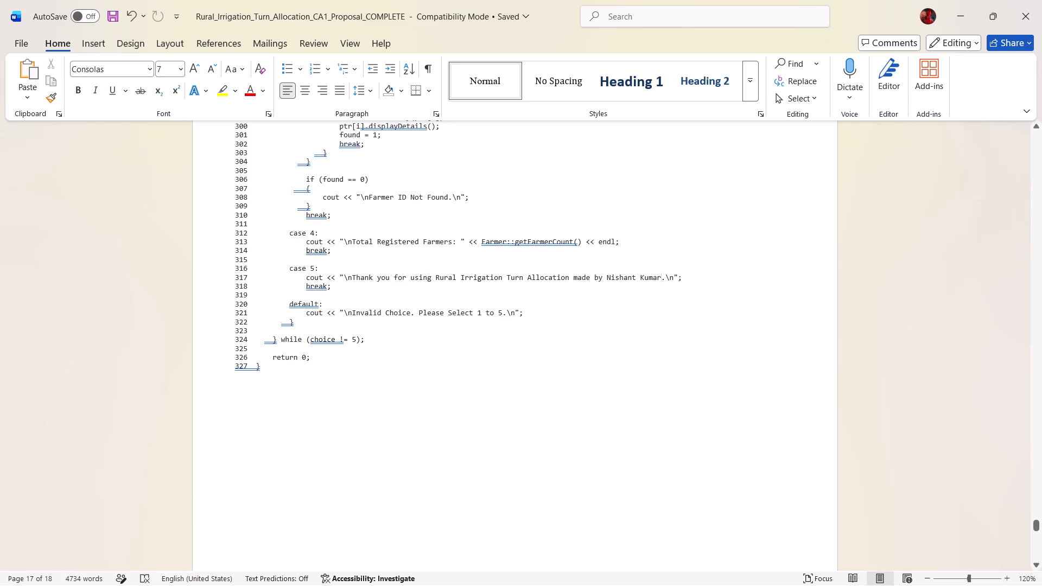
Switch to Visual Studio Code, close the README.md files and bring up main.cpp from the CA1 src folder.
left_click(596, 571)
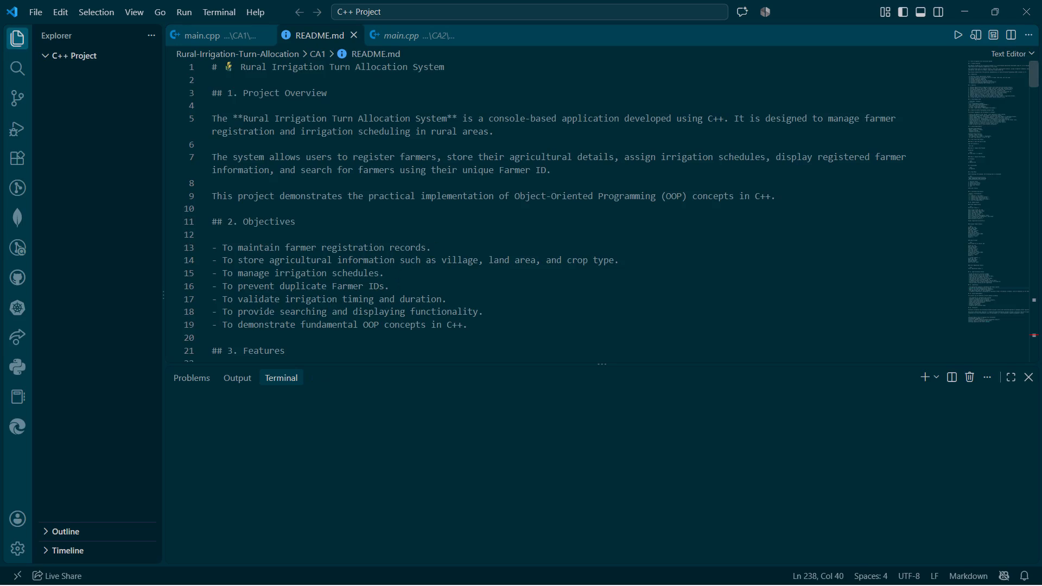
scroll(418, 268, "down", 6)
scroll(526, 264, "down", 8)
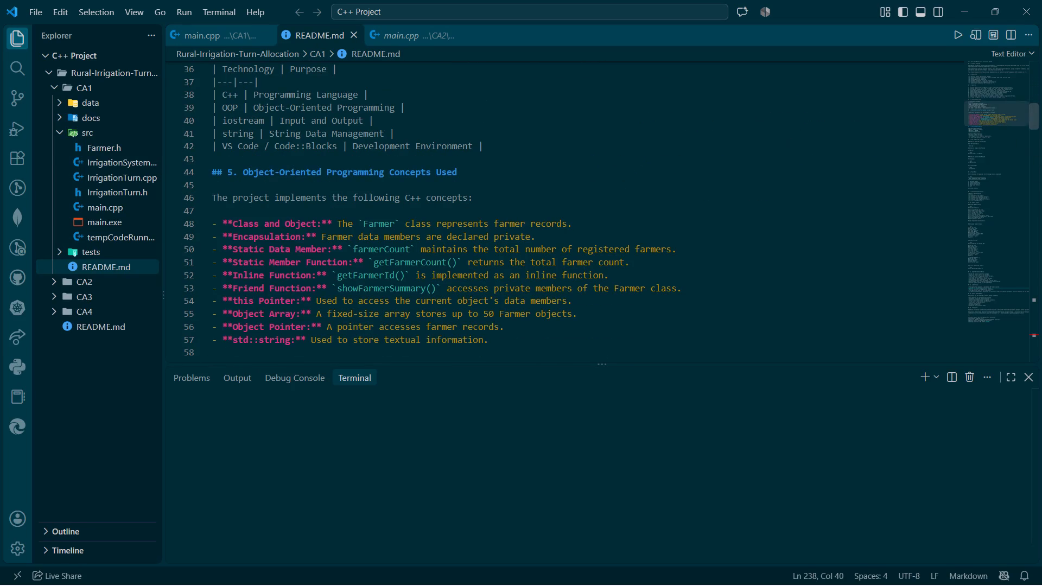
left_click(353, 35)
left_click(323, 36)
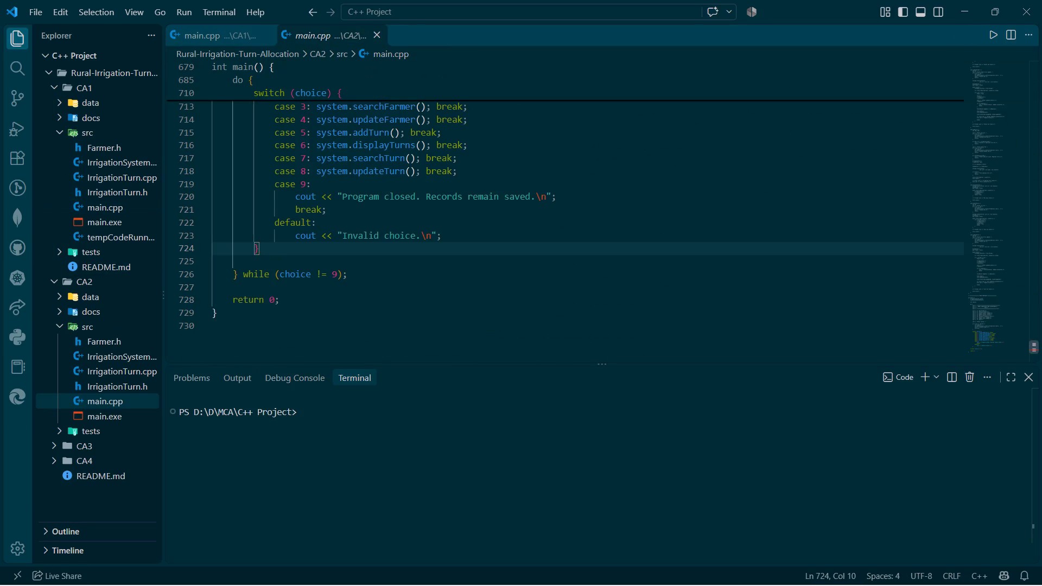
scroll(392, 222, "down", 3)
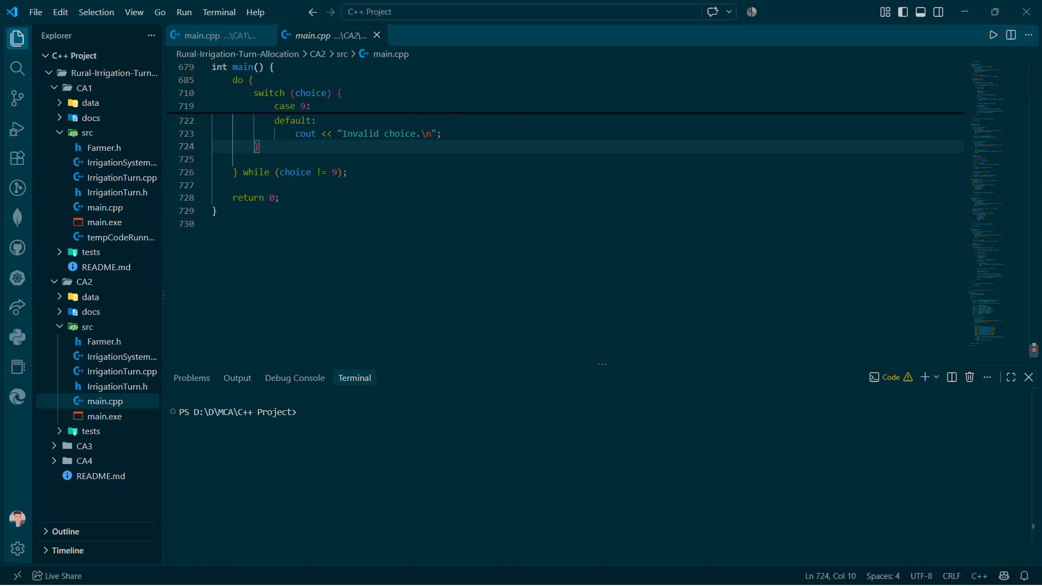
scroll(395, 227, "up", 3)
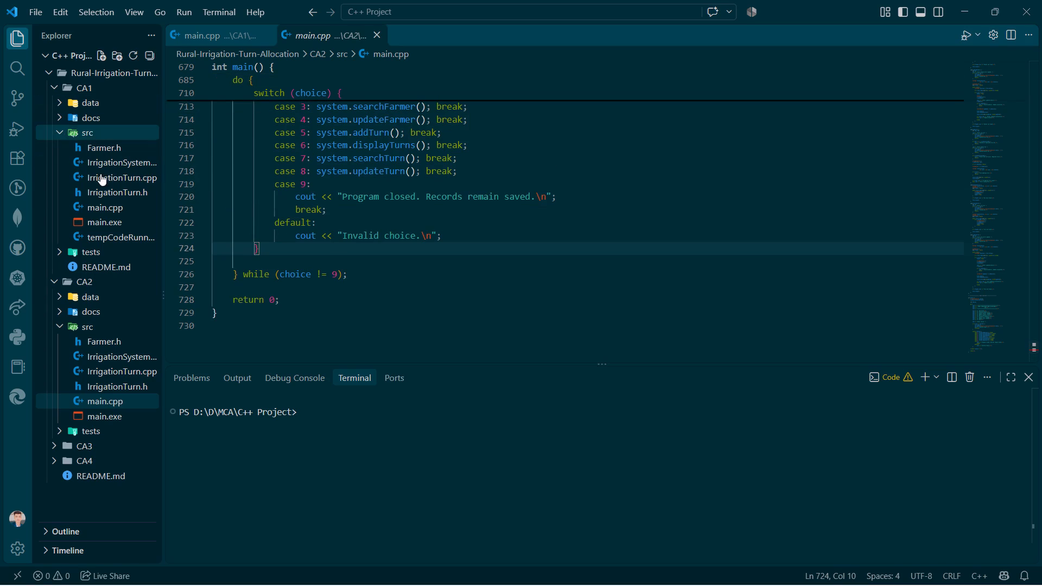
left_click(106, 208)
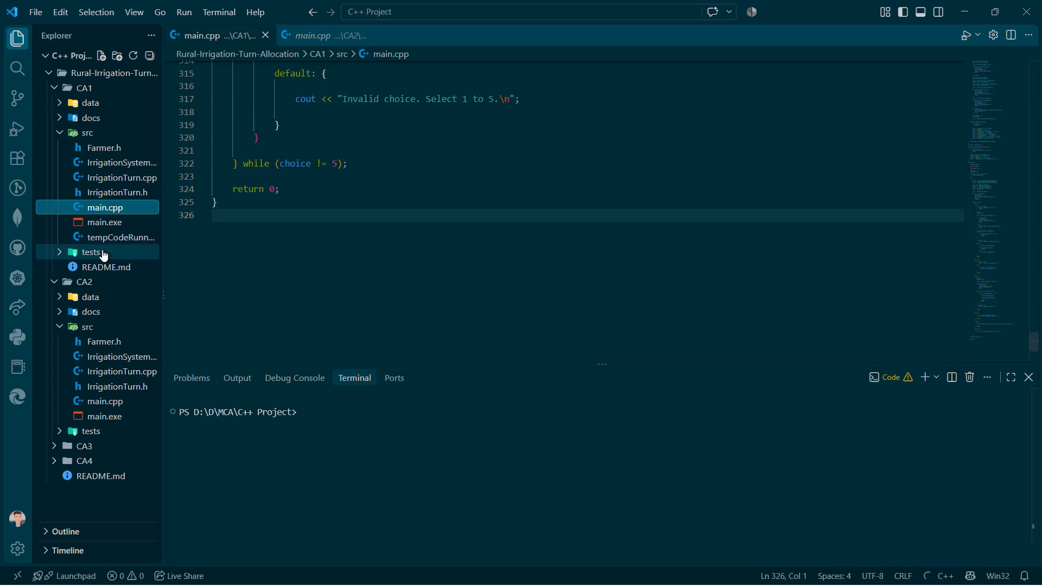
left_click(93, 475)
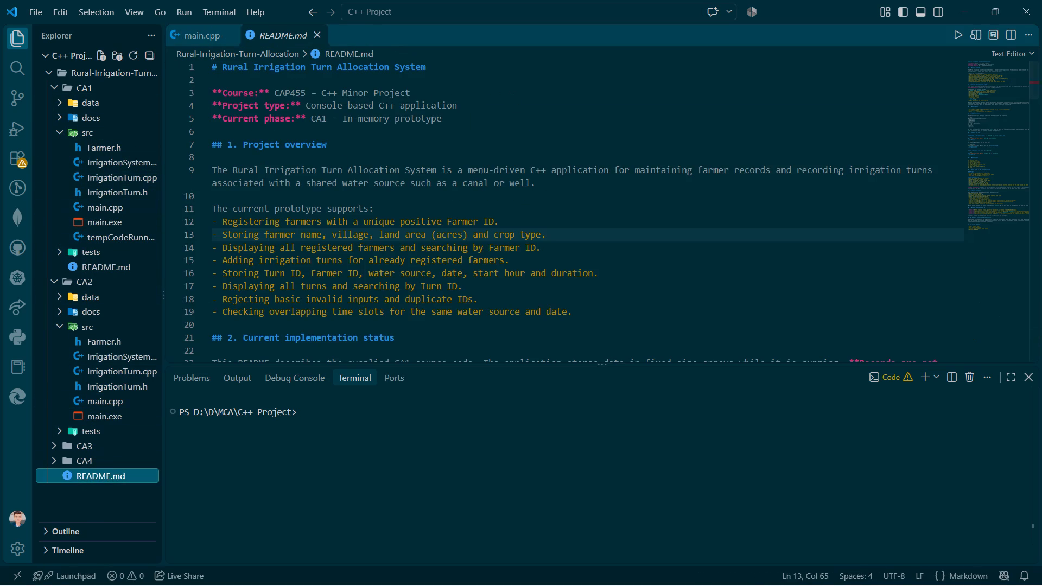
left_click(317, 35)
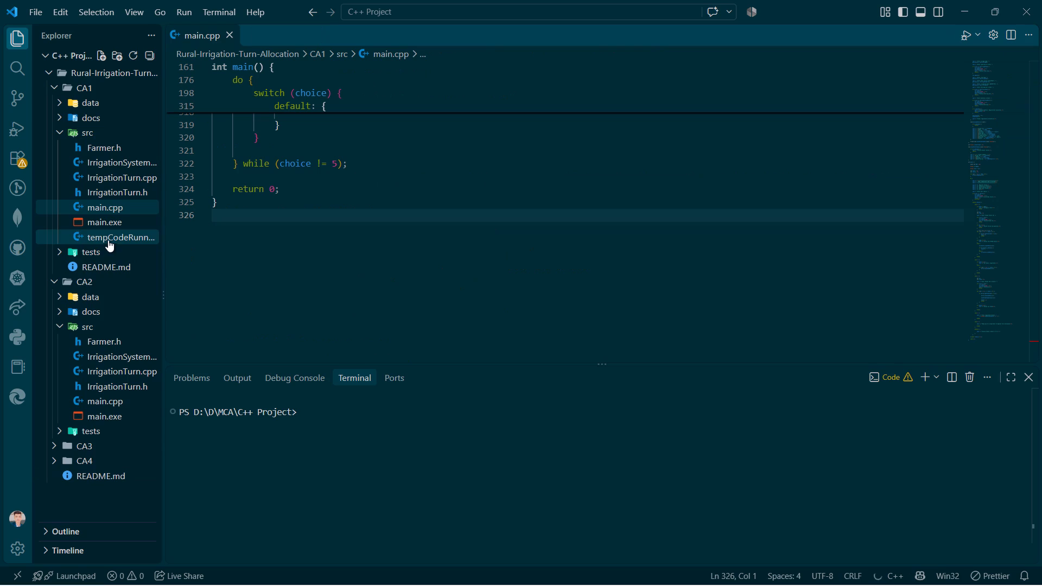
left_click(107, 205)
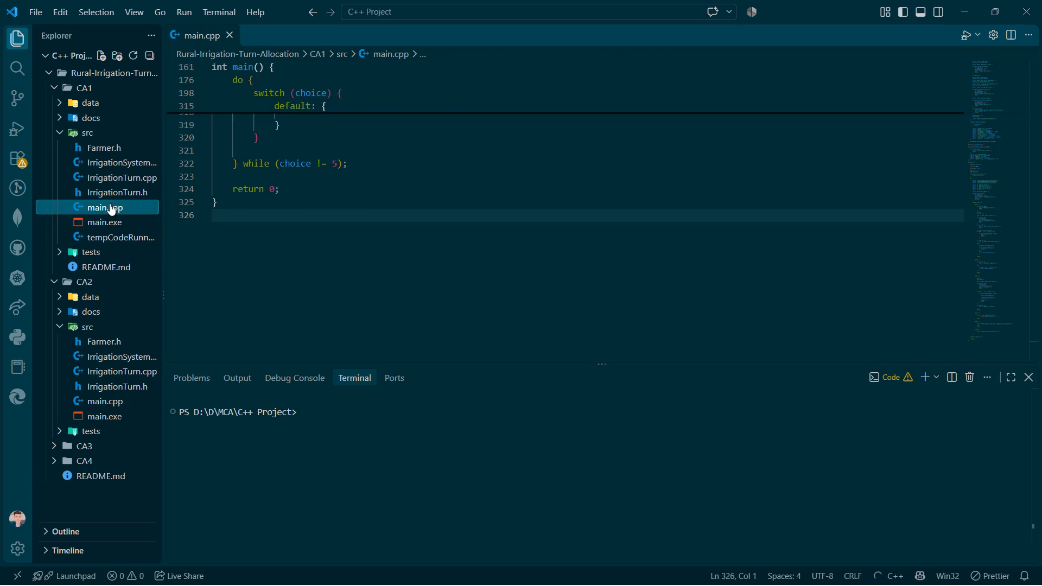
Add "made by" and the author's name before the exclamation mark in main.cpp's case 5 thank-you message, and save the file.
left_click(259, 204)
scroll(351, 194, "up", 4)
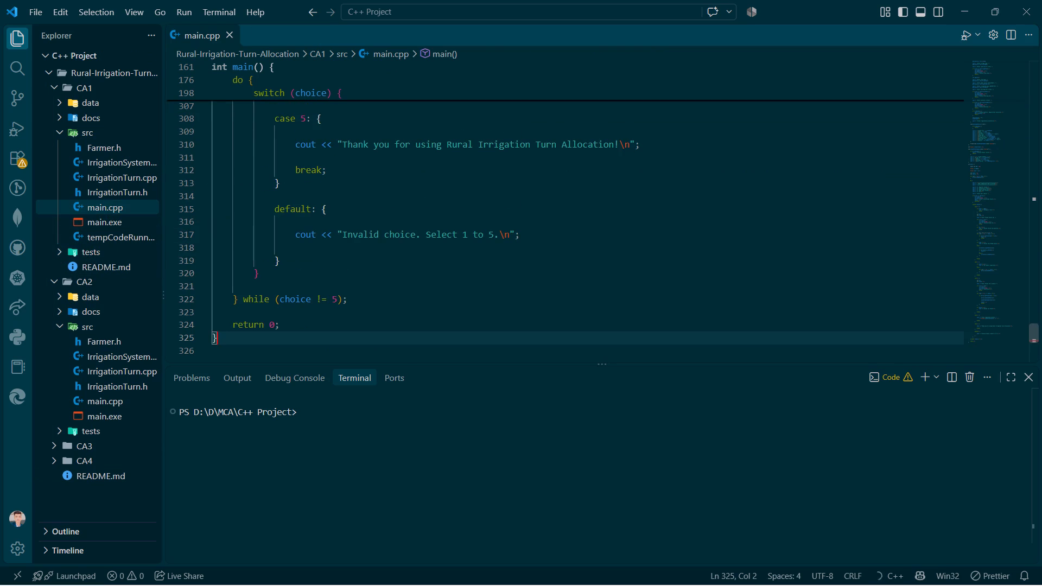
left_click(614, 145)
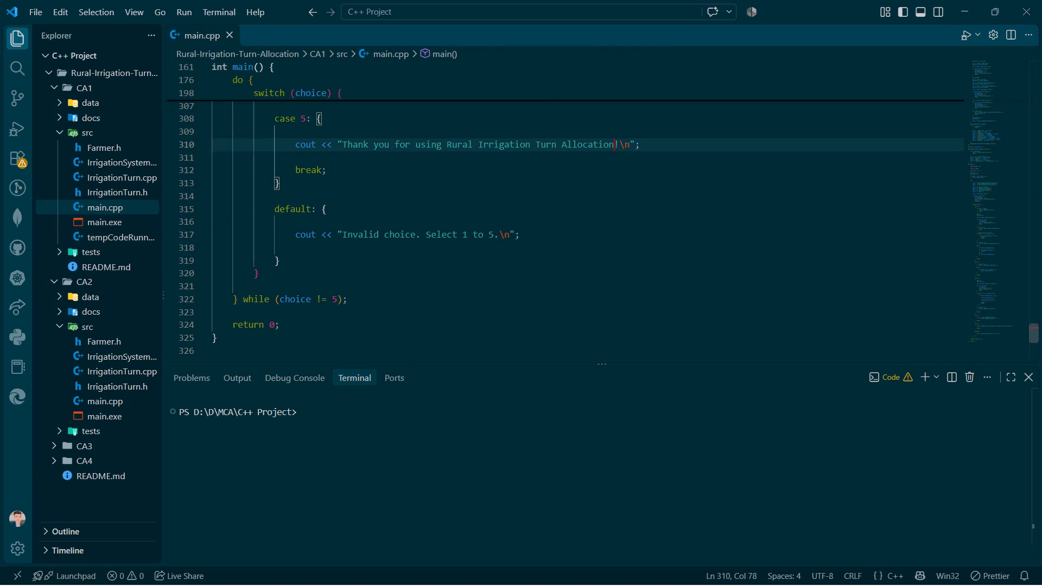
key("space")
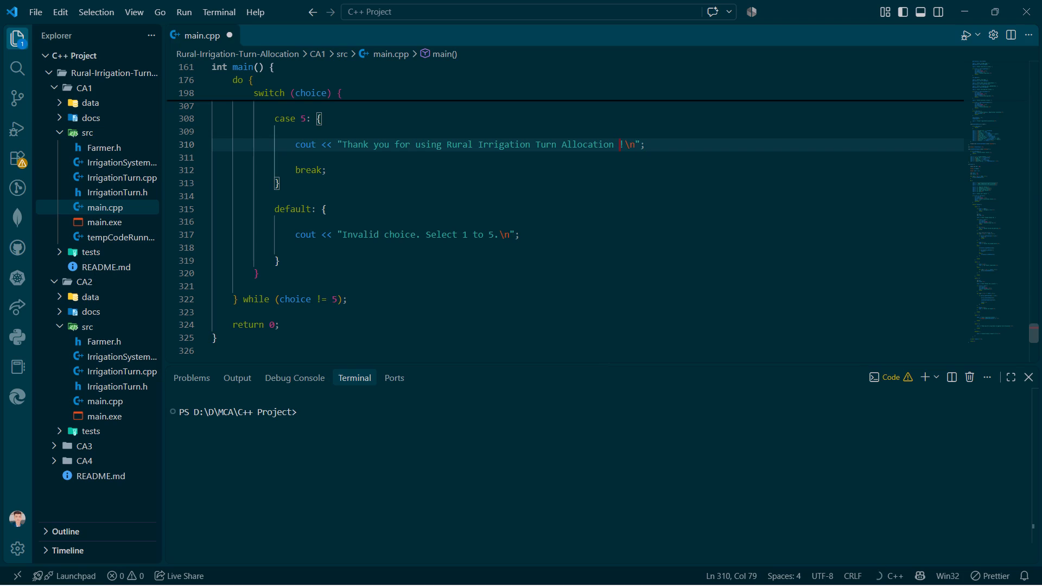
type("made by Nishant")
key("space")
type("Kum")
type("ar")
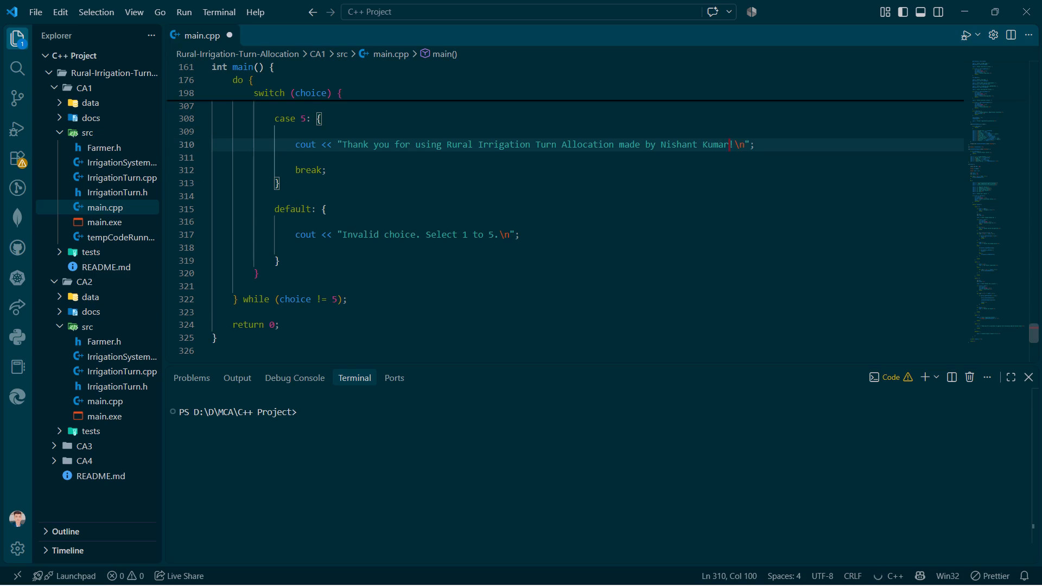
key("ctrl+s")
Back in the Word proposal, replace the full stop after the author's name in the thank-you message with an exclamation mark and save.
left_click(962, 11)
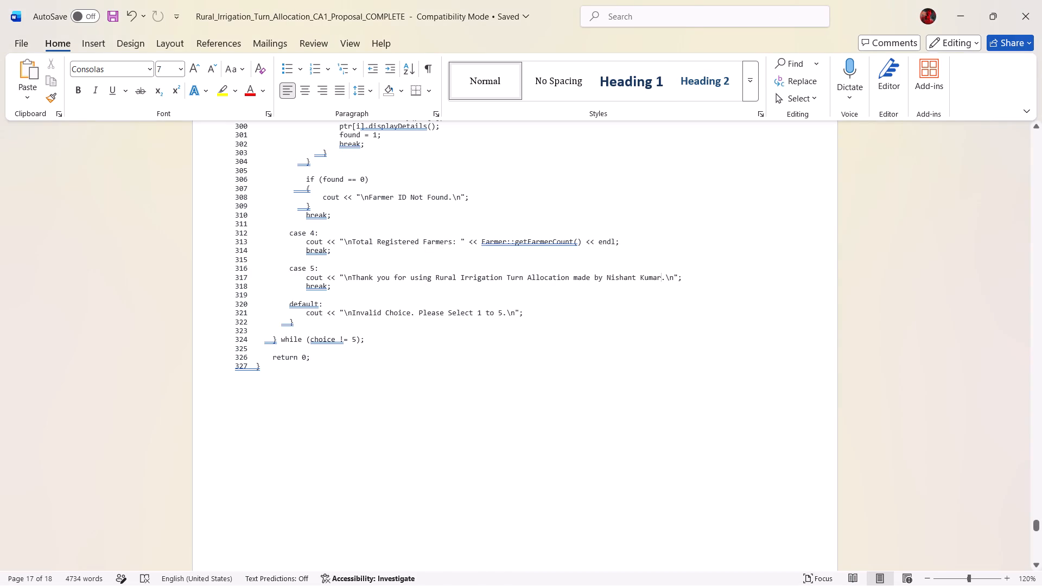
key("Right")
key("BackSpace")
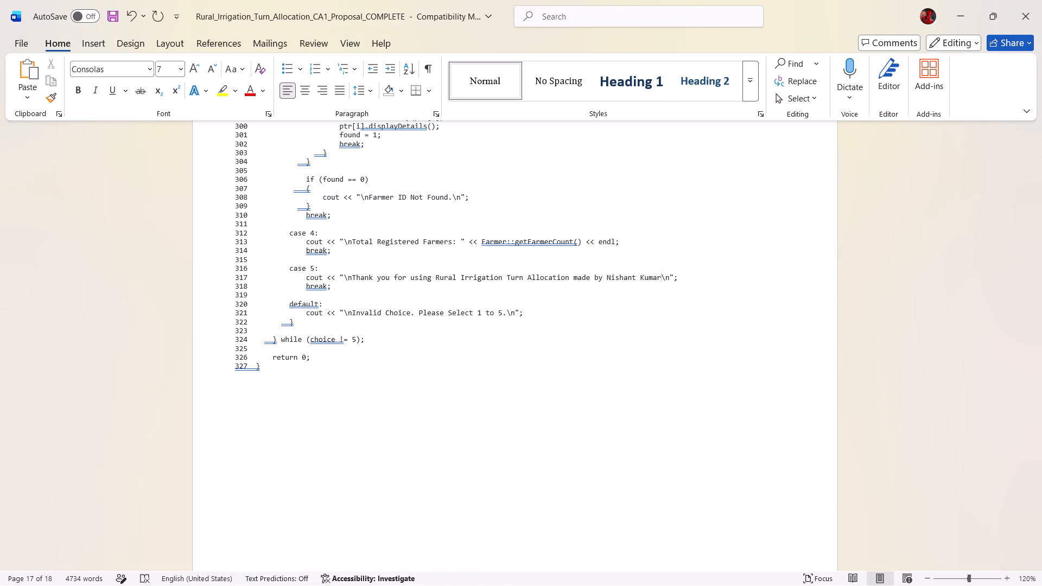
key("shift+exclam")
key("ctrl+s")
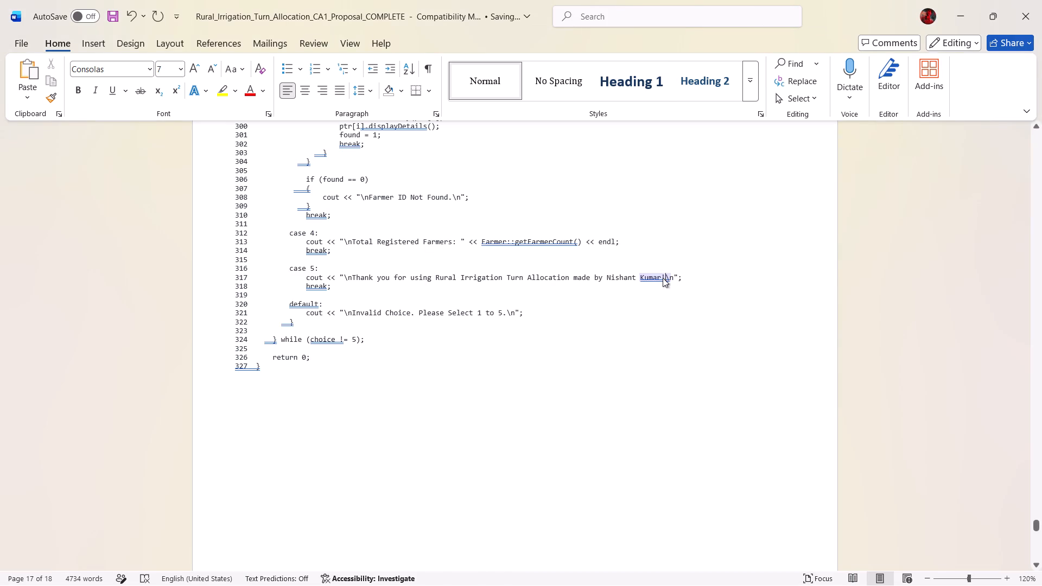
Examine the Output screenshots at the end of the proposal, and the cover page through to the Executive Summary.
scroll(665, 320, "down", 2)
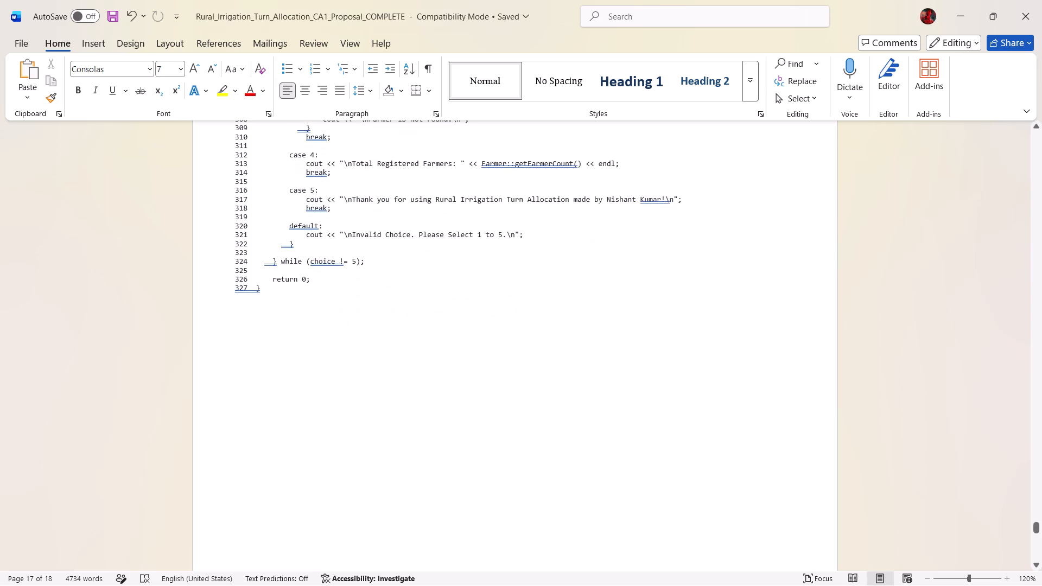
scroll(668, 315, "down", 16)
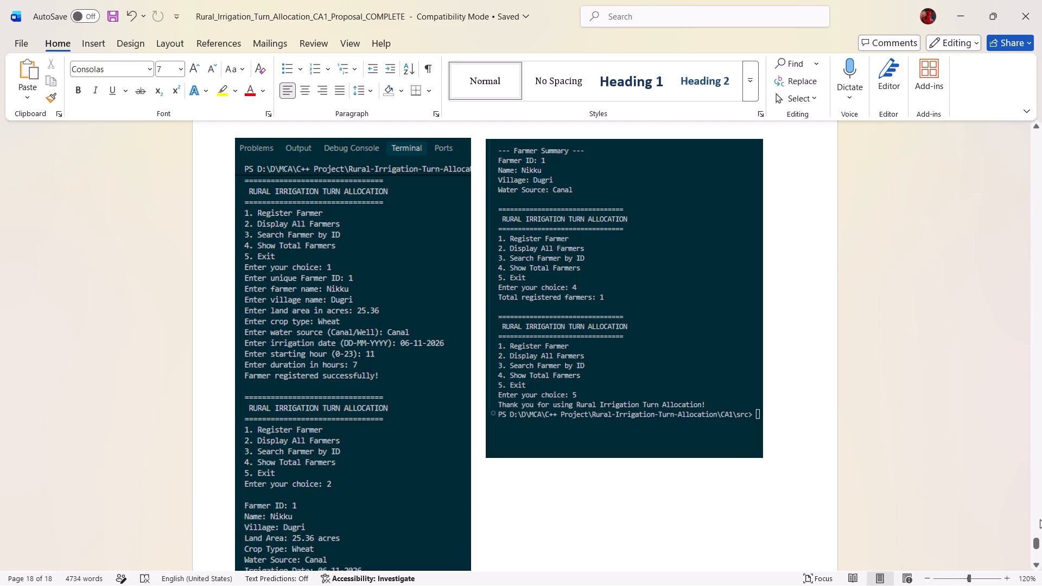
left_click_drag(1038, 539, 1035, 130)
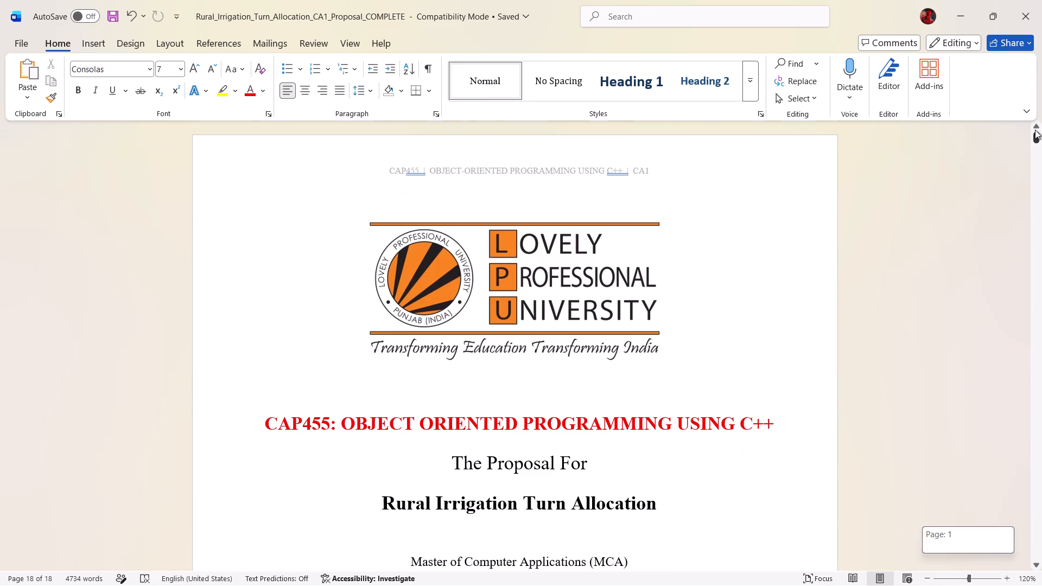
left_click_drag(1035, 130, 1034, 129)
scroll(777, 297, "down", 3)
scroll(777, 297, "up", 1)
scroll(777, 297, "down", 4)
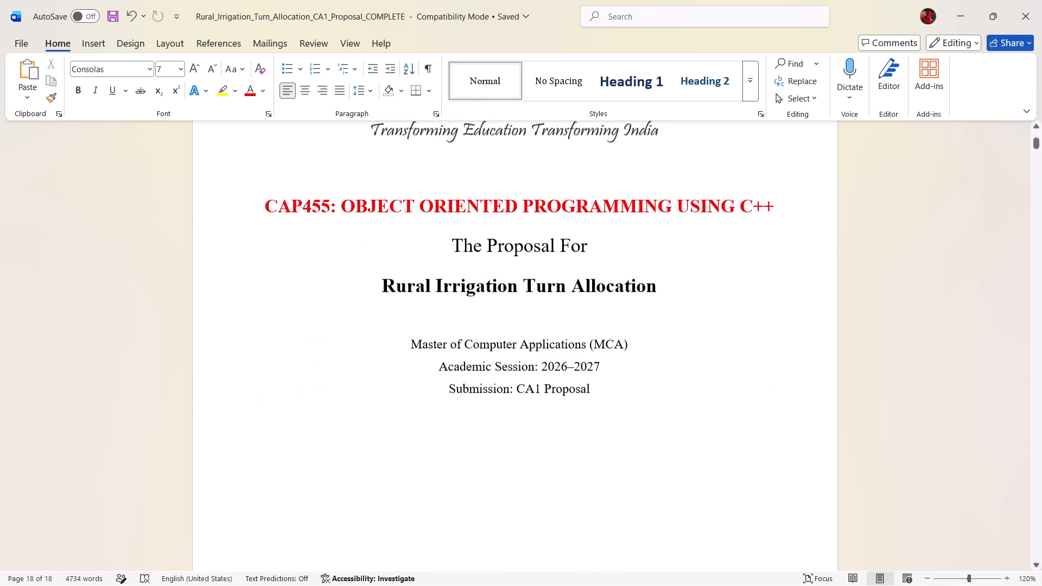
scroll(766, 304, "down", 2)
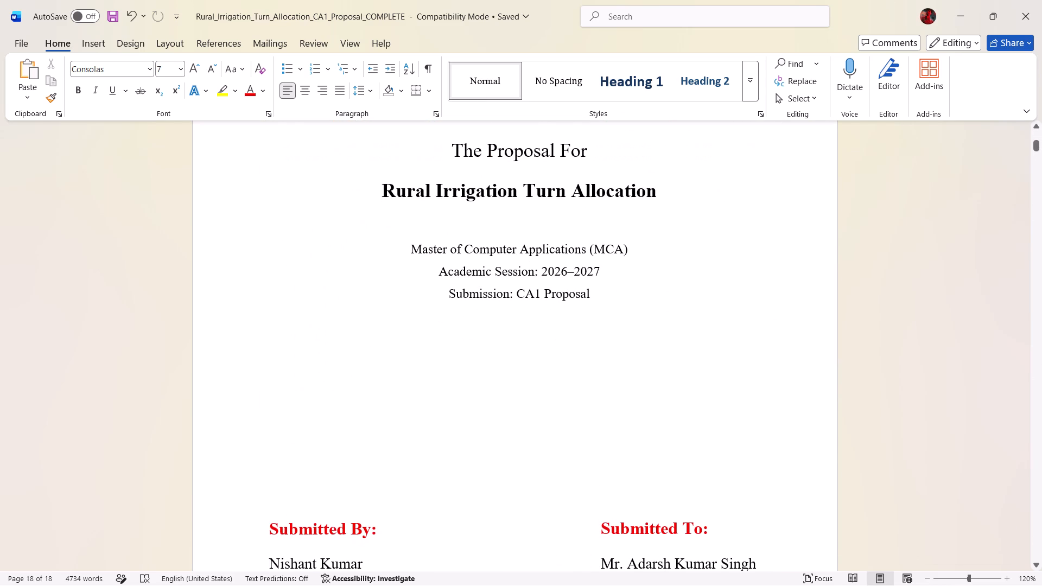
scroll(532, 386, "down", 5)
scroll(533, 386, "up", 5)
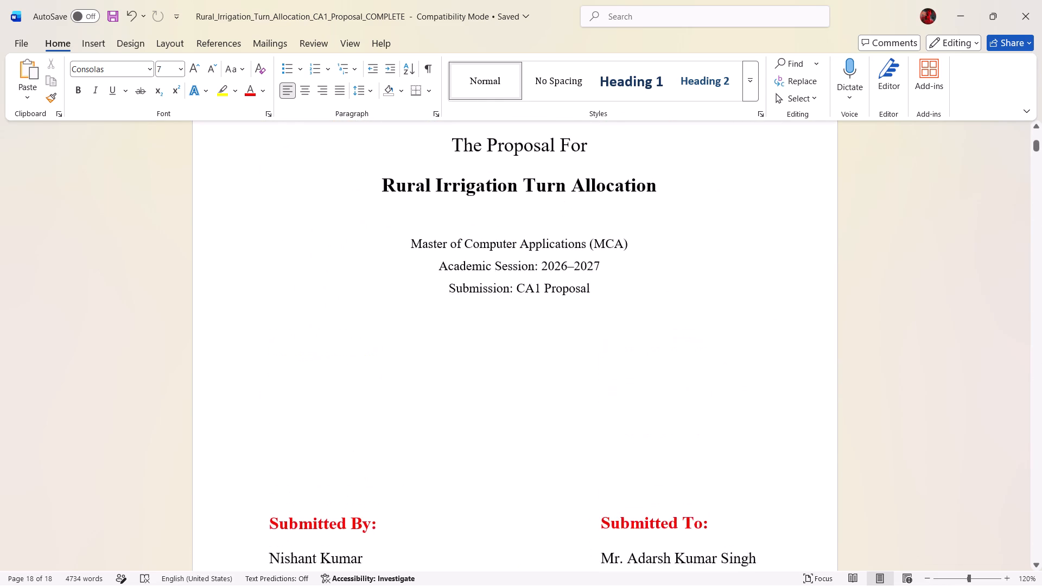
scroll(533, 383, "up", 1)
scroll(533, 383, "down", 14)
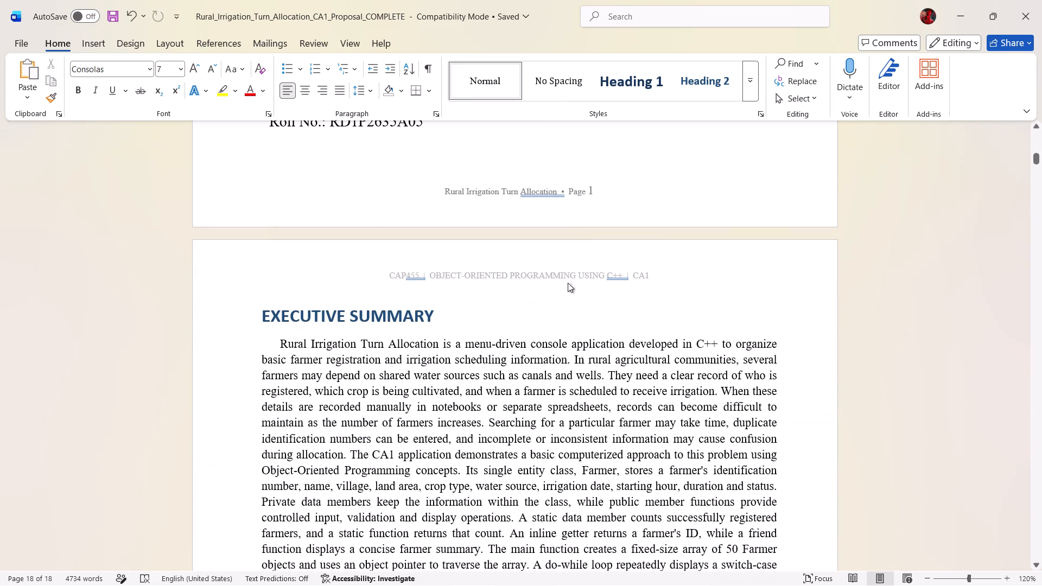
Open the recent CAP455_PROPOSAL document from File Explorer and place it side by side with the Rural Irrigation proposal.
left_click(496, 578)
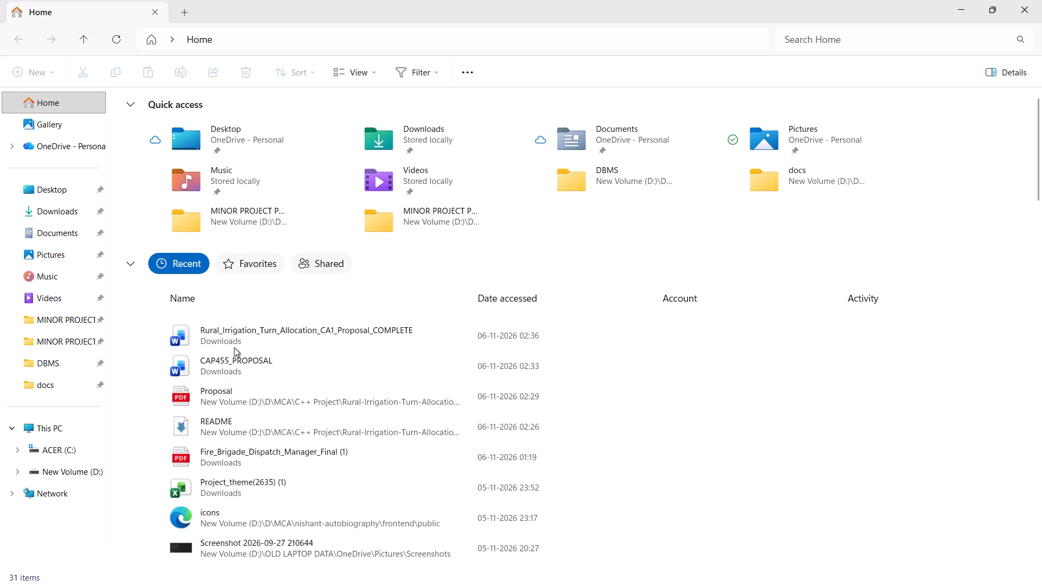
double_click(260, 378)
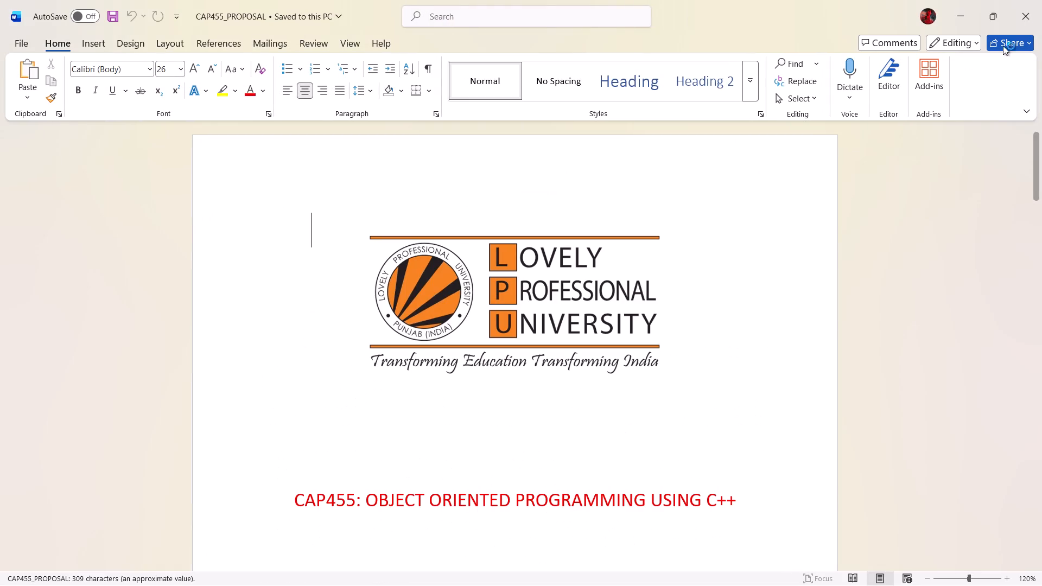
left_click(903, 60)
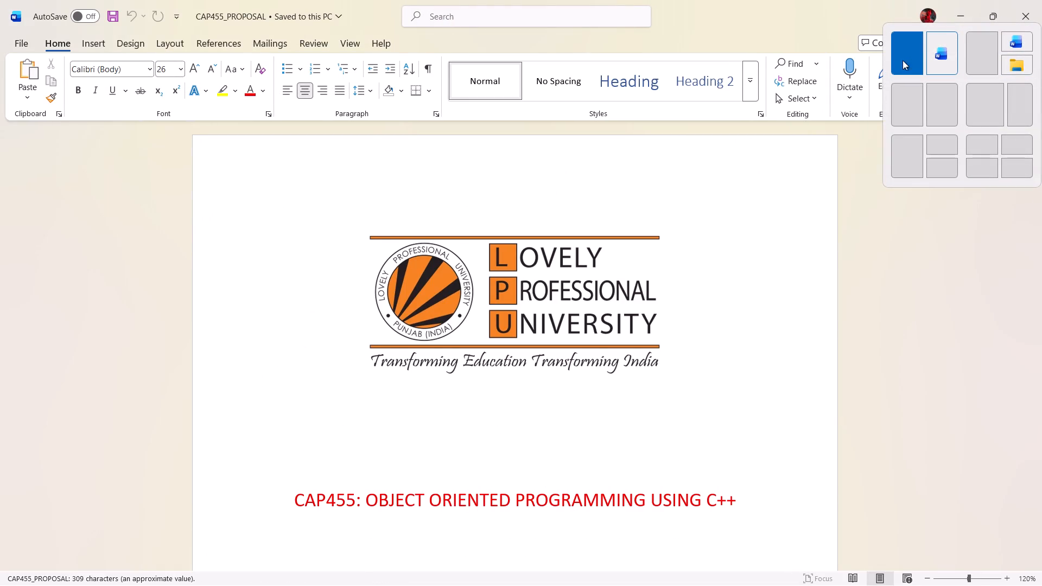
Examine the CAP455_PROPOSAL template's cover page and its Page Number and Content table.
scroll(297, 364, "down", 3)
scroll(307, 351, "down", 4, "ctrl")
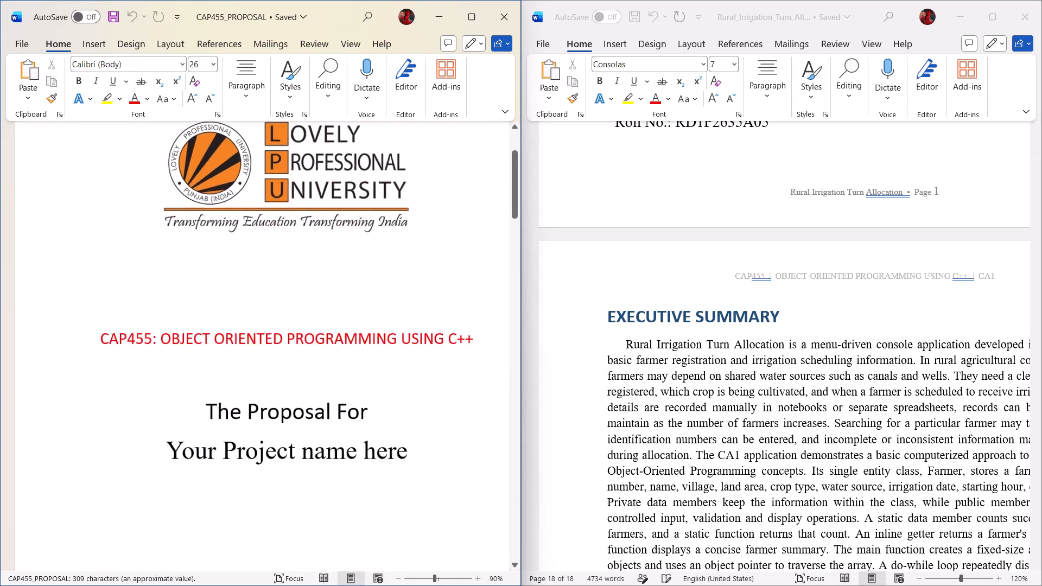
scroll(307, 351, "down", 1, "ctrl")
scroll(295, 346, "down", 13)
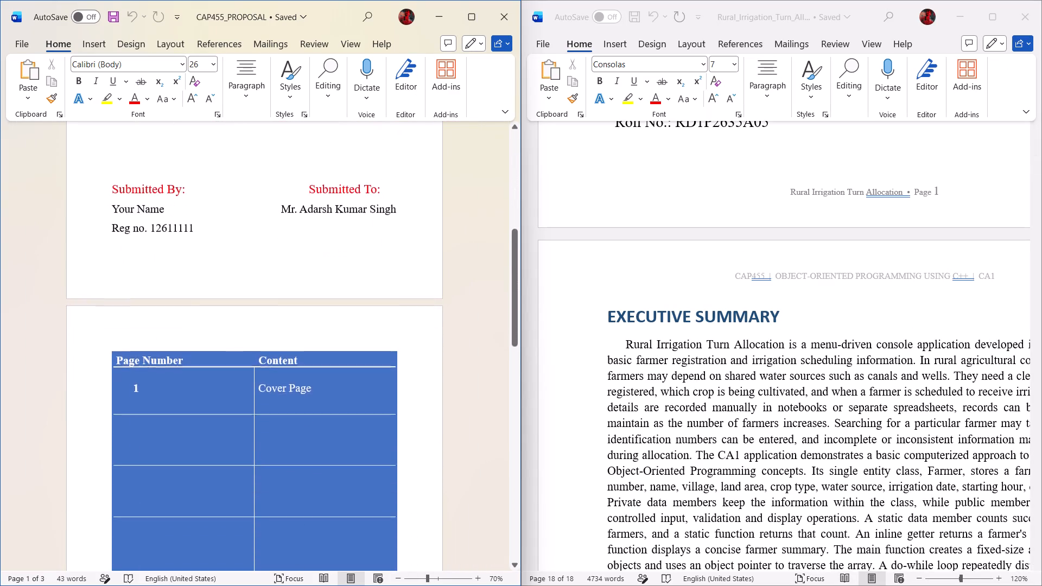
scroll(286, 346, "down", 3)
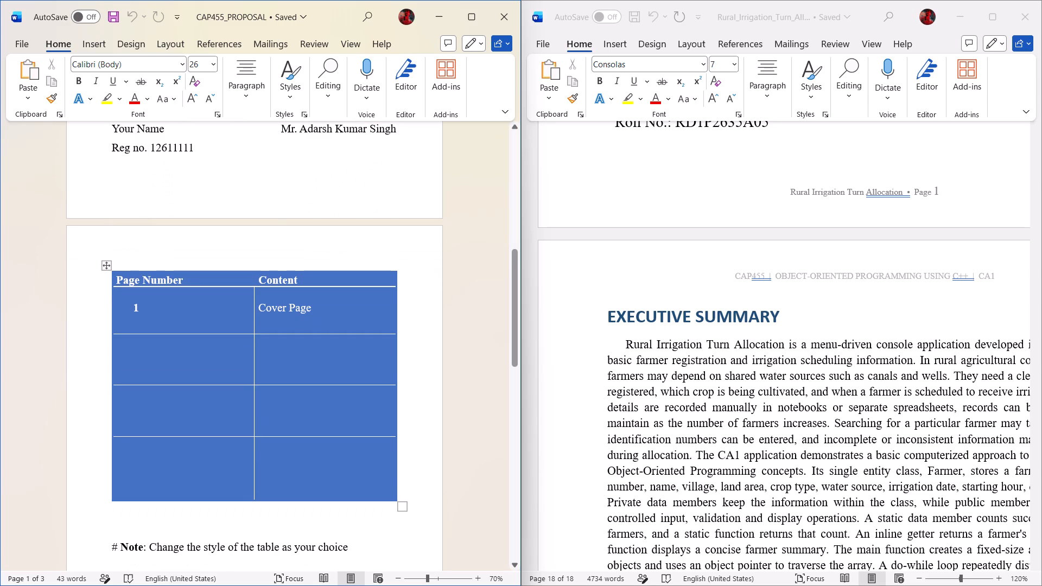
left_click(103, 269)
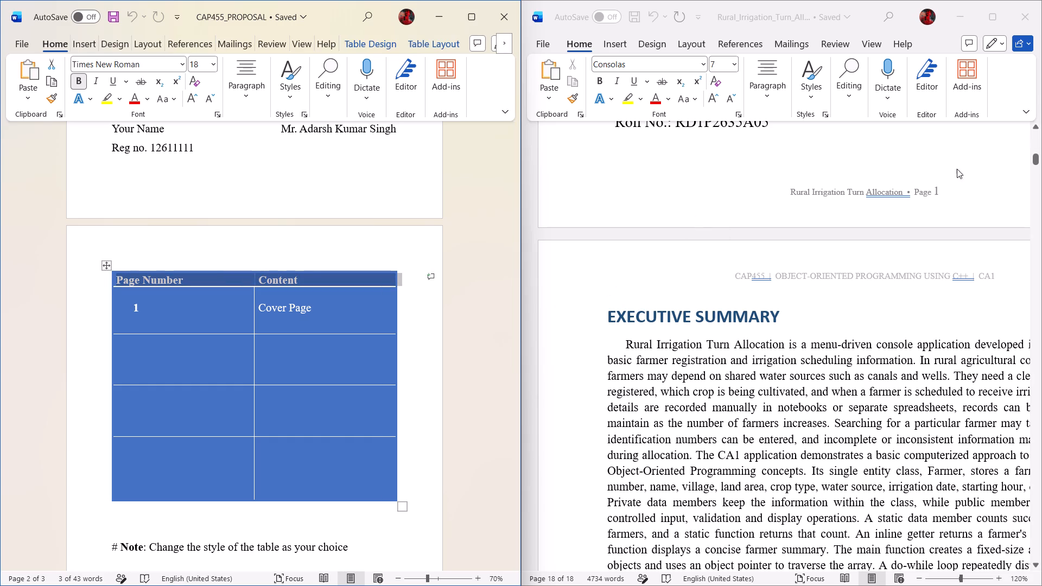
Insert a blank page between the cover page and the Executive Summary in the Rural Irrigation proposal.
scroll(739, 202, "up", 1)
left_click(740, 193)
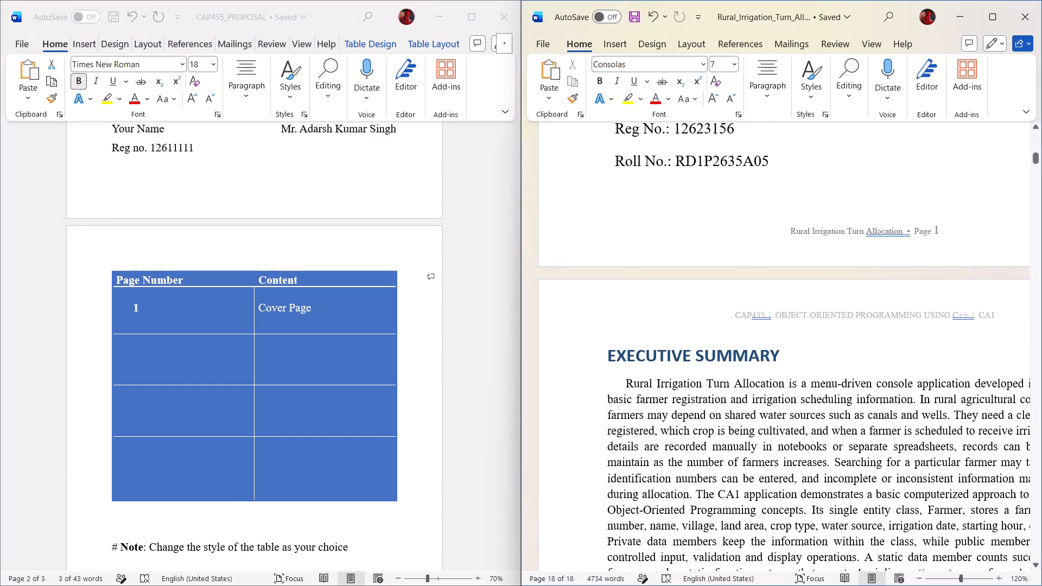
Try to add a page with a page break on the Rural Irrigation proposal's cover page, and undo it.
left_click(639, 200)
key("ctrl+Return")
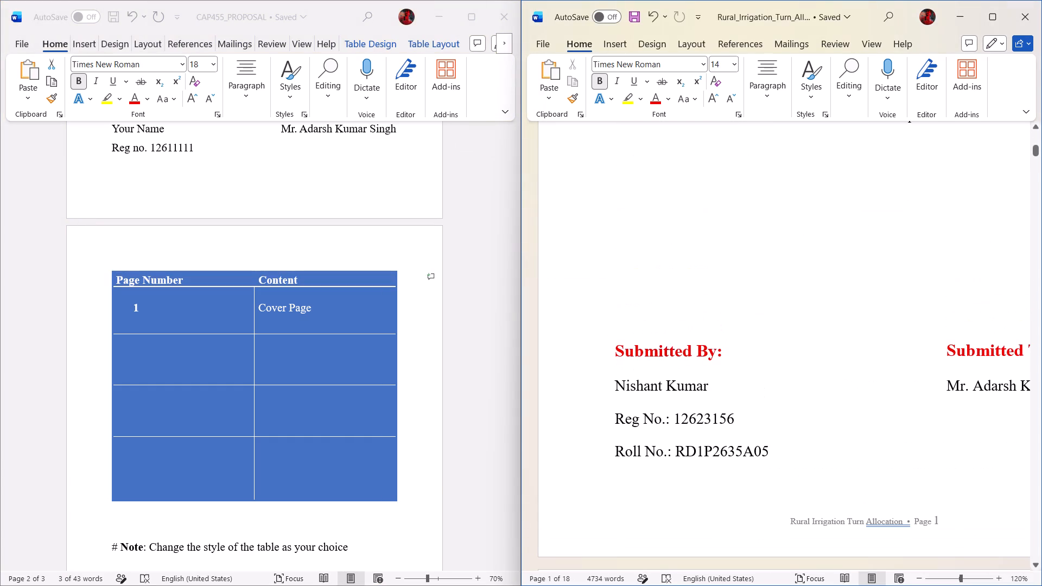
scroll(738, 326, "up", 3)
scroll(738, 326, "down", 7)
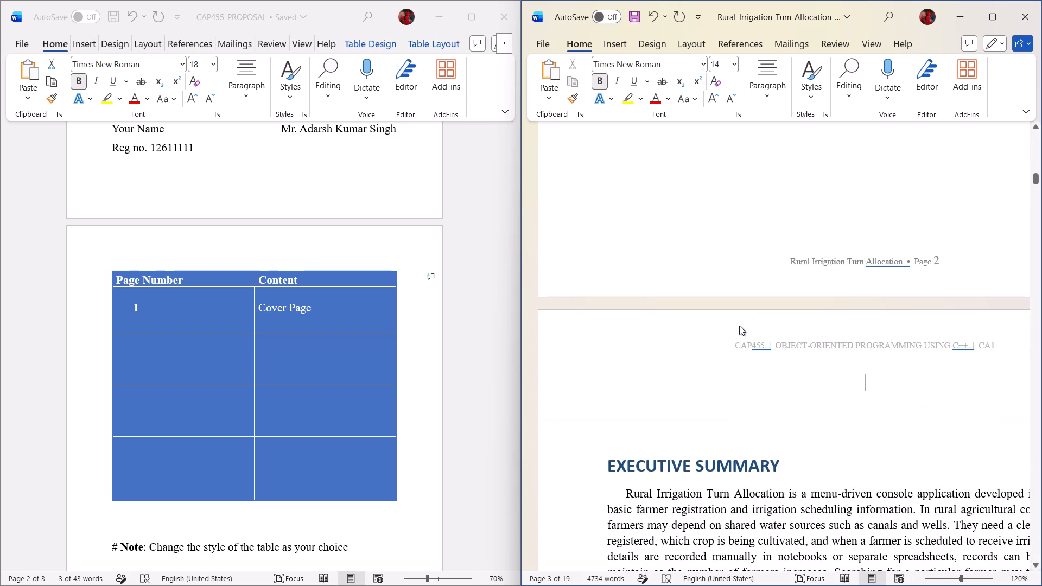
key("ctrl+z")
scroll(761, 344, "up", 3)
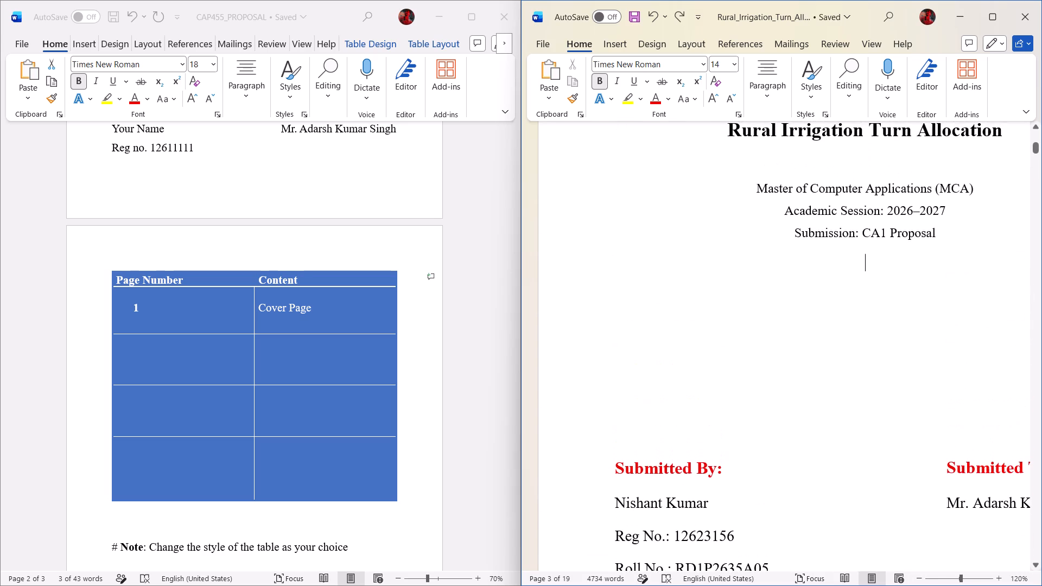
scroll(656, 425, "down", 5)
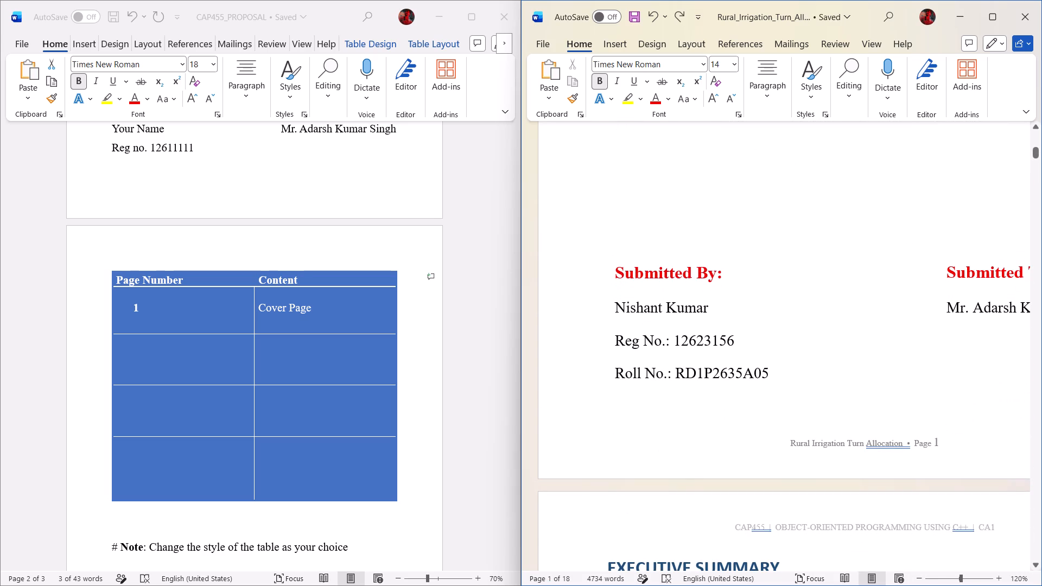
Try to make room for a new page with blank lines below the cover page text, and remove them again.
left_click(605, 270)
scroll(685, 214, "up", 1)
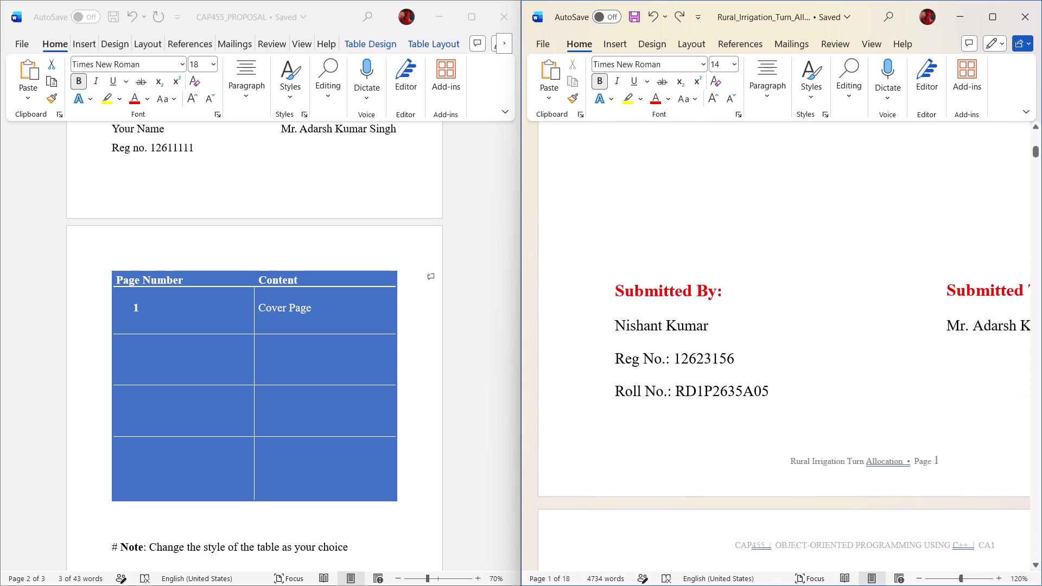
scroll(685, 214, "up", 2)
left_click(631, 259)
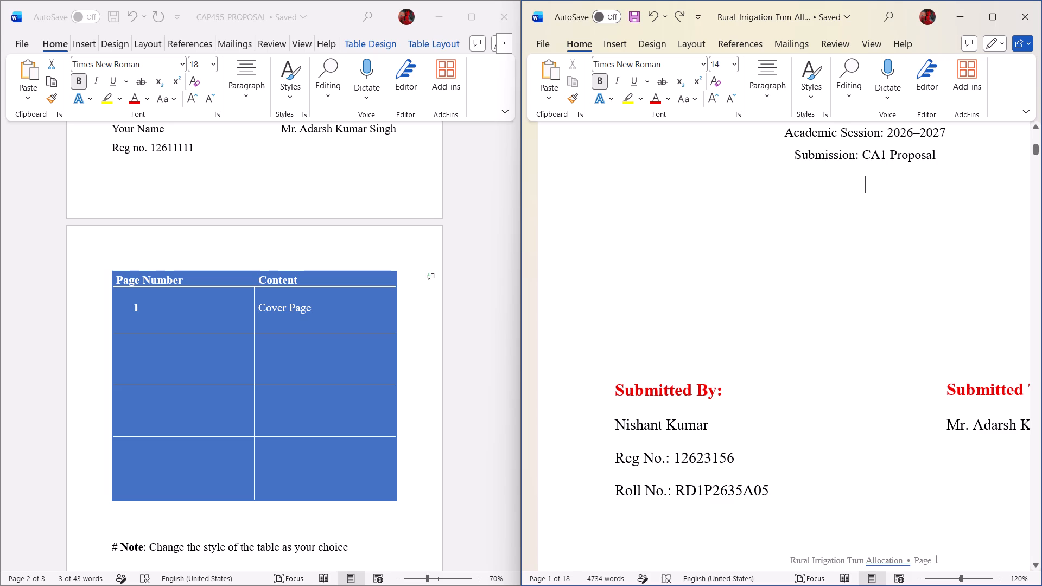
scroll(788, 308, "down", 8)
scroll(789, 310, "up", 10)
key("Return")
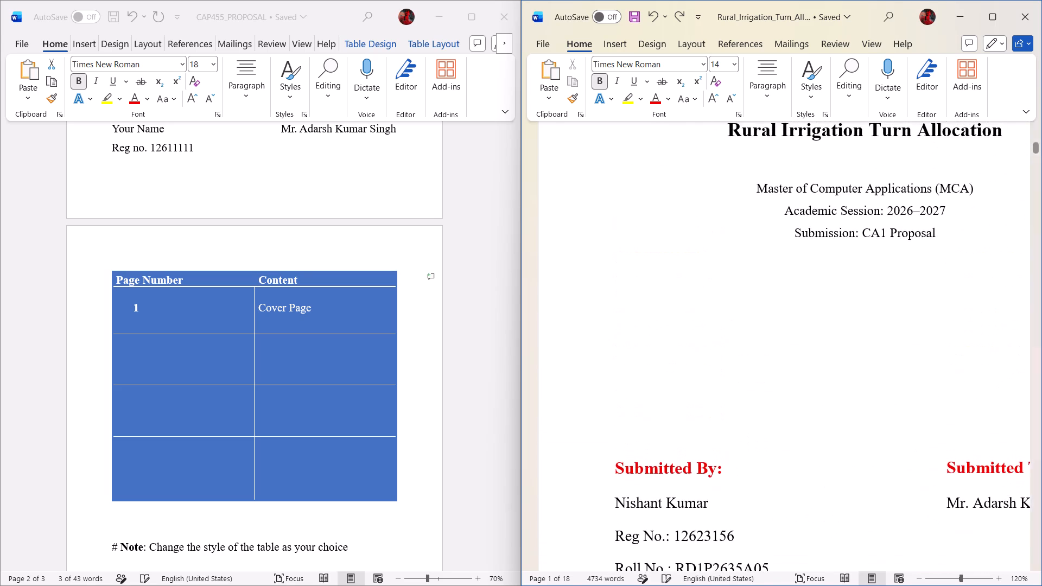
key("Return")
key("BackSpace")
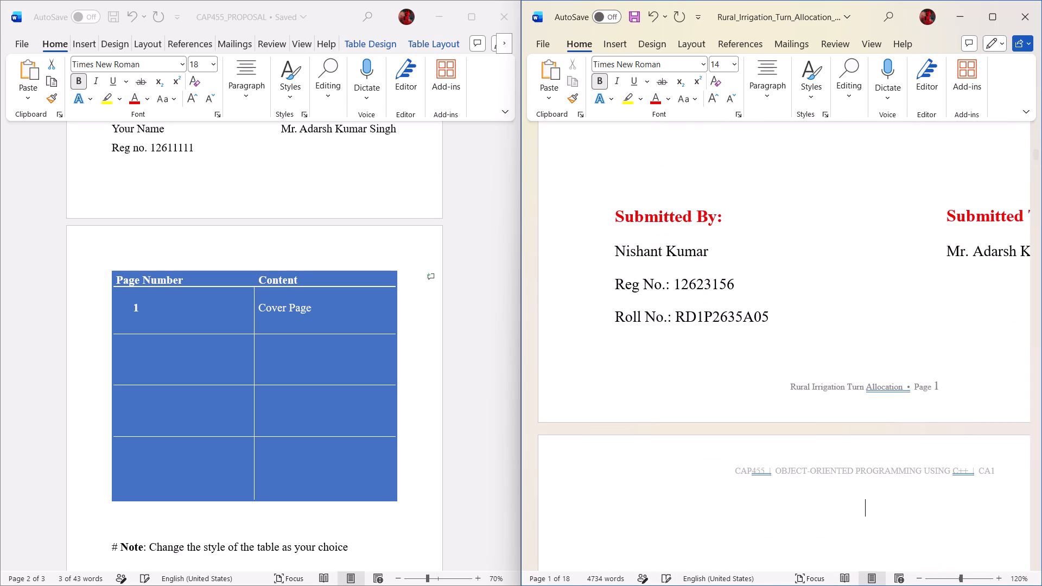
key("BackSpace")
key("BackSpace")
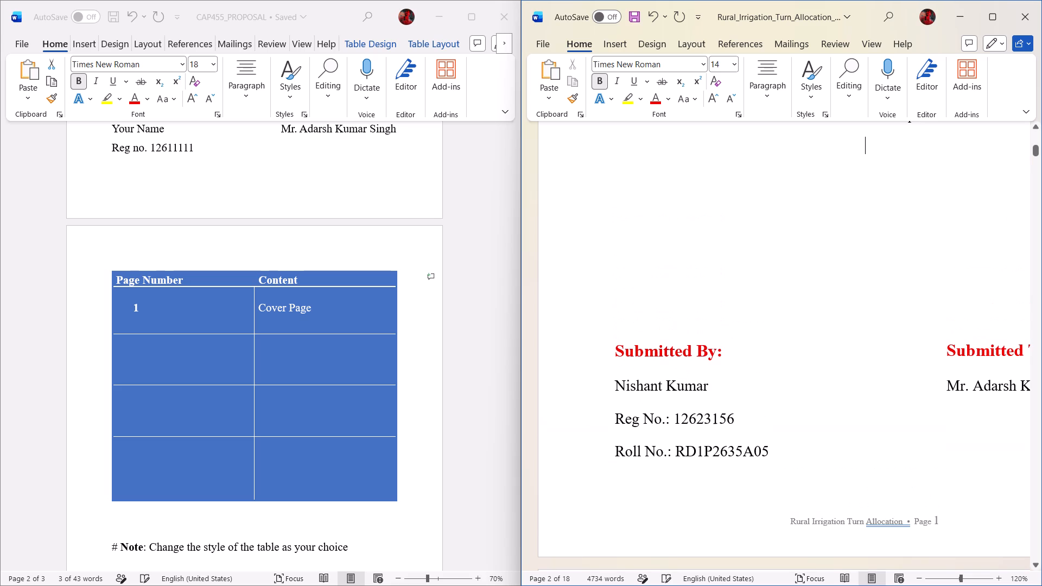
Insert a page break before the EXECUTIVE SUMMARY heading and place the text cursor at the start of the new blank page.
scroll(774, 425, "down", 5)
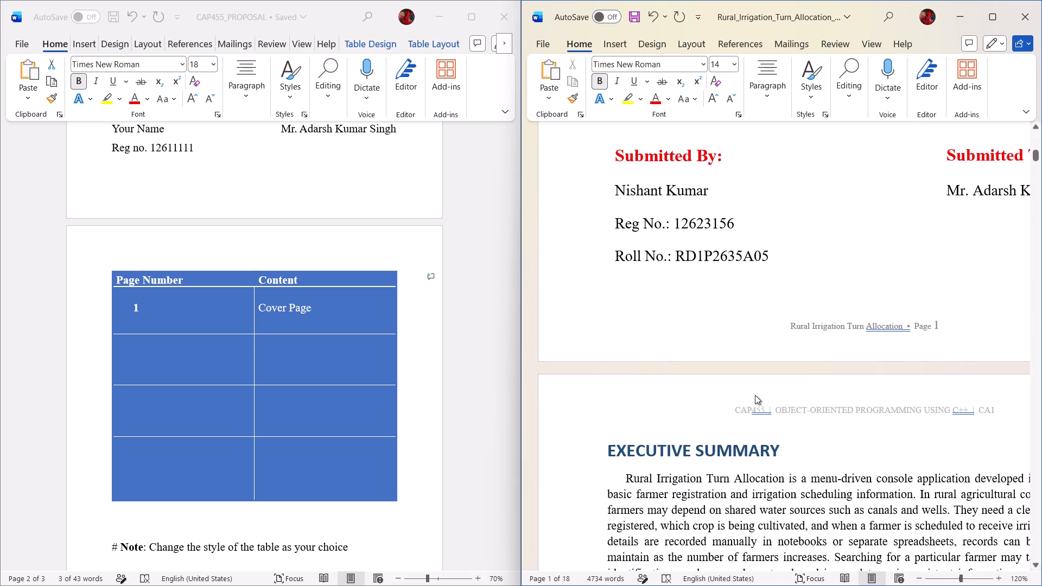
left_click(608, 453)
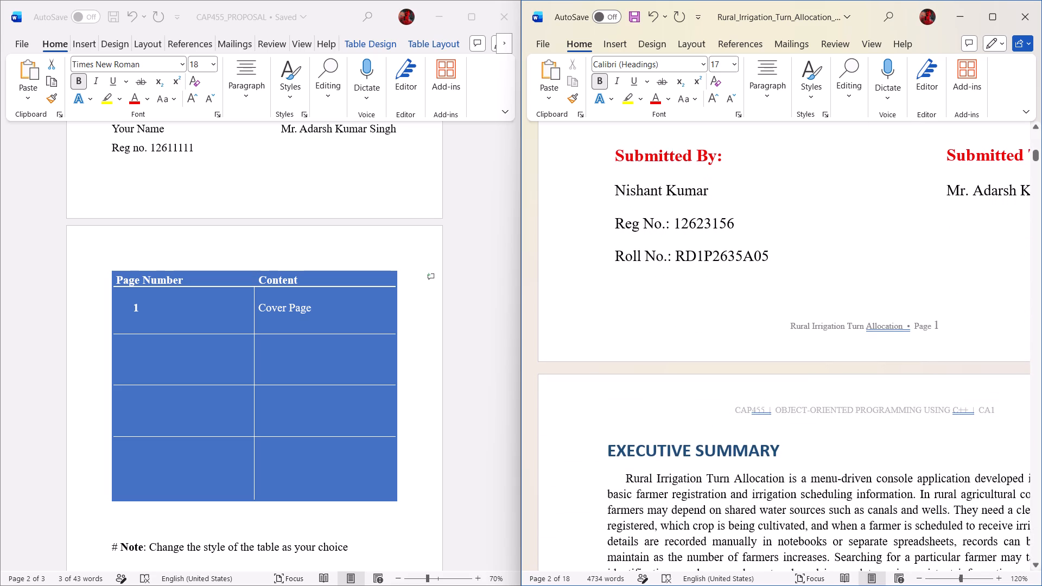
left_click(605, 448)
key("ctrl+Return")
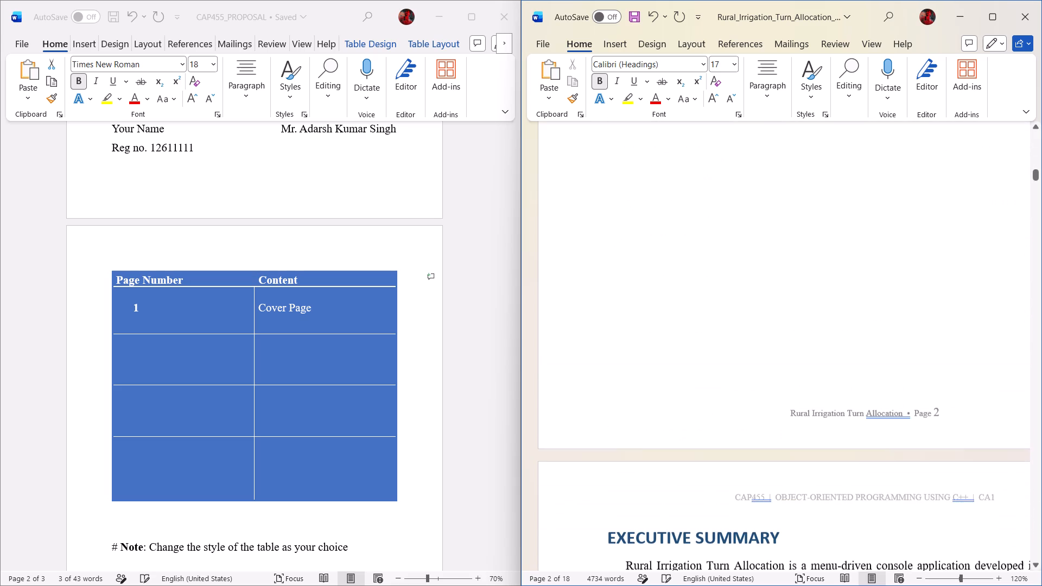
scroll(608, 450, "up", 16)
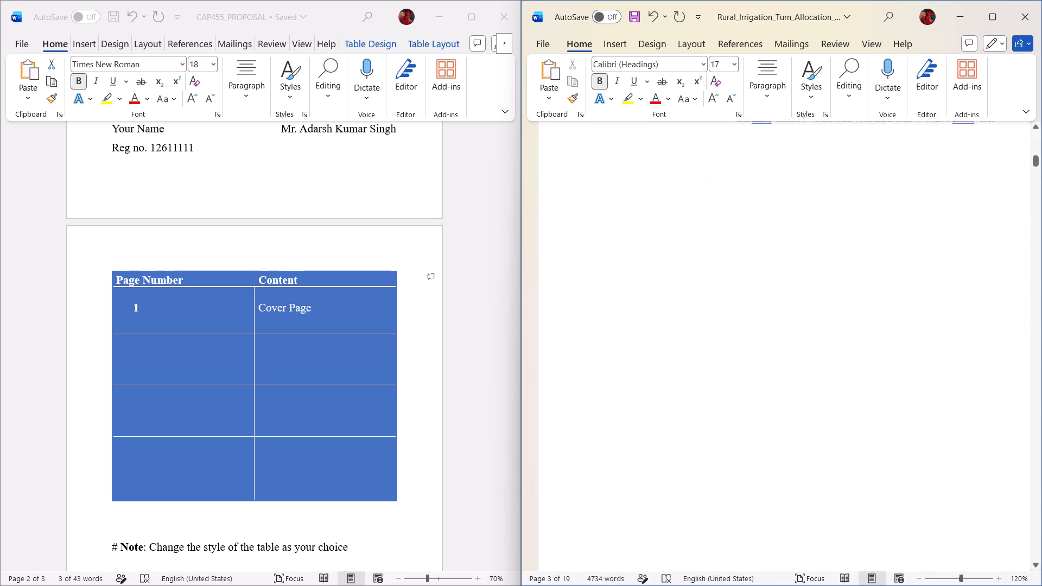
scroll(609, 450, "up", 4)
left_click(627, 398)
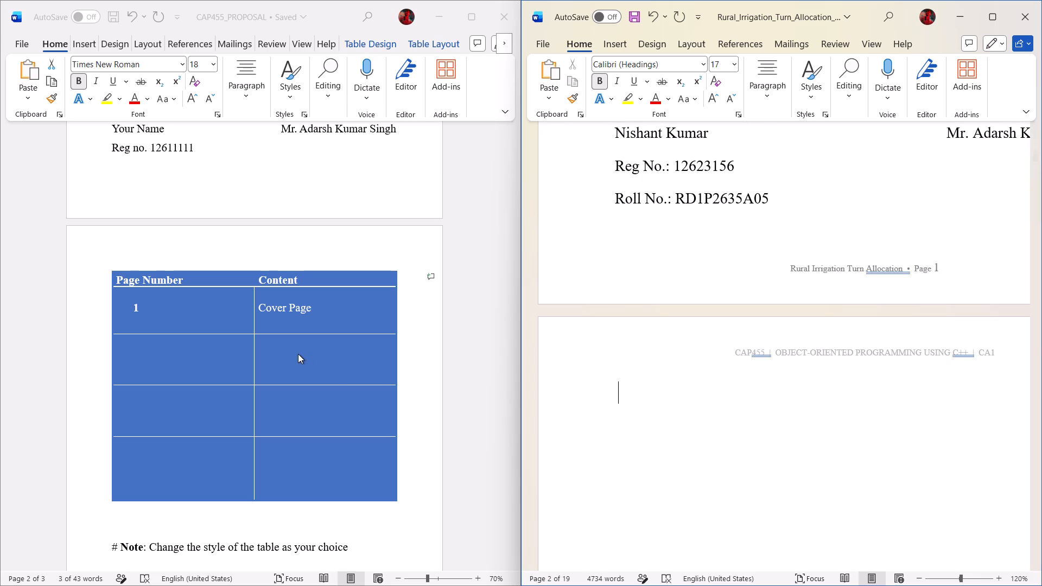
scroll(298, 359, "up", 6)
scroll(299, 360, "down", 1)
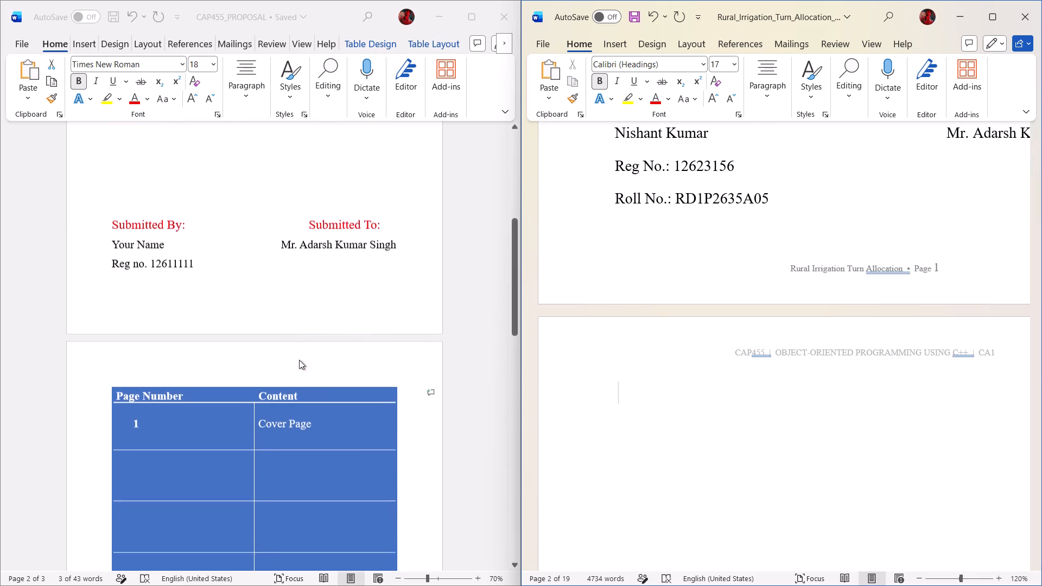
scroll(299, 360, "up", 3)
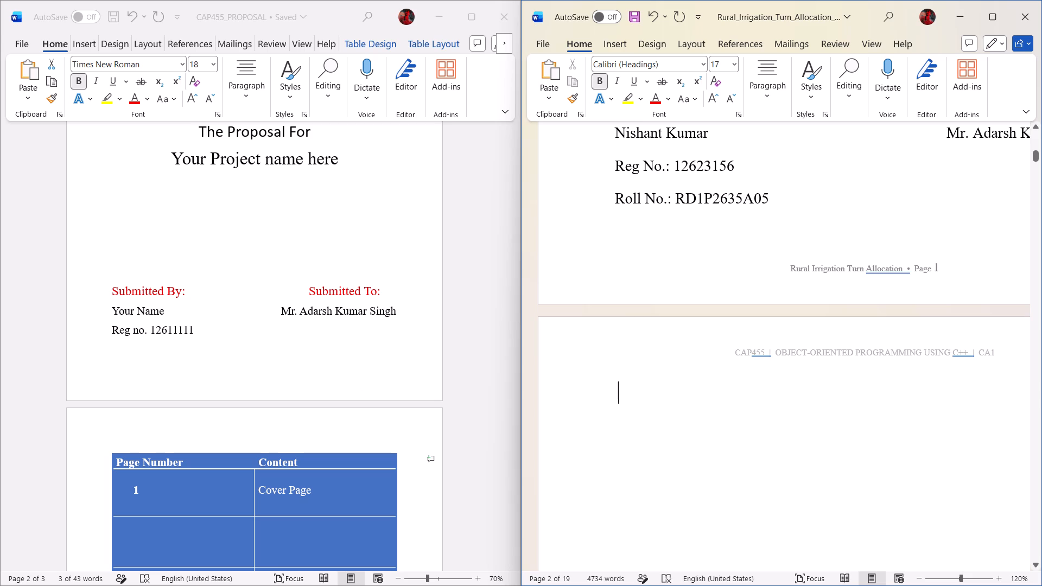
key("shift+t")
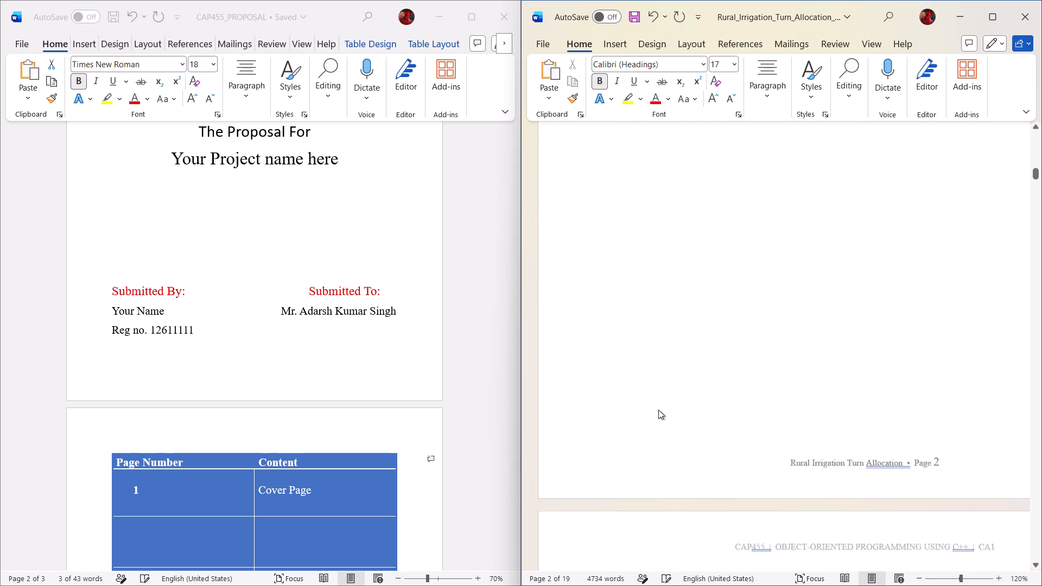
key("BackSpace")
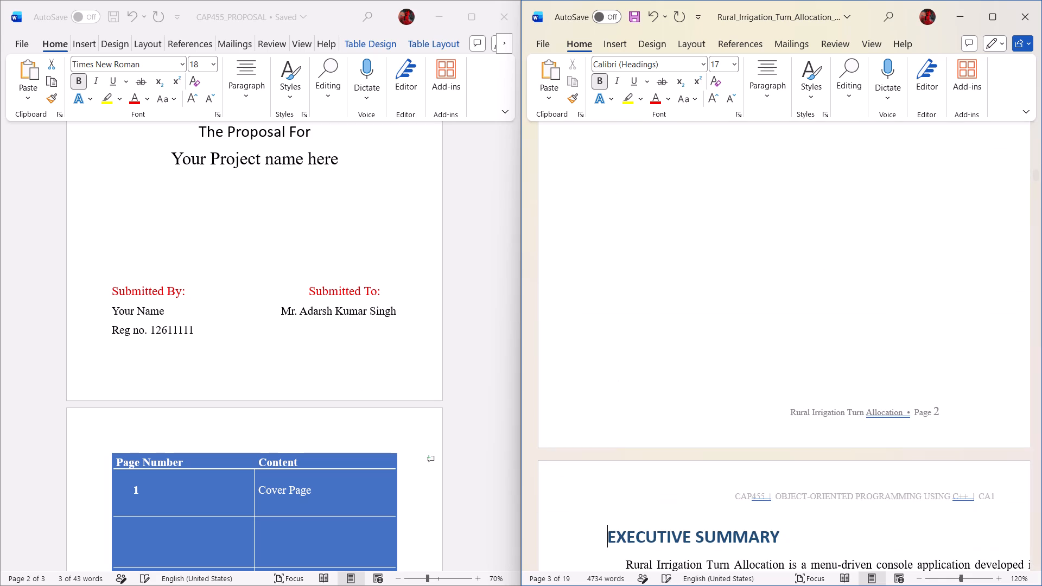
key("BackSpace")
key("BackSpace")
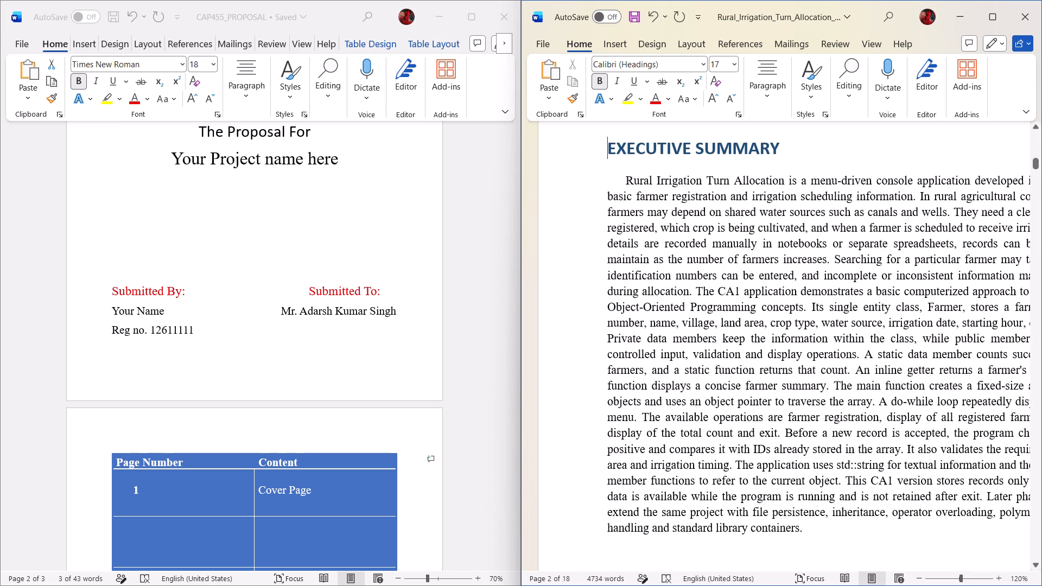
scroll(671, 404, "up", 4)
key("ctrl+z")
Add the heading "Table of Contents" at the top of the proposal's blank page 2 and save the document.
scroll(672, 404, "up", 1)
scroll(672, 404, "down", 3)
scroll(672, 404, "up", 7)
left_click(675, 270)
scroll(674, 270, "up", 3)
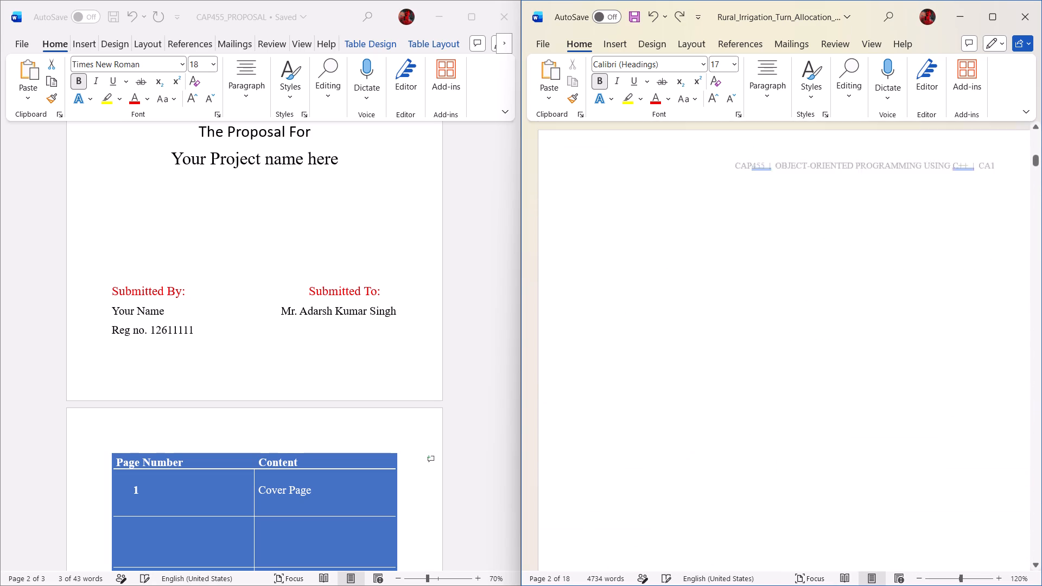
left_click(636, 275)
left_click(632, 260)
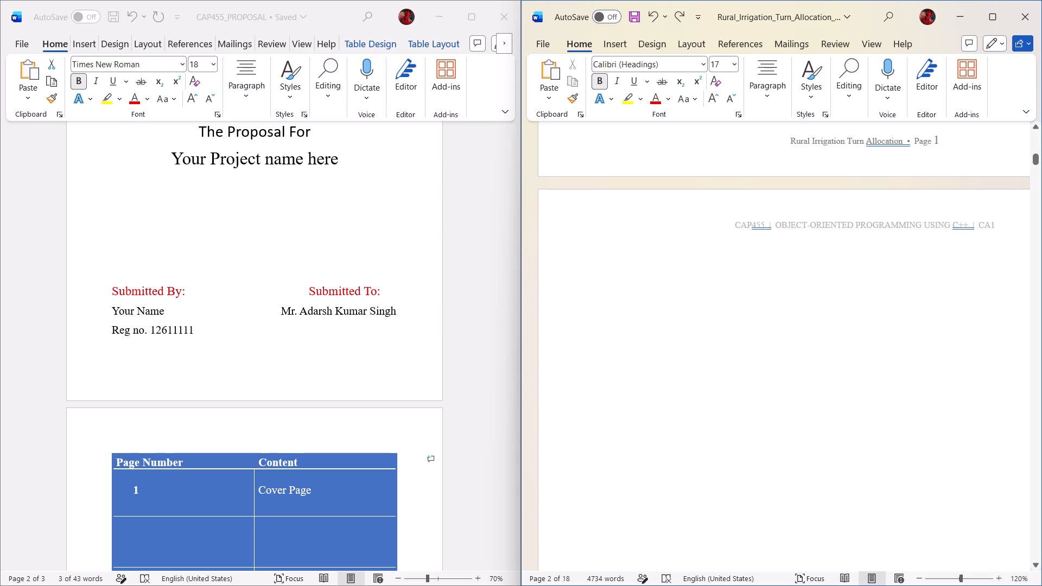
triple_click(642, 298)
left_click(619, 307)
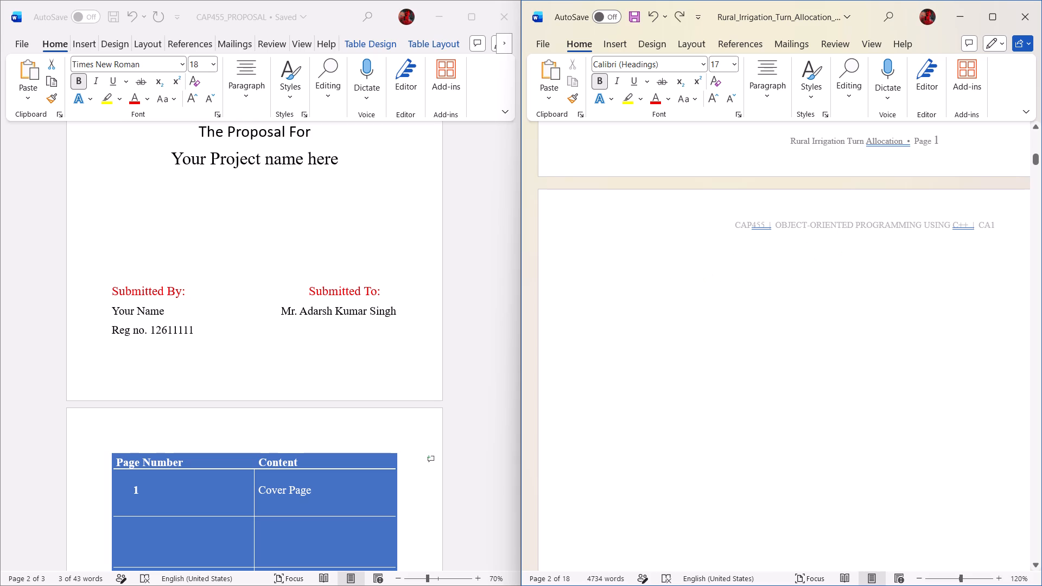
left_click(641, 300)
scroll(681, 328, "down", 6)
scroll(681, 328, "up", 6)
left_click(682, 317)
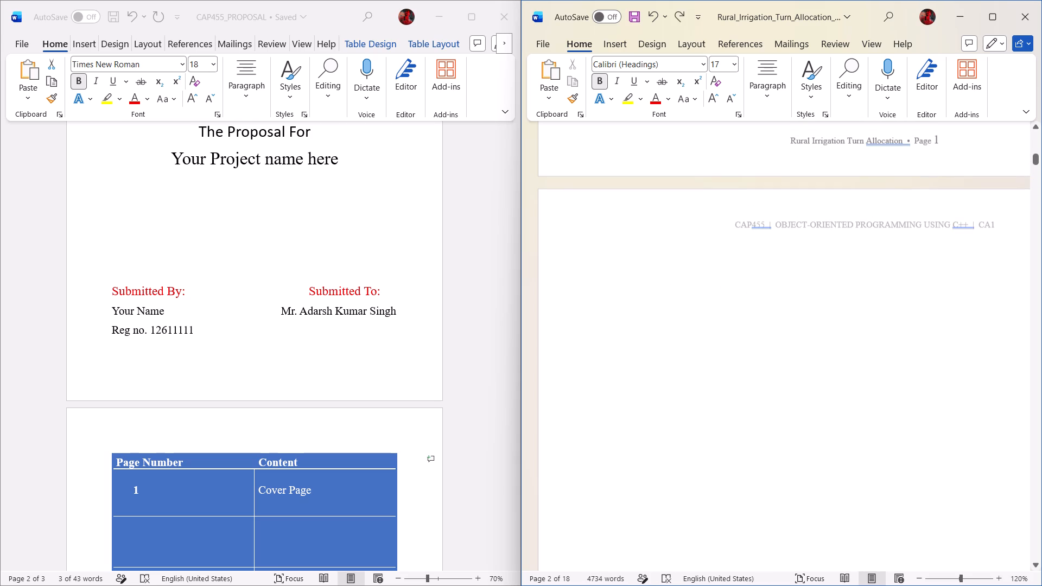
triple_click(627, 275)
left_click(627, 275)
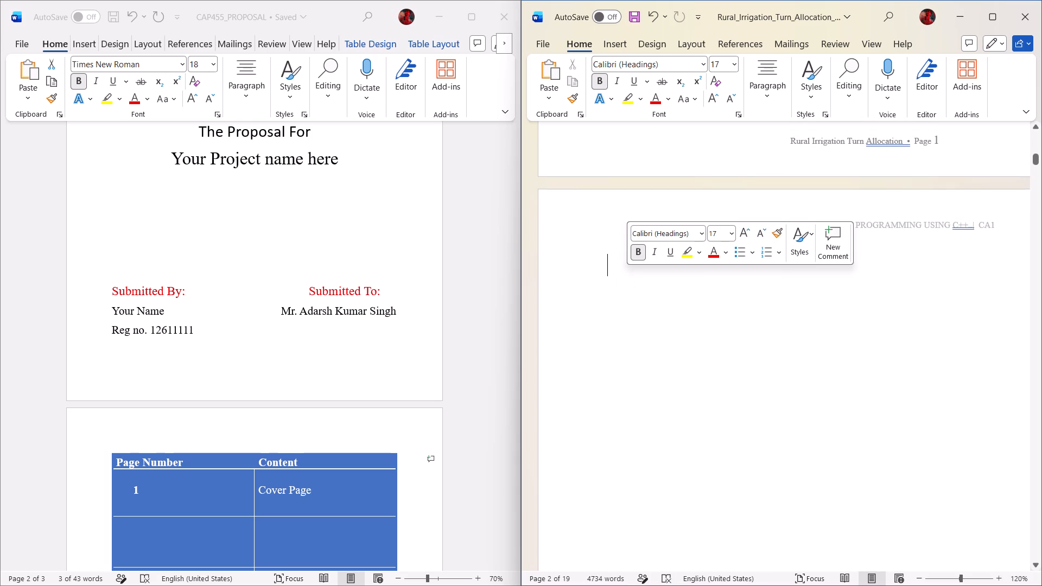
key("shift+t")
type("able")
key("space")
type("of Content")
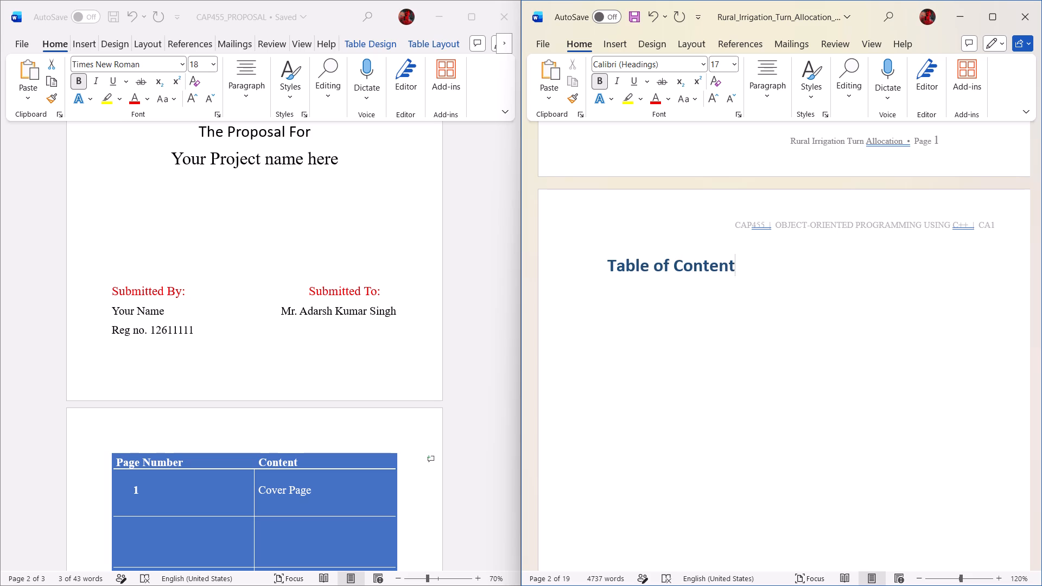
key("s")
key("ctrl+s")
Add an empty line below the contents heading, retype the heading in capitals as "TABLE OF CONTENTS", and save.
scroll(627, 275, "up", 1)
scroll(622, 200, "down", 4)
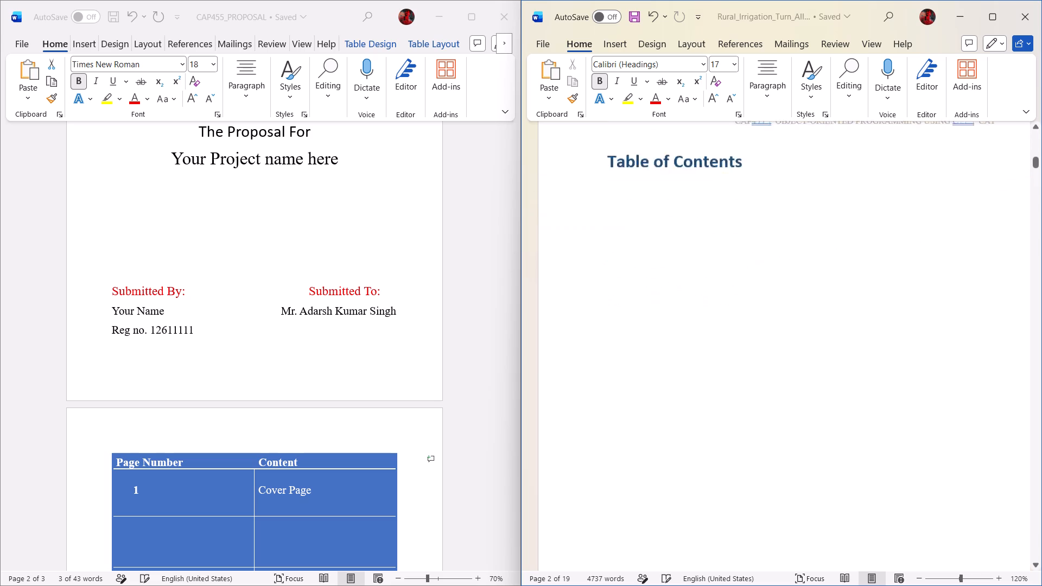
scroll(622, 200, "down", 13)
scroll(695, 374, "down", 3)
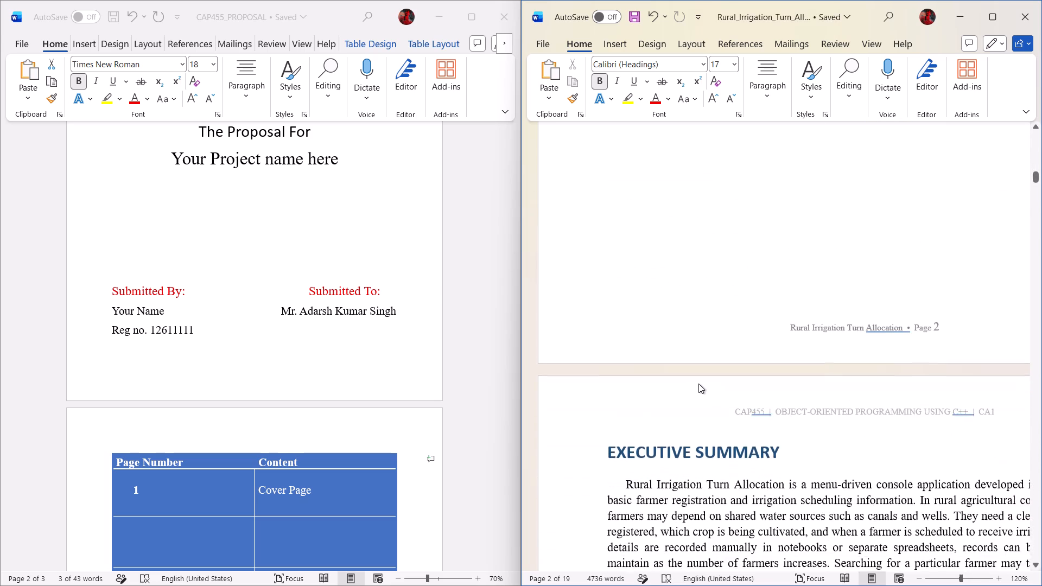
scroll(698, 384, "up", 5)
scroll(704, 378, "up", 16)
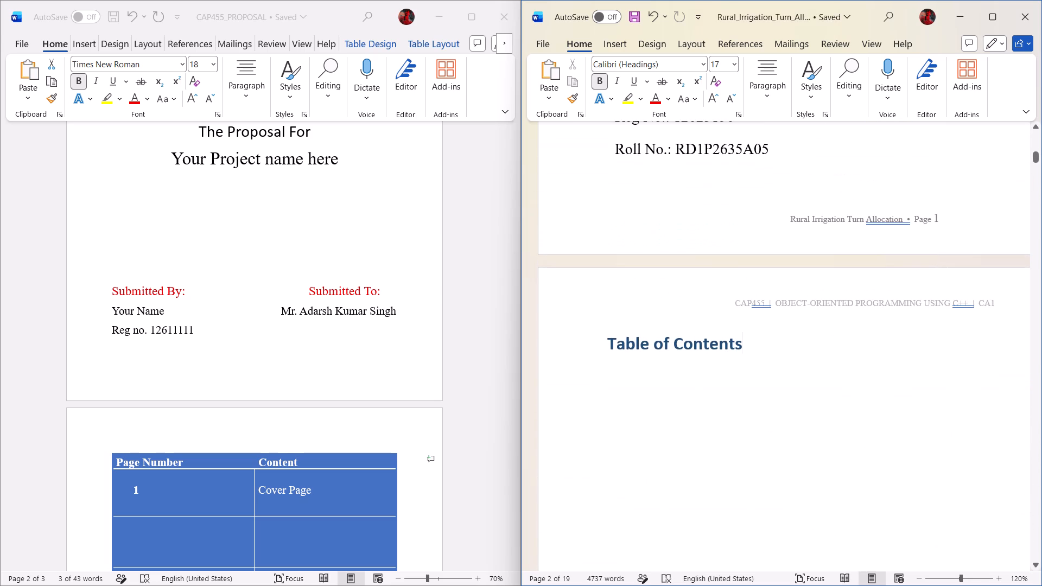
key("Return")
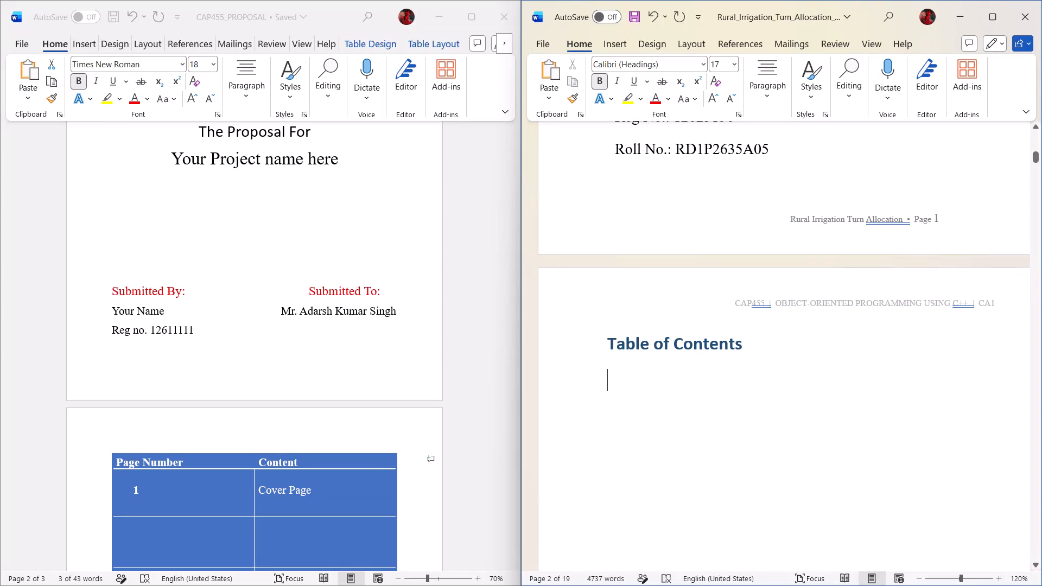
left_click_drag(752, 346, 622, 358)
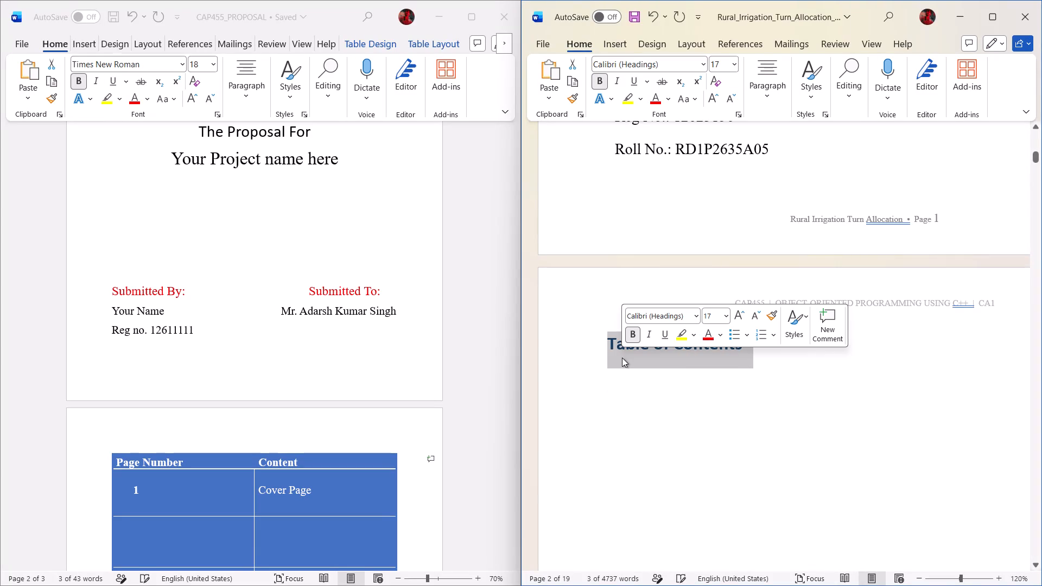
type("TABLE OF CONTENTS")
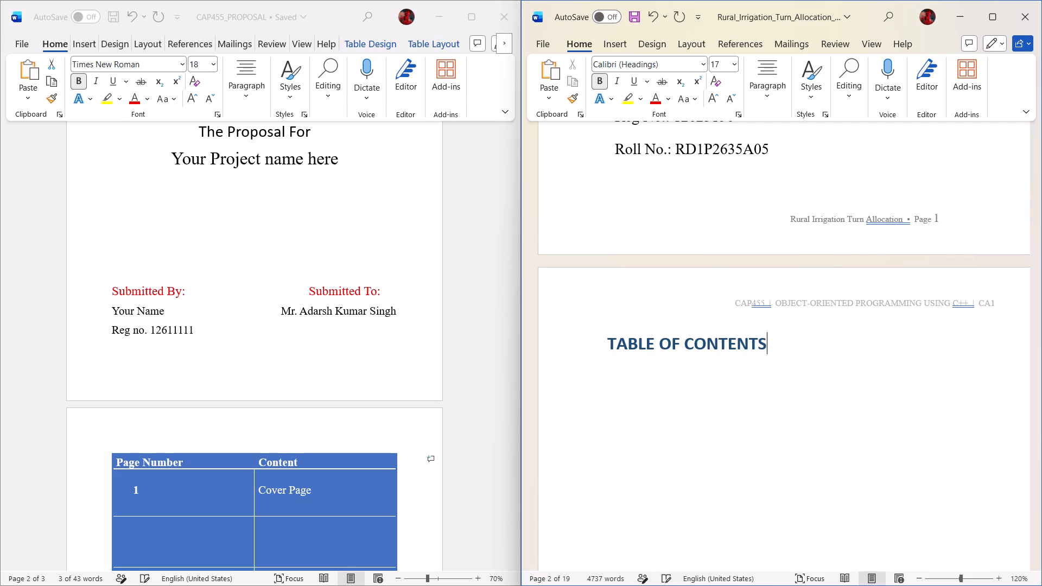
key("ctrl+s")
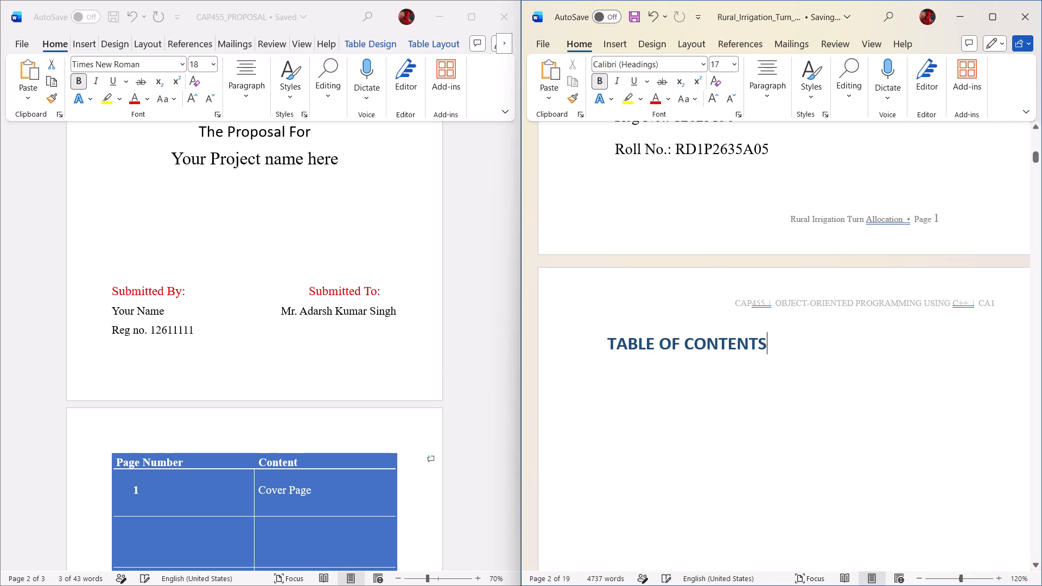
Insert a table with two columns and six rows on the empty line below the TABLE OF CONTENTS heading.
left_click(638, 387)
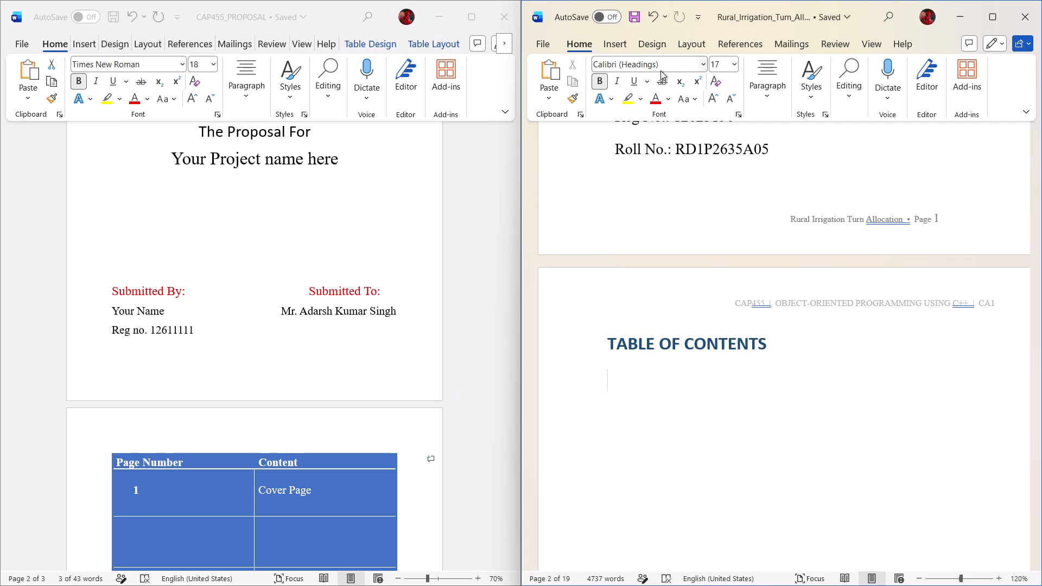
scroll(310, 375, "down", 1)
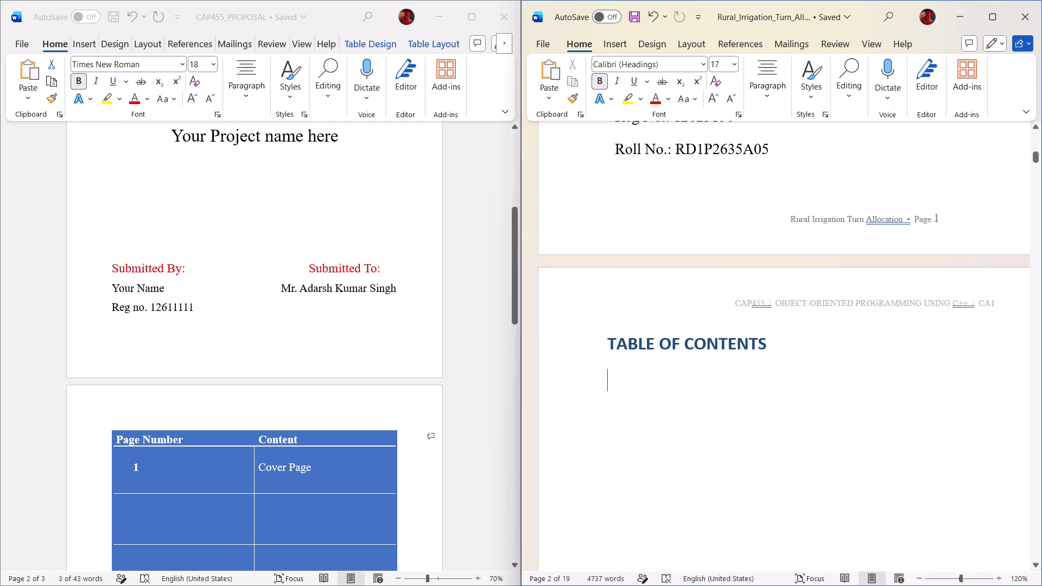
left_click(636, 385)
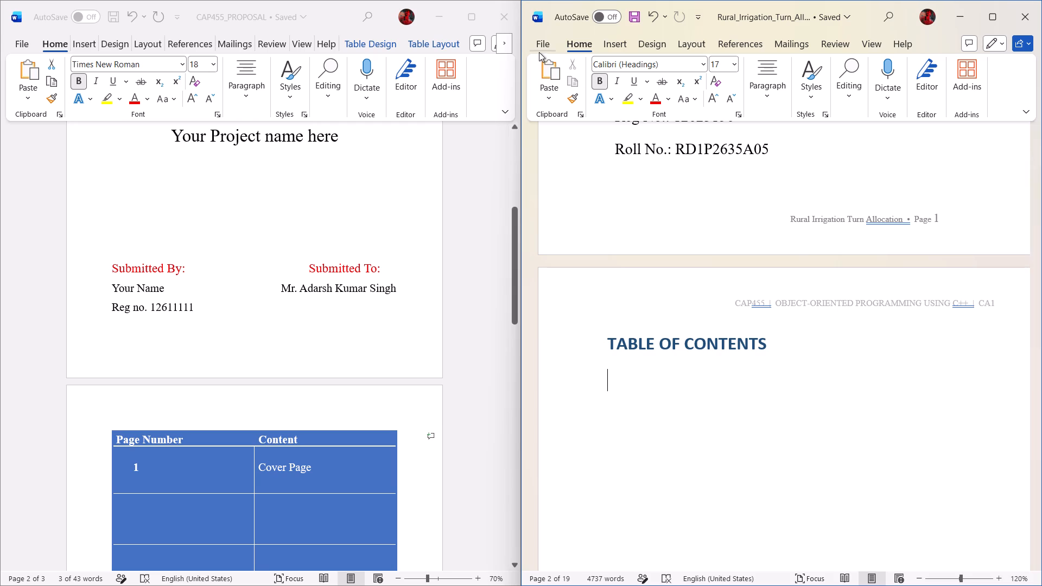
left_click(619, 47)
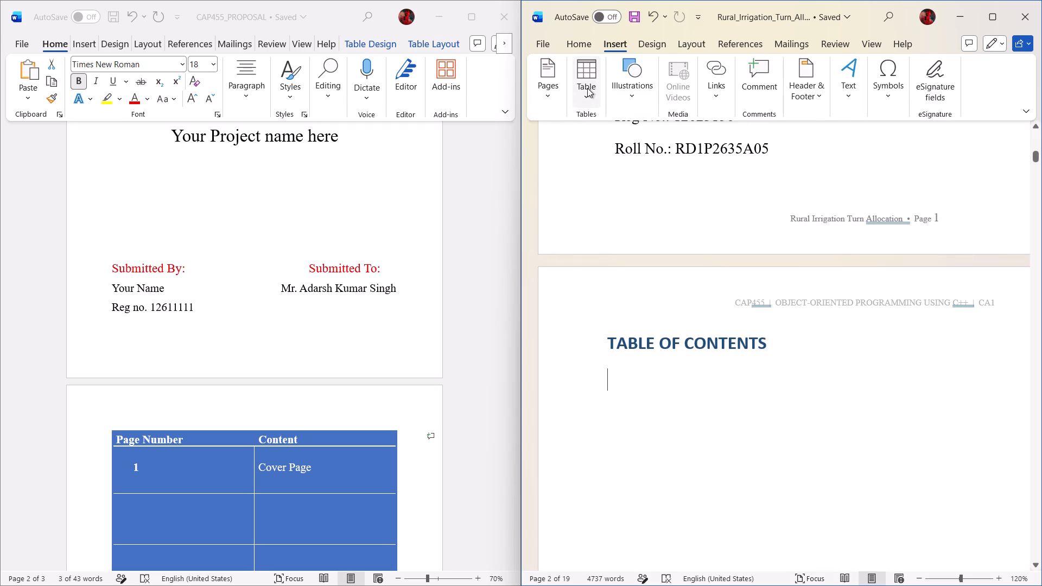
left_click(587, 88)
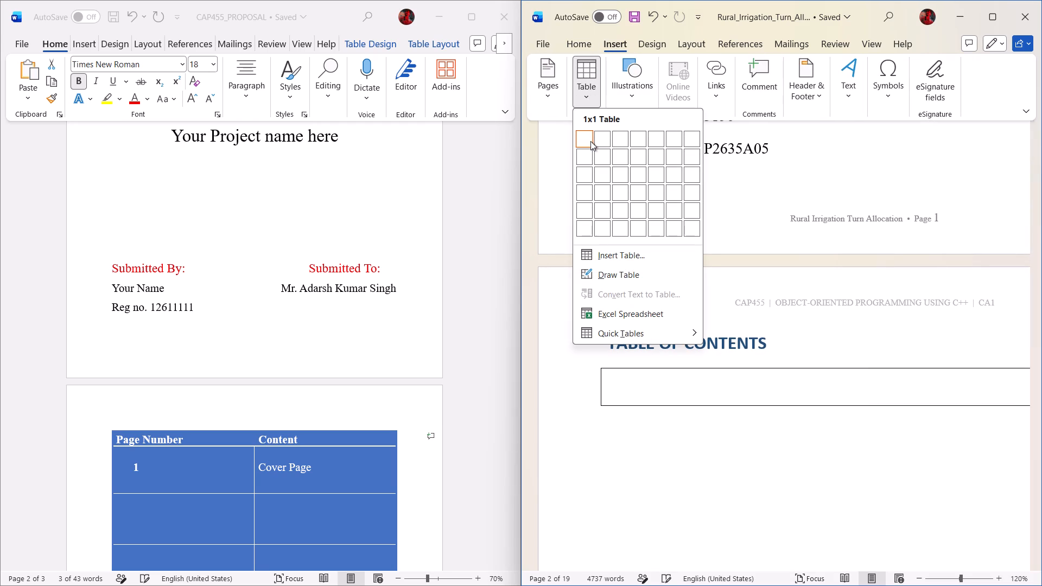
left_click(602, 232)
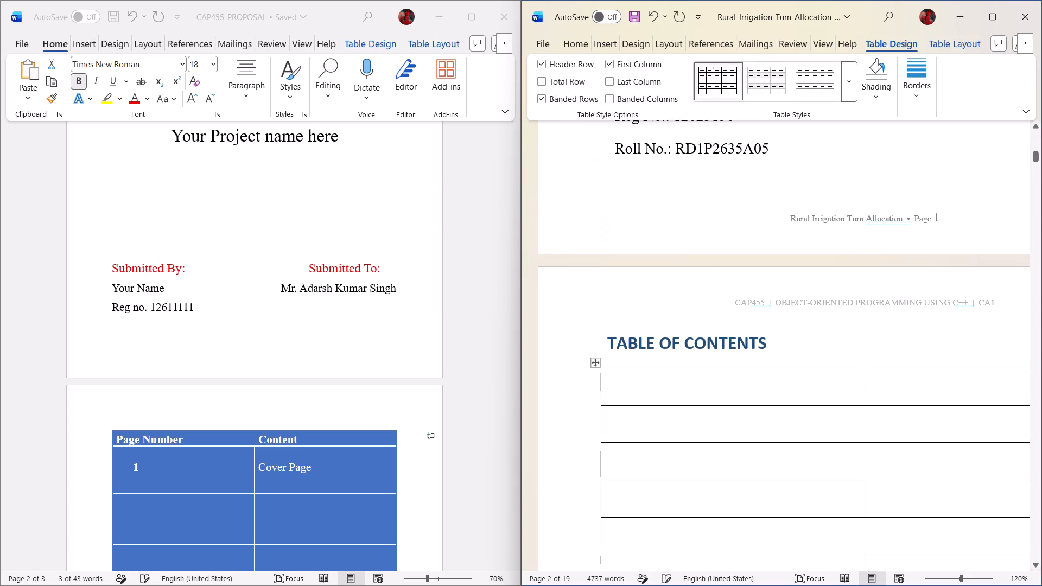
Enter "CONTENT" and "PAGE NUMBER" as the column headers in the table's first row.
left_click(657, 390)
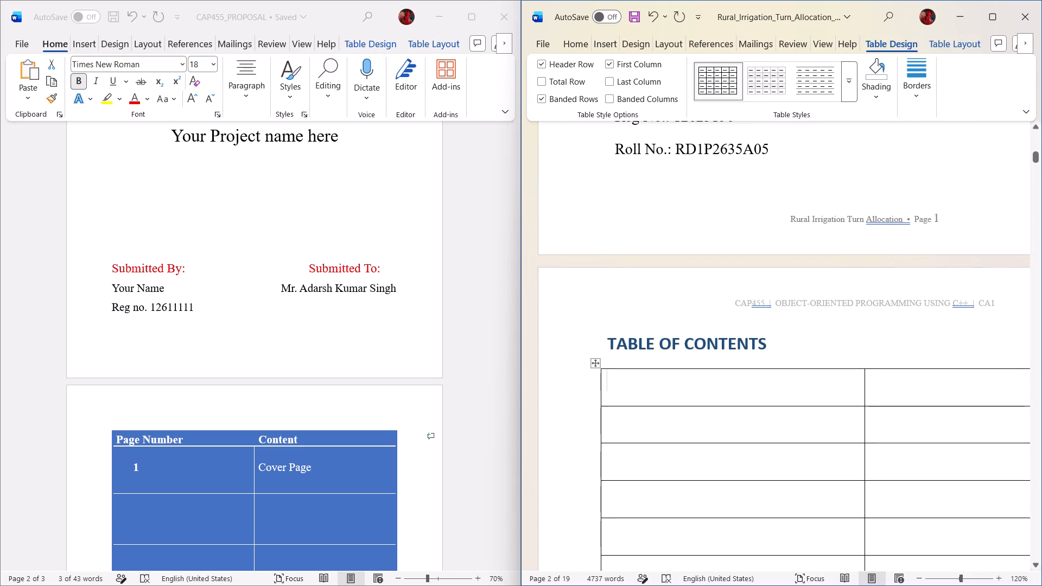
type("CONTENT")
key("space")
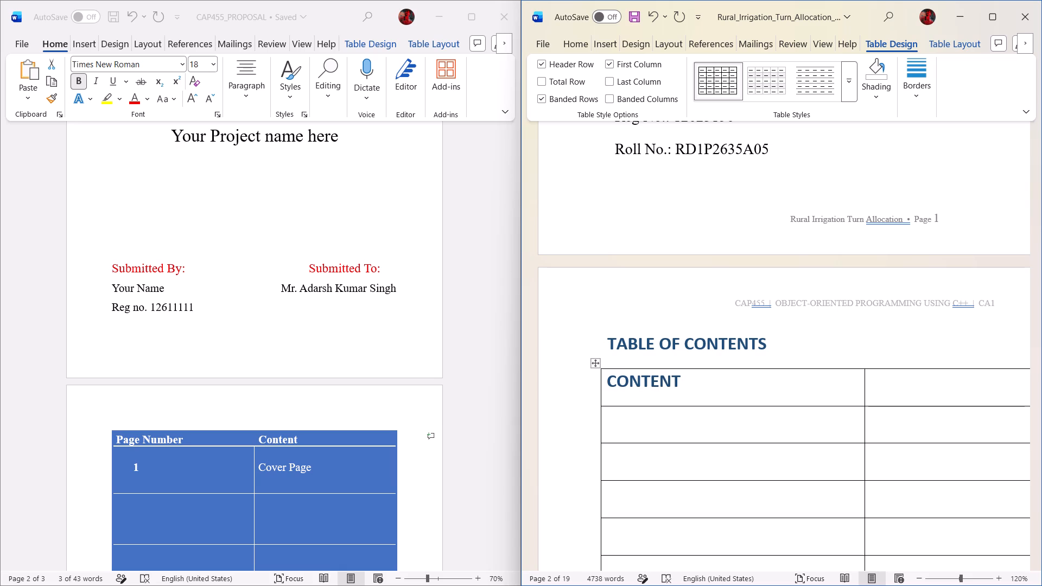
key("BackSpace")
key("ctrl+Right")
type("PAGES")
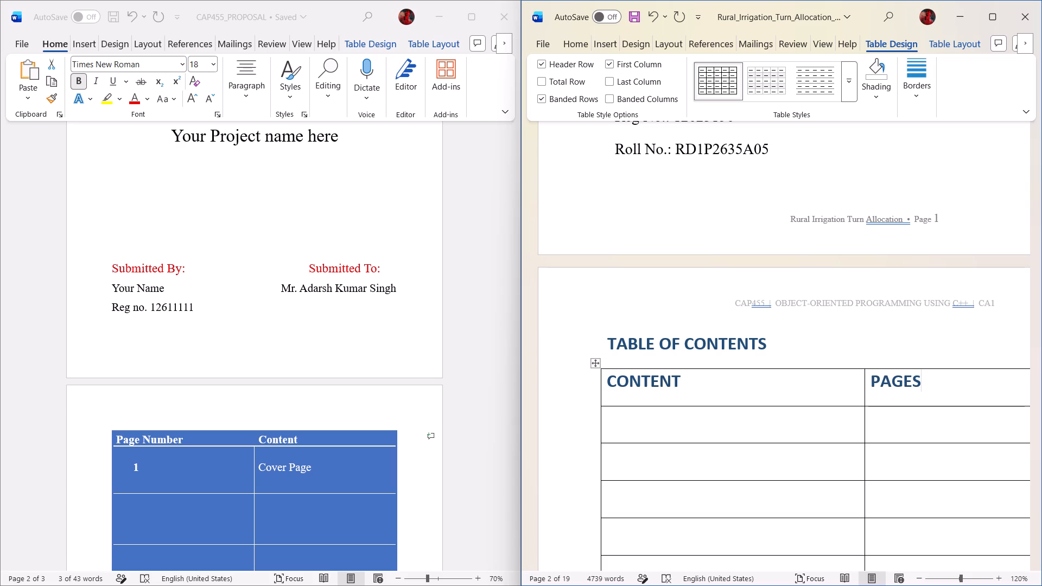
key("BackSpace")
key("space")
type("NUMBER")
Set the text of the contents table's header row to size 18 with the automatic font colour.
scroll(767, 384, "down", 1)
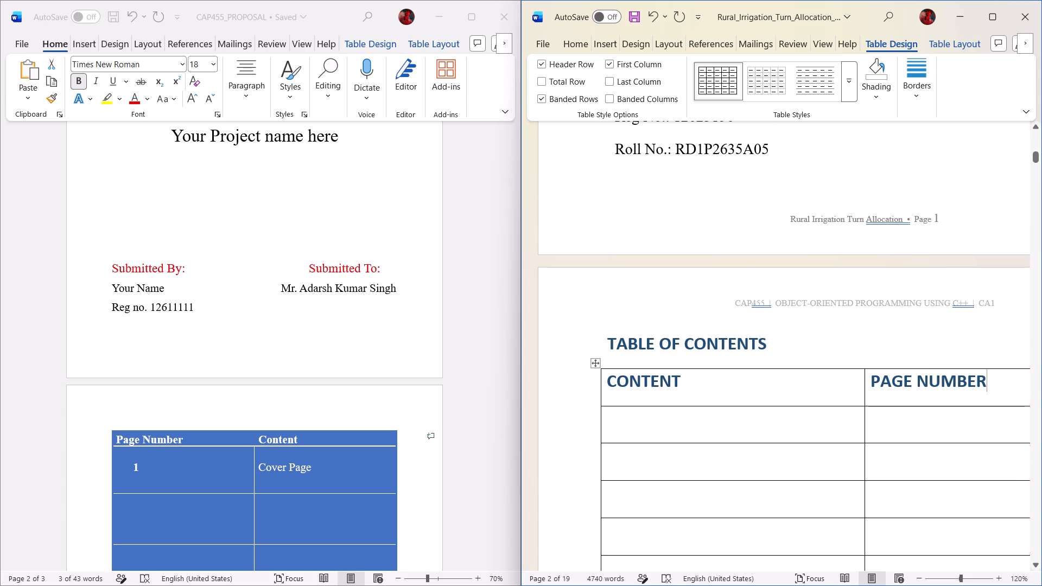
scroll(771, 386, "down", 1)
left_click_drag(998, 308, 791, 309)
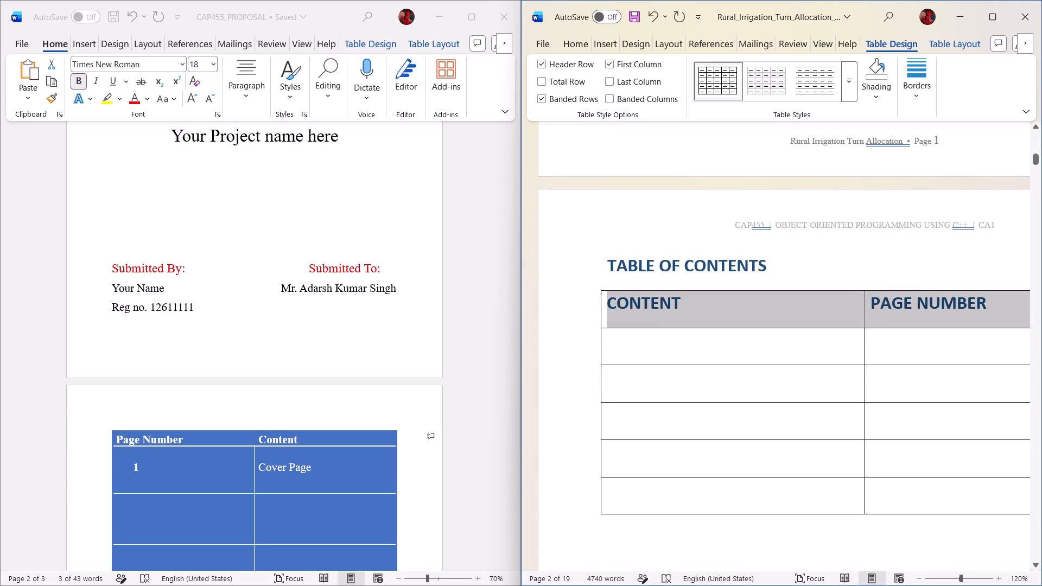
left_click_drag(791, 309, 694, 315)
left_click(576, 44)
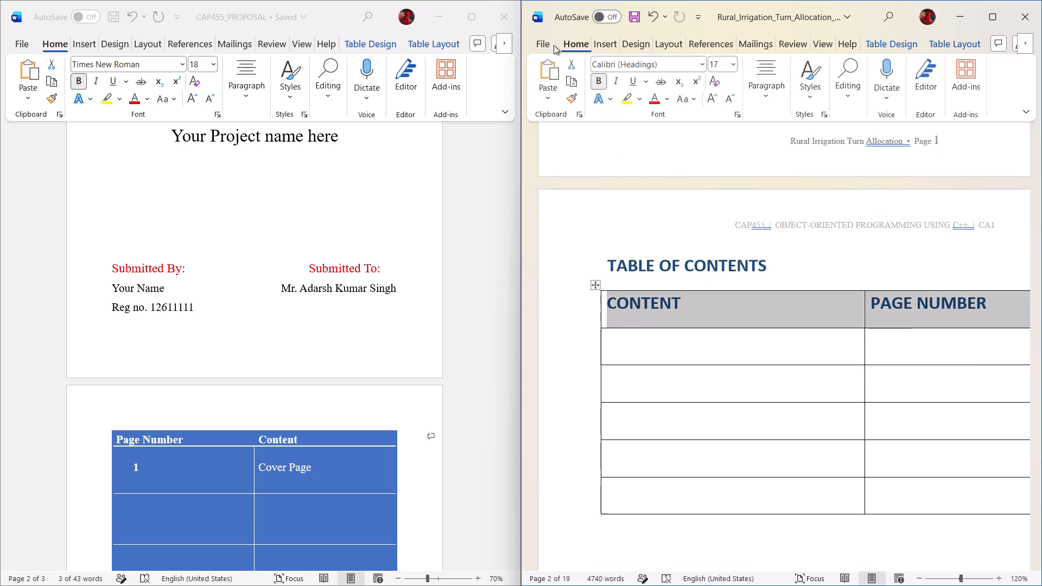
left_click(716, 65)
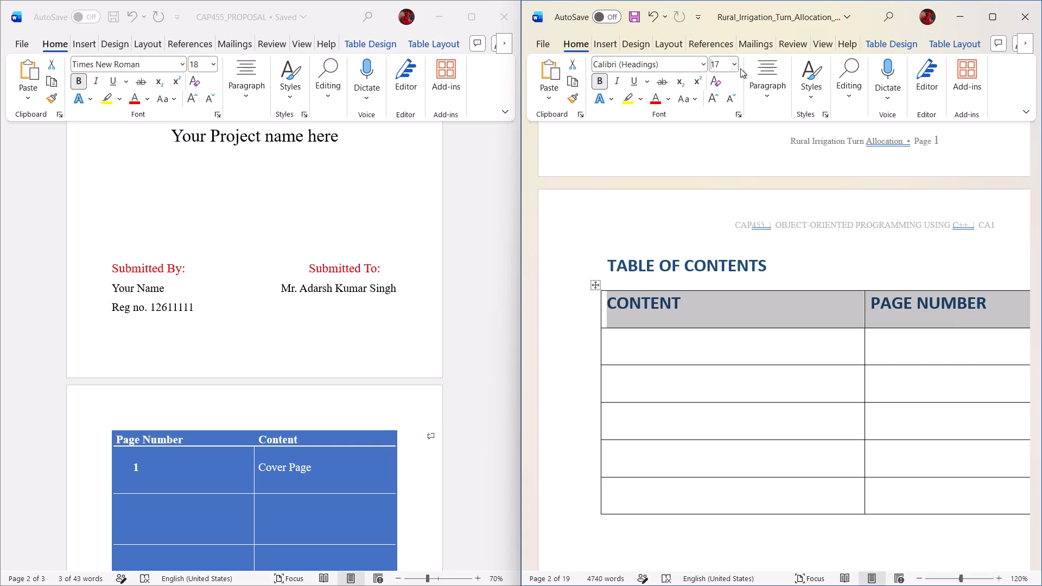
type("16")
key("BackSpace")
key("BackSpace")
type("18")
key("Return")
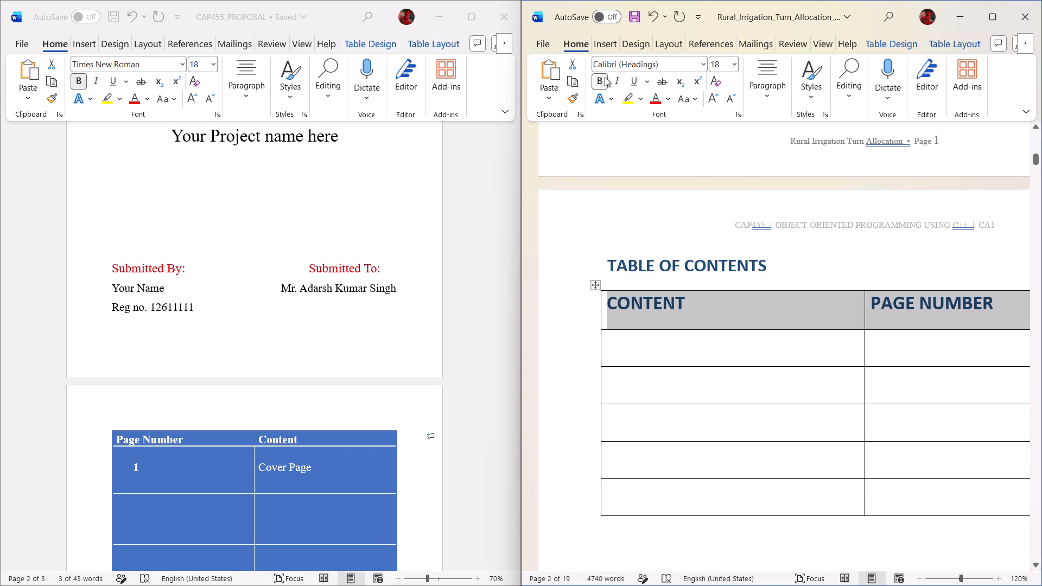
left_click(662, 98)
left_click(671, 101)
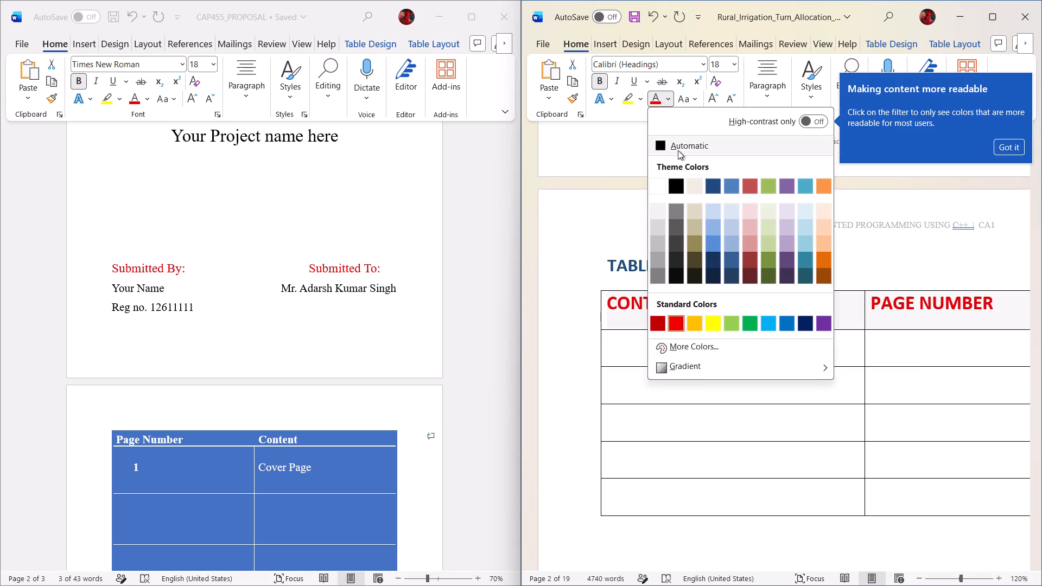
left_click(659, 145)
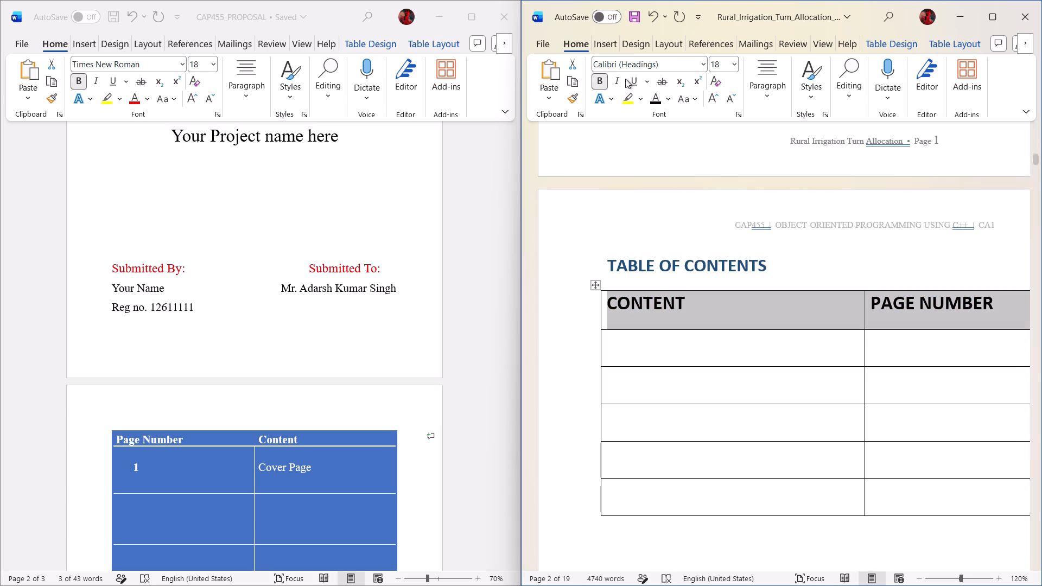
Change the header row's font to Times New Roman at size 14.
left_click(653, 63)
type("TI")
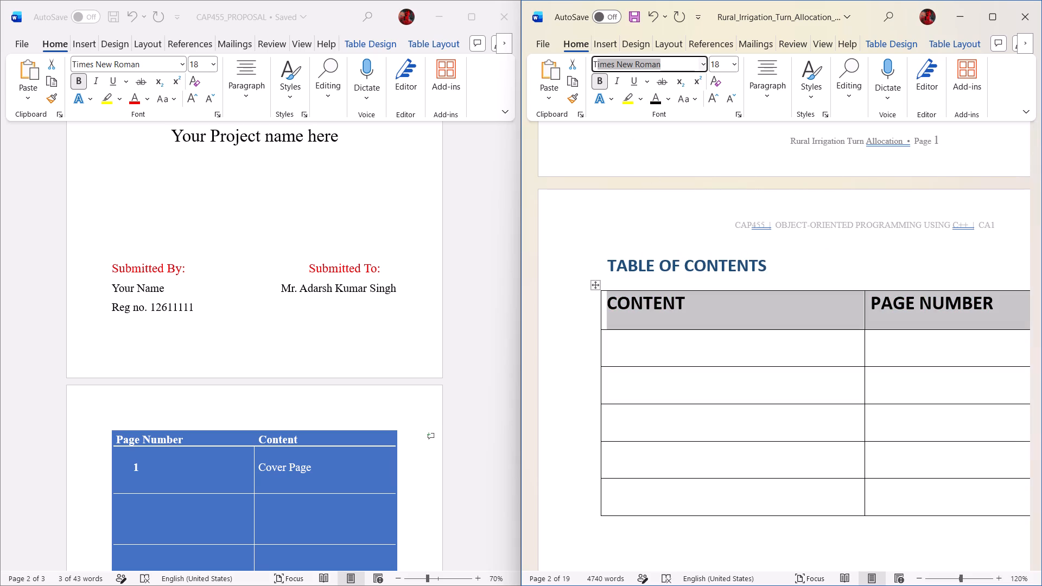
key("Return")
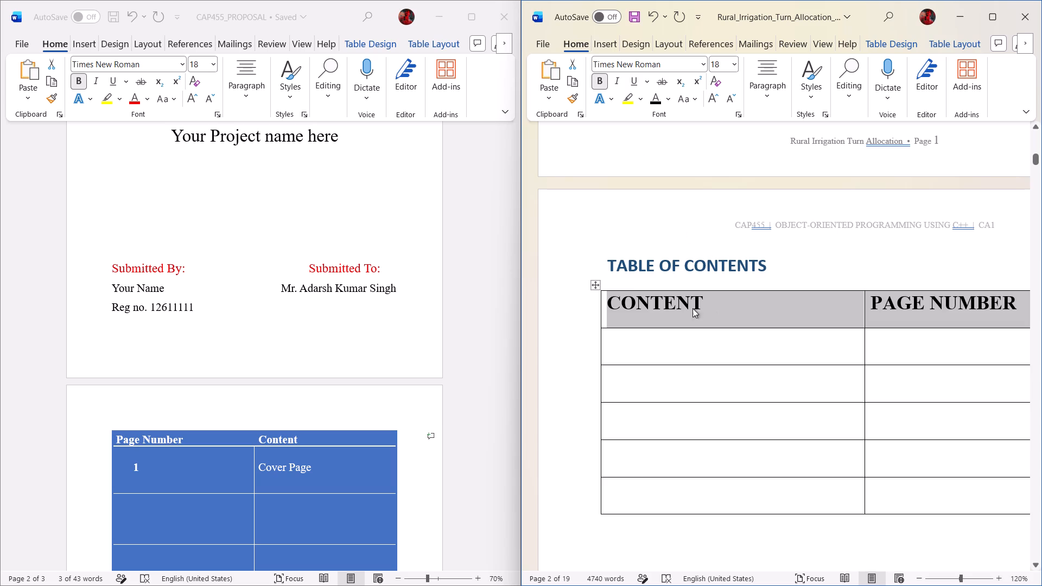
left_click(722, 65)
type("14")
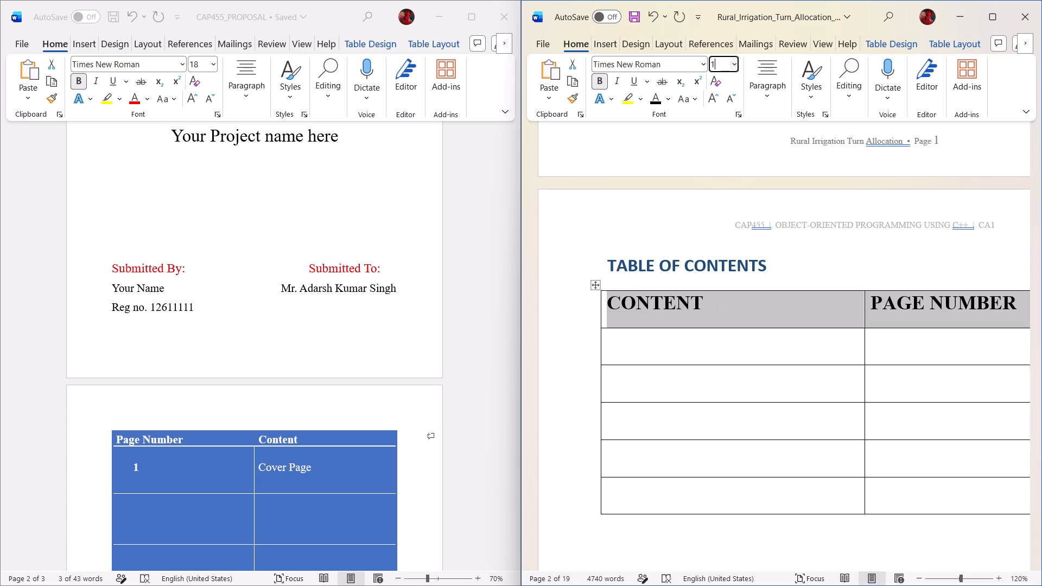
key("Return")
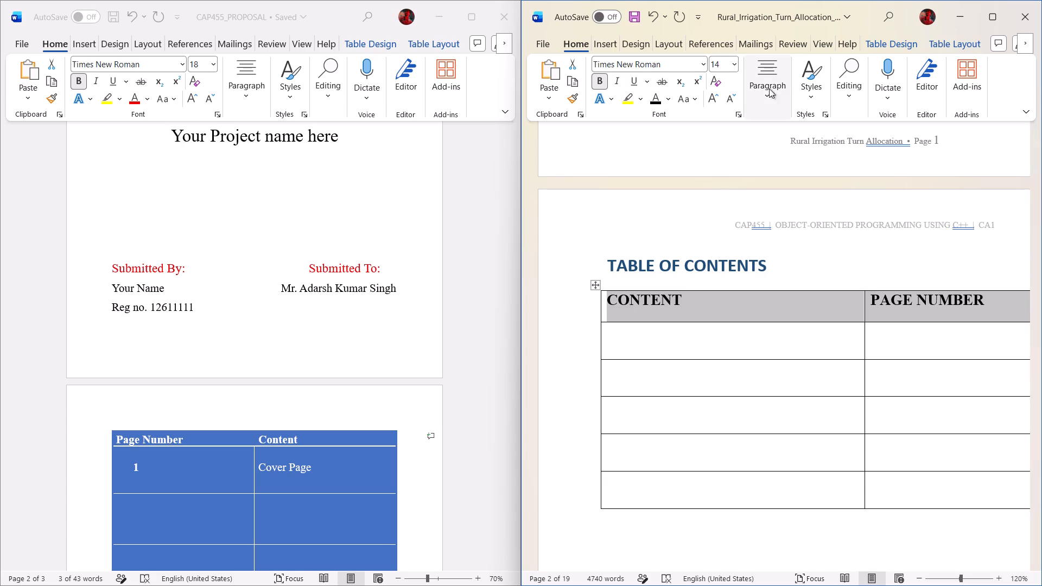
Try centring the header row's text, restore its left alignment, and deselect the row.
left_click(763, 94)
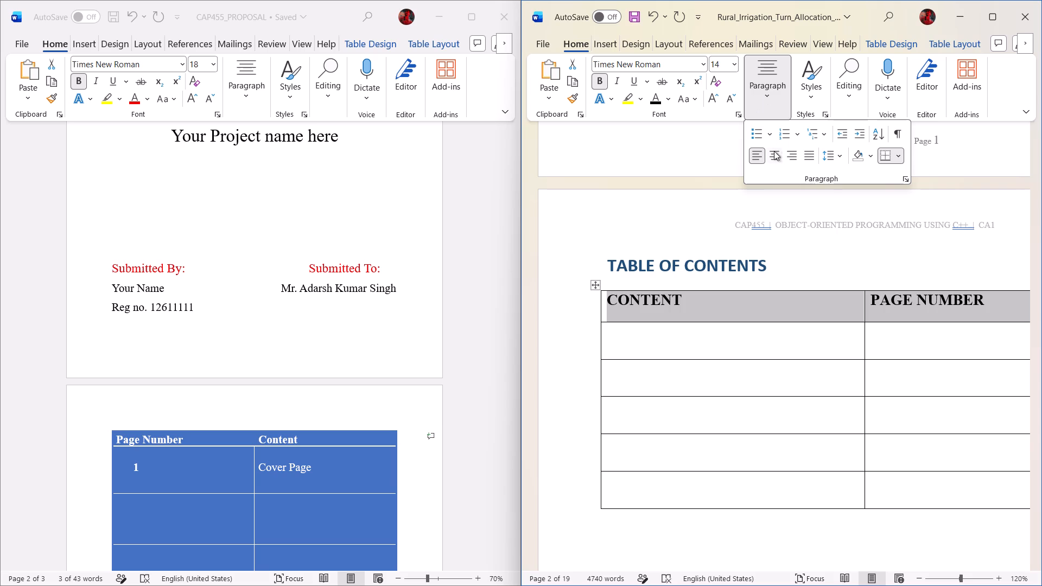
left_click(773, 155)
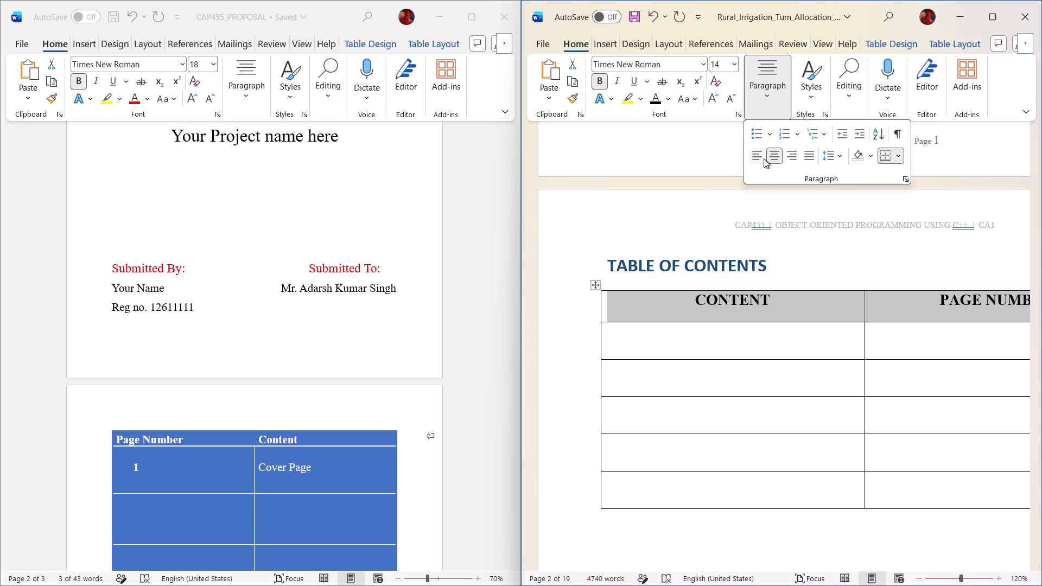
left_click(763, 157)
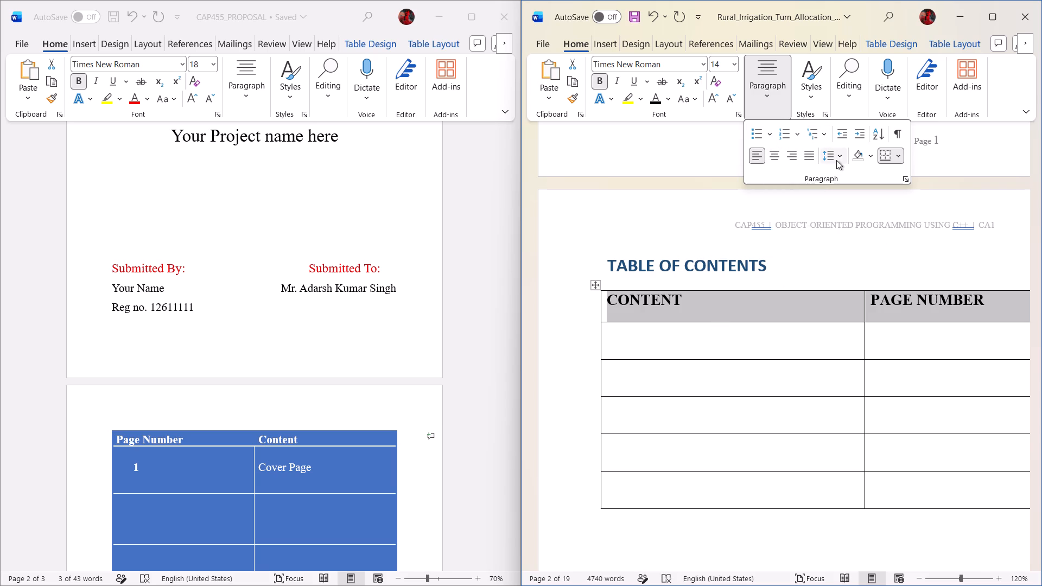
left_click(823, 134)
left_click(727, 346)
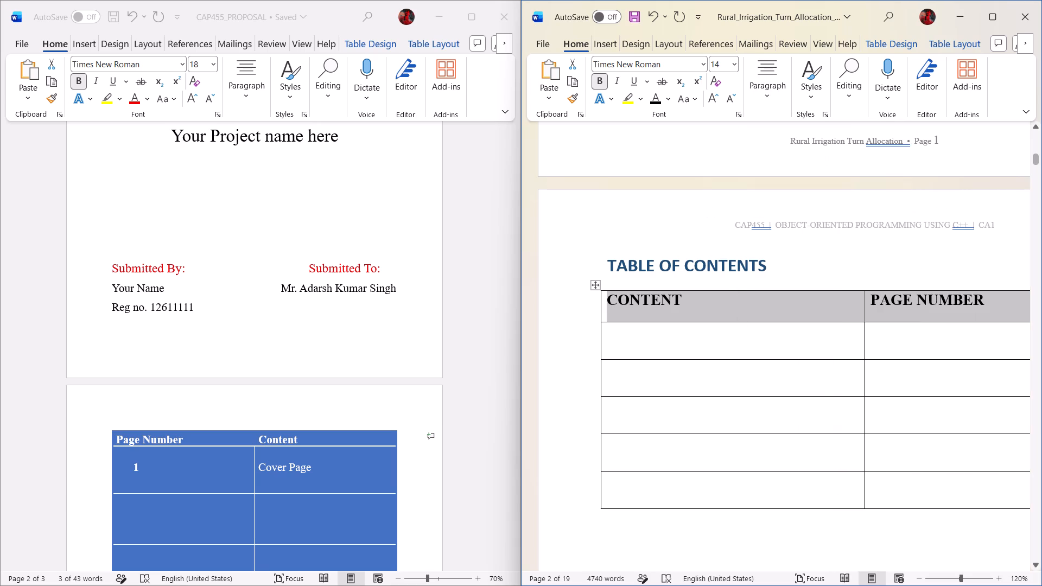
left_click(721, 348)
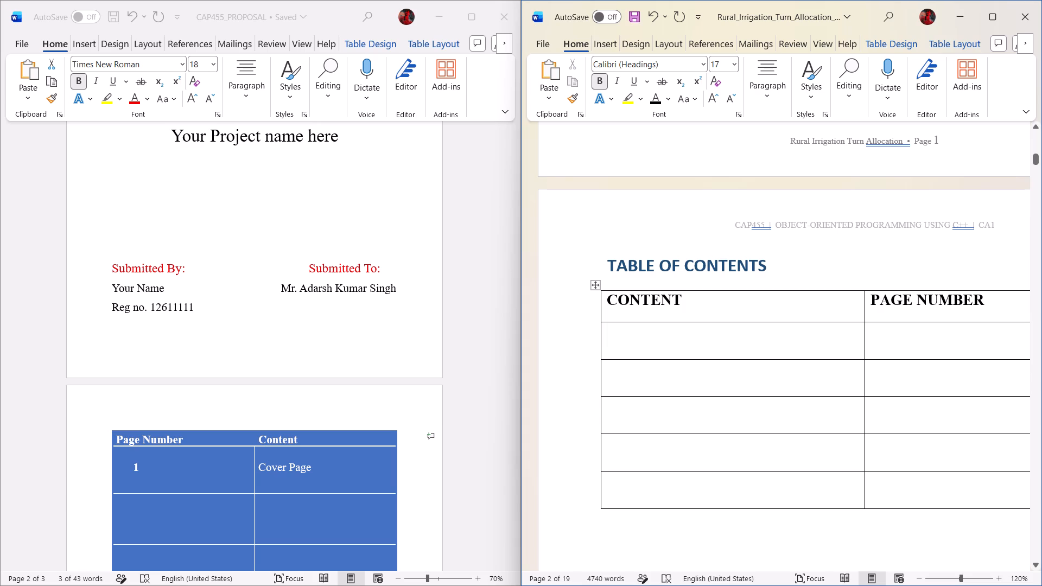
Retype the first column header in title case as "Content".
left_click(712, 303)
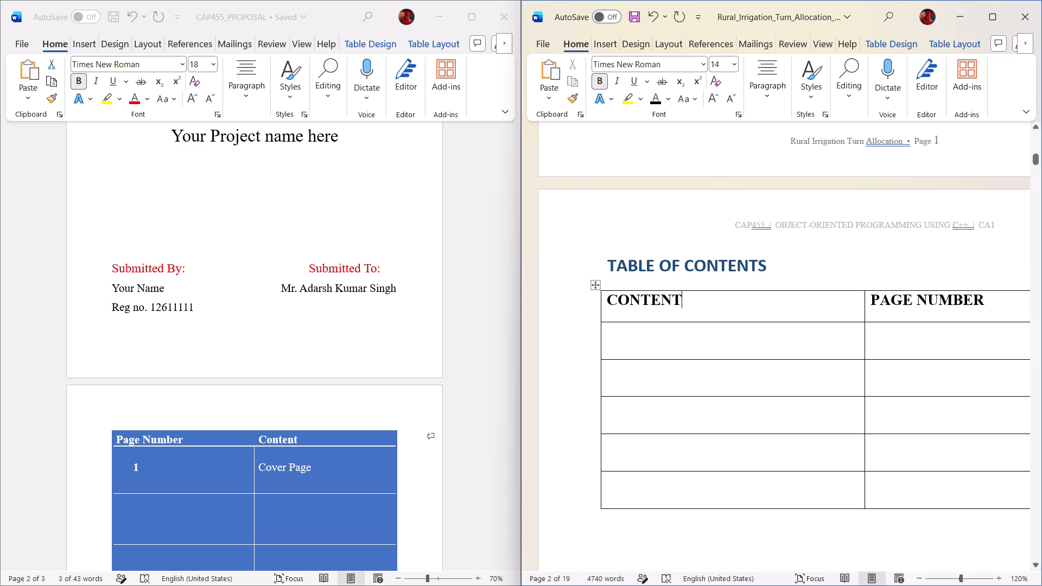
key("BackSpace")
key("BackSpace")
key("BackSpace")
key("BackSpace")
key("BackSpace")
key("BackSpace")
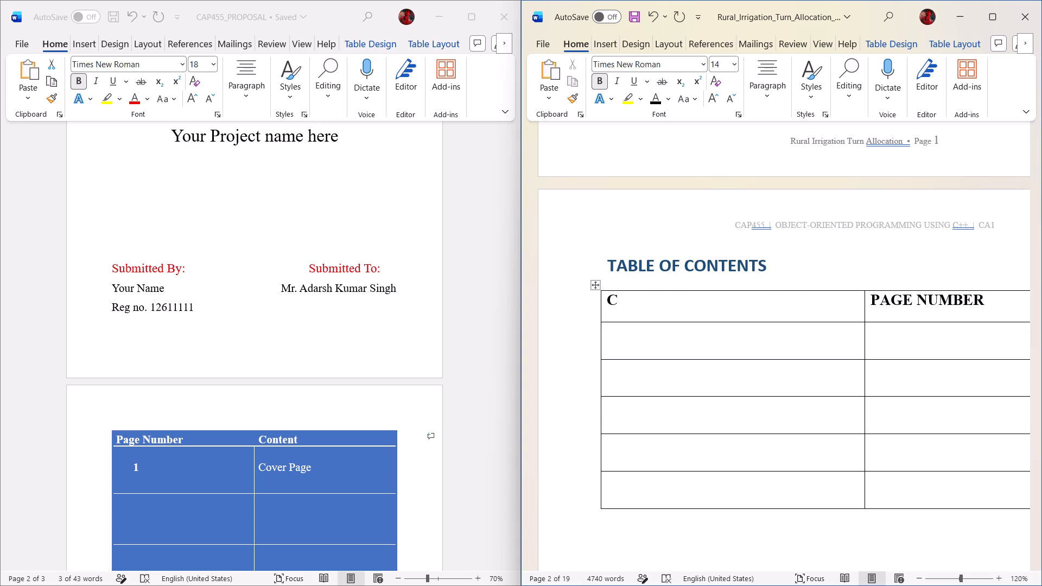
type("ontent")
Retype the second column header in title case as "Page Number" and save the document.
key("ctrl+Right")
key("Right")
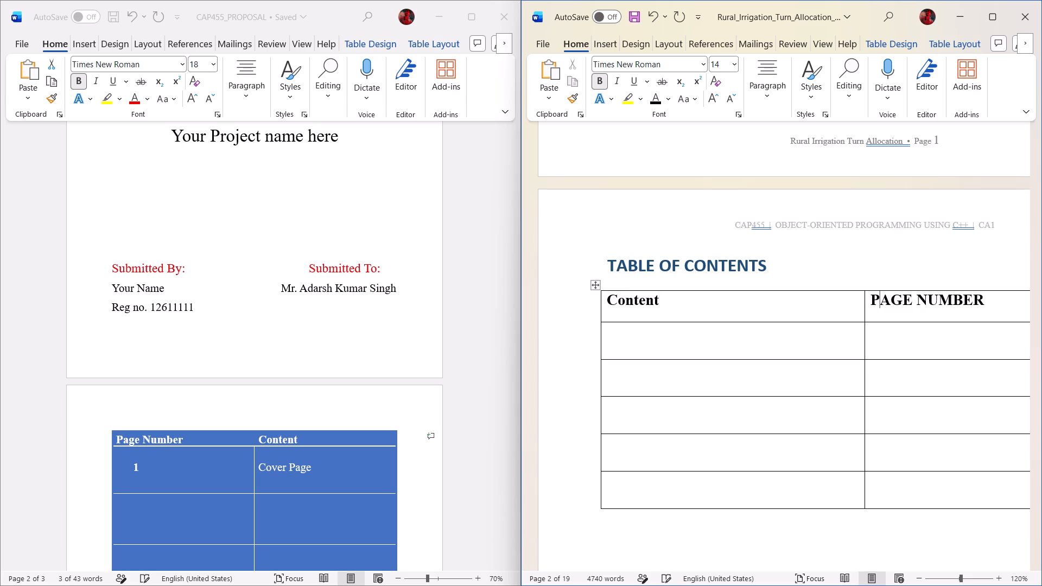
key("Right")
key("Right")
key("Right")
key("Right")
key("ctrl+Right")
key("BackSpace")
key("BackSpace")
key("BackSpace")
key("BackSpace")
key("BackSpace")
key("BackSpace")
key("BackSpace")
key("BackSpace")
key("BackSpace")
key("BackSpace")
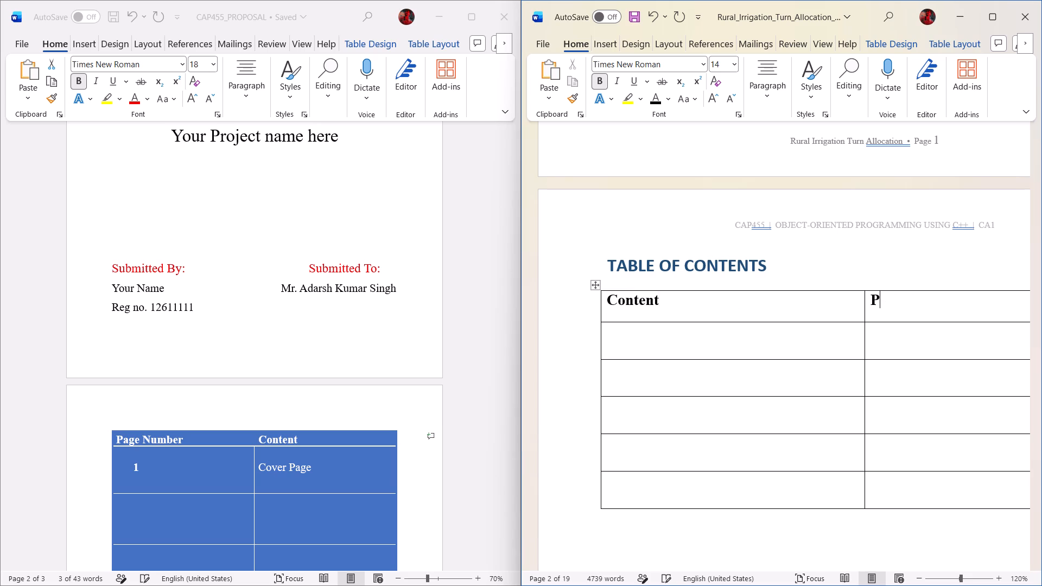
type("age Number")
key("ctrl+s")
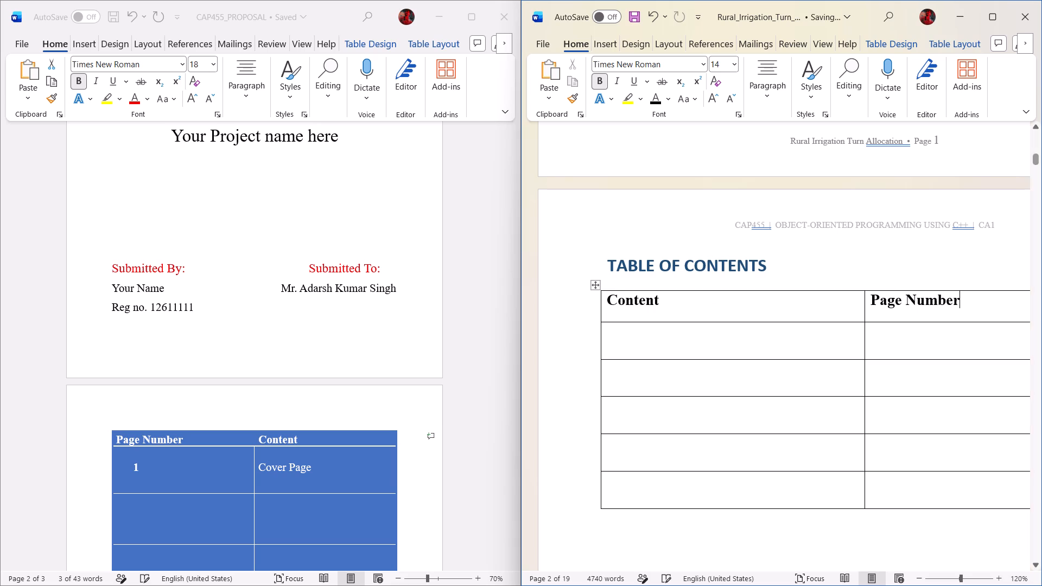
Copy the EXECUTIVE SUMMARY heading from page 3 into the first empty cell under the Content header.
scroll(721, 301, "down", 2)
left_click(649, 266)
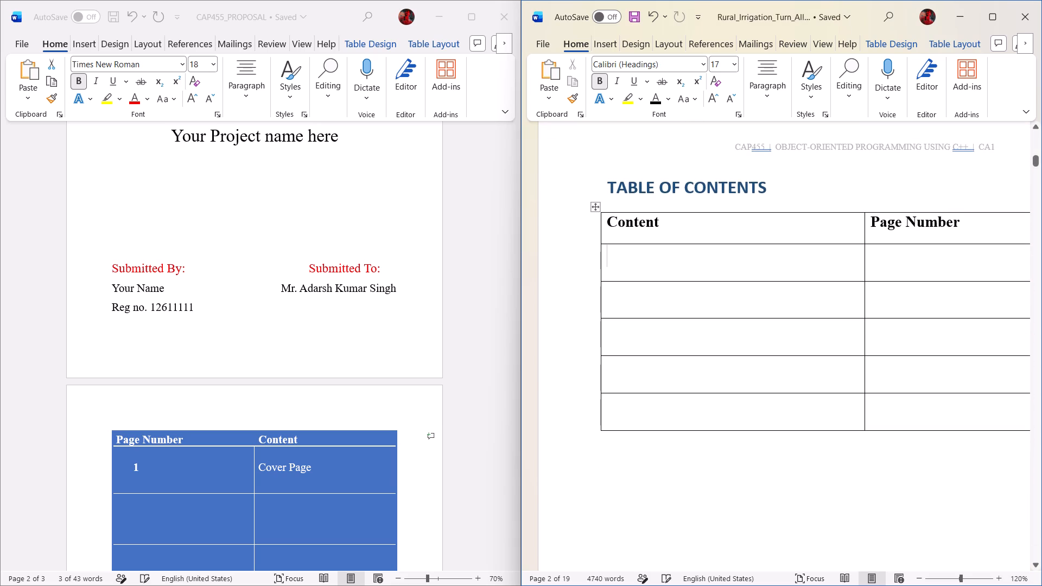
scroll(693, 278, "down", 3, "ctrl")
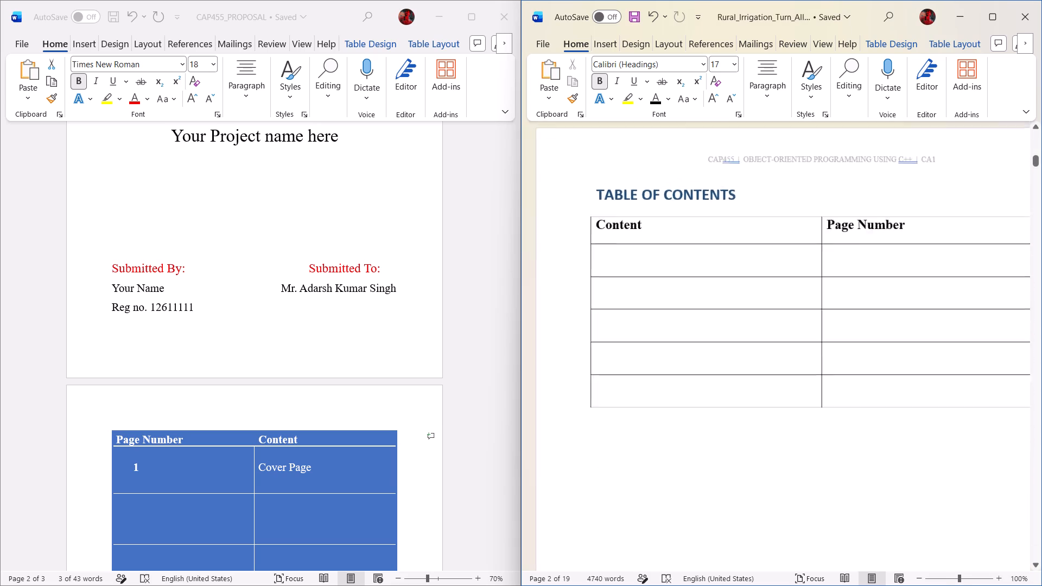
scroll(691, 273, "down", 6)
scroll(744, 308, "down", 10)
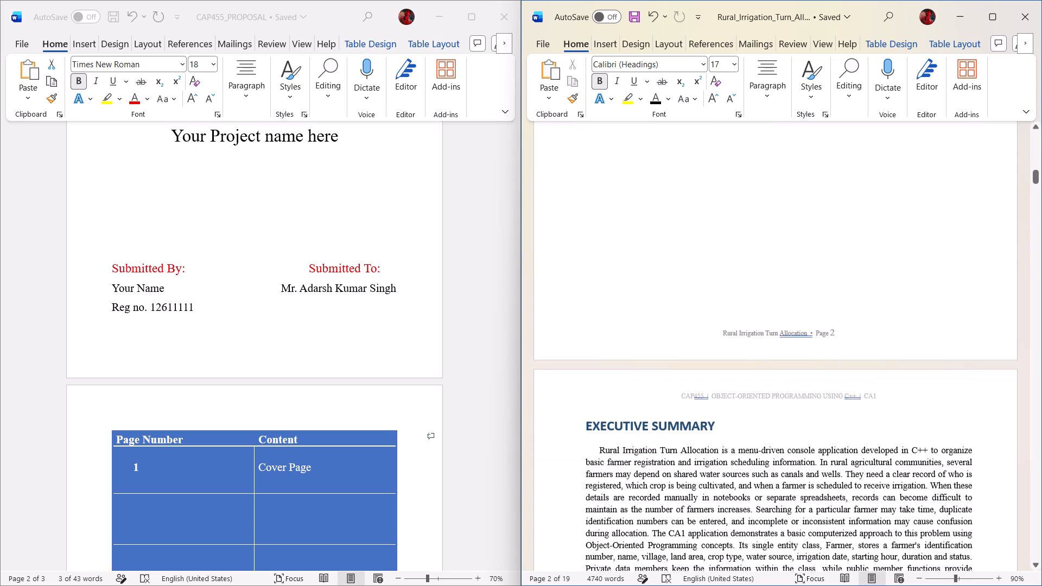
left_click_drag(713, 424, 599, 419)
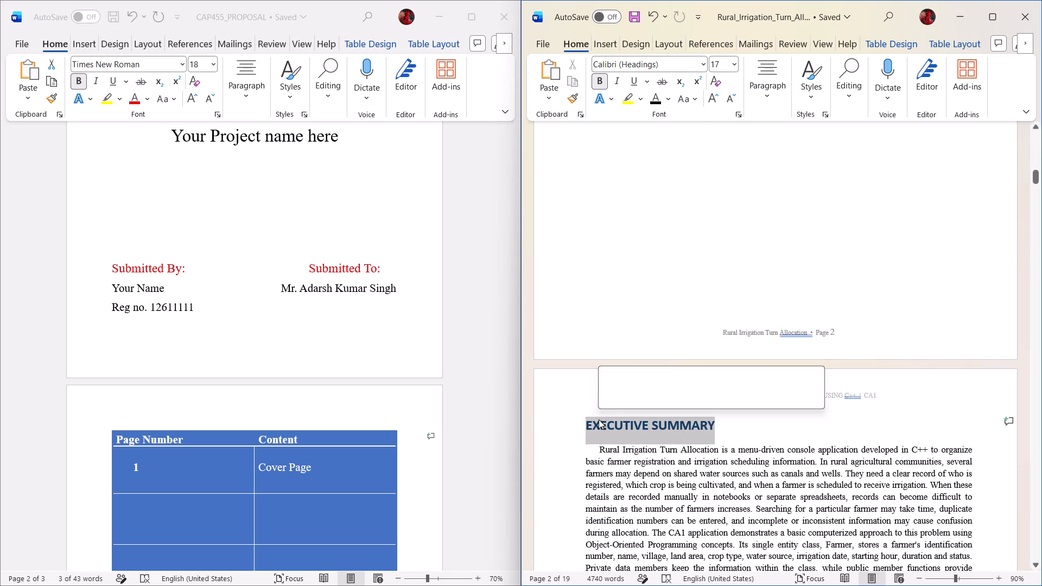
key("ctrl+c")
scroll(681, 445, "up", 10)
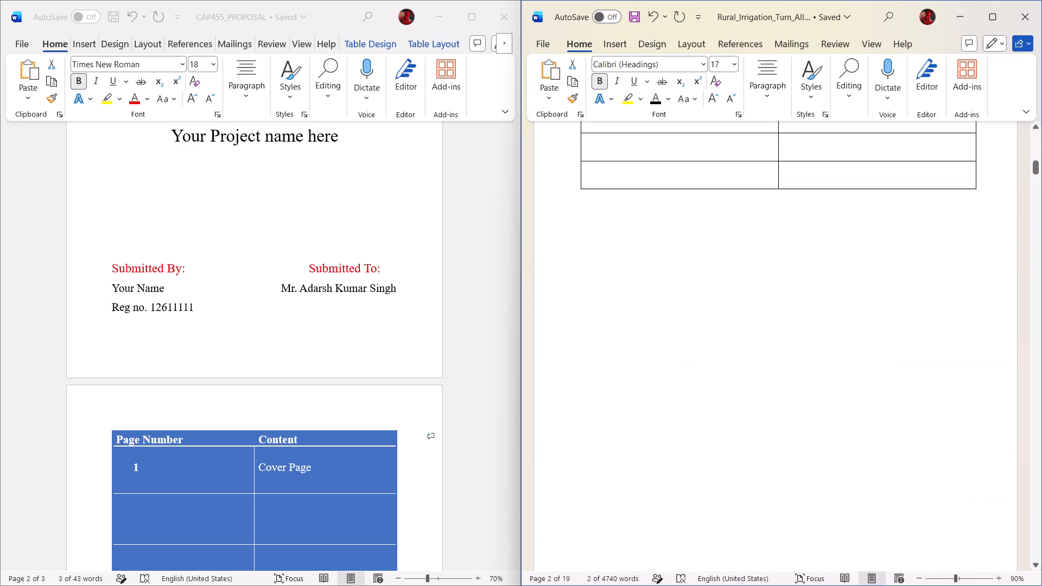
scroll(692, 438, "up", 1)
scroll(608, 267, "up", 3)
left_click(603, 199)
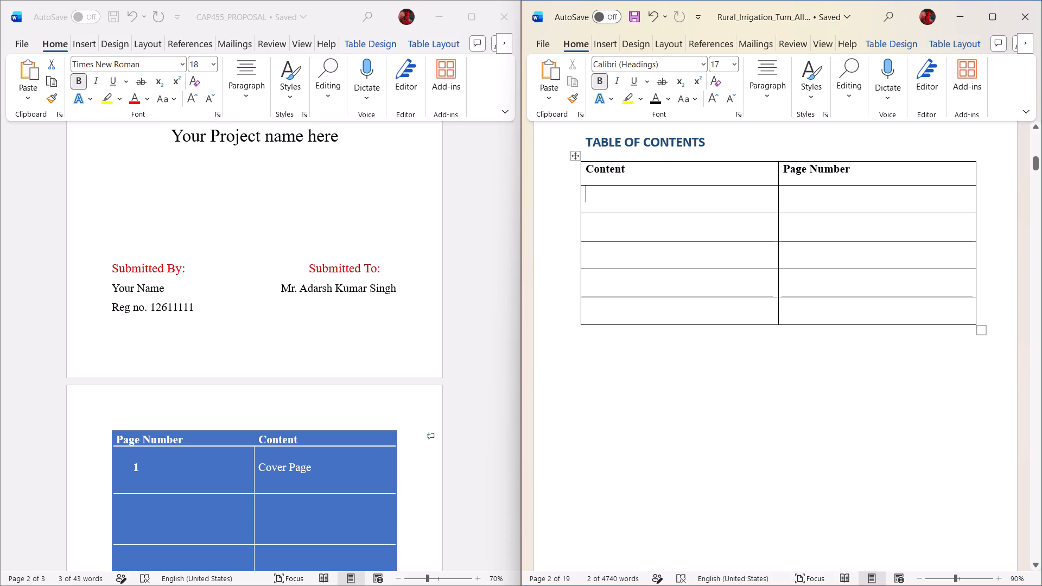
key("ctrl+v")
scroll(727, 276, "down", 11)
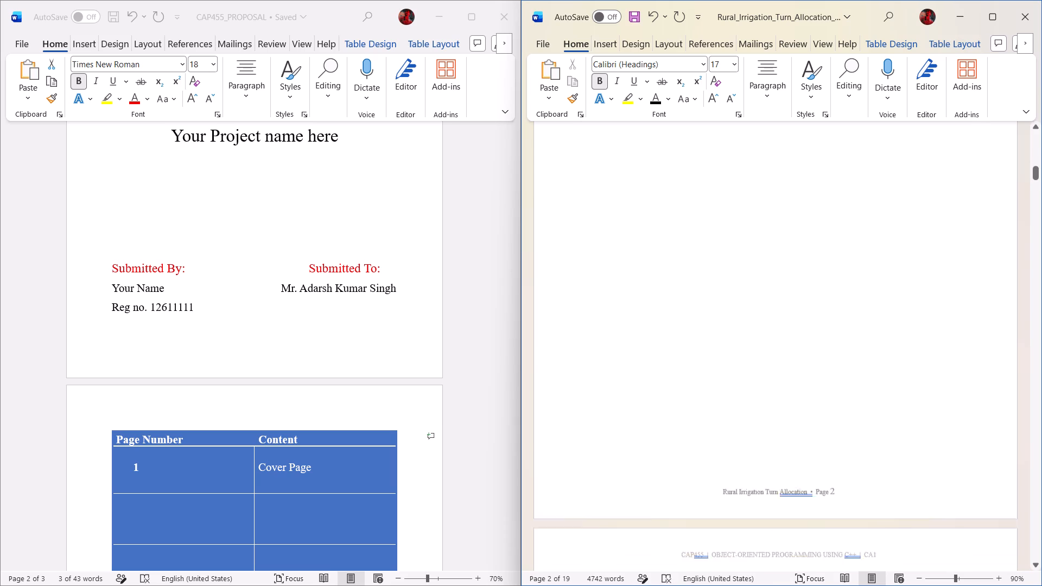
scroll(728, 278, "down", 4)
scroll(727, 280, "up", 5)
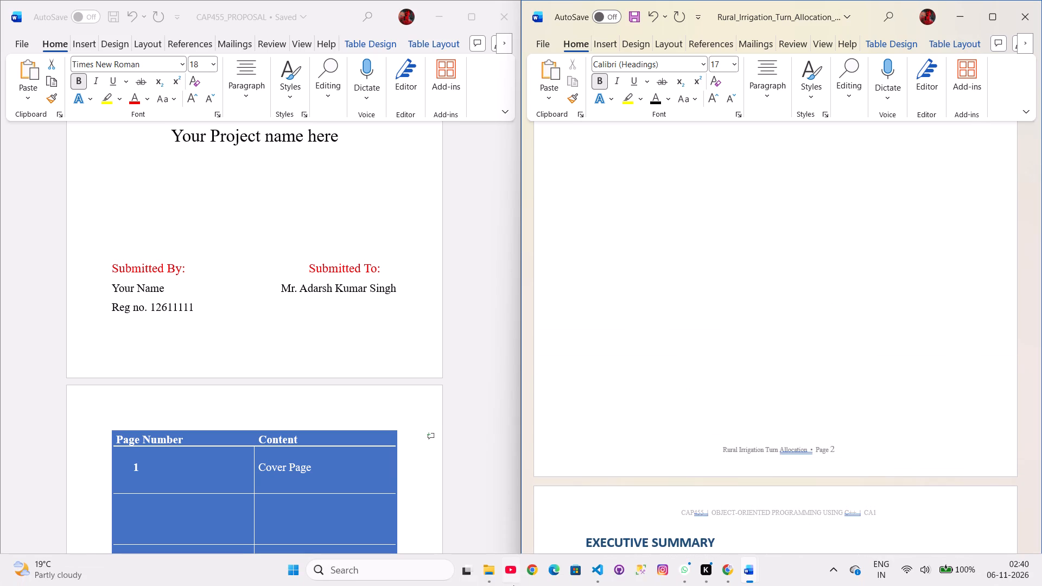
Switch to File Explorer and open Proposal.pdf from D > MCA > C++ Project > Rural-Irrigation-Turn-Allocation > CA1 > docs on New Volume (D:).
left_click(523, 504)
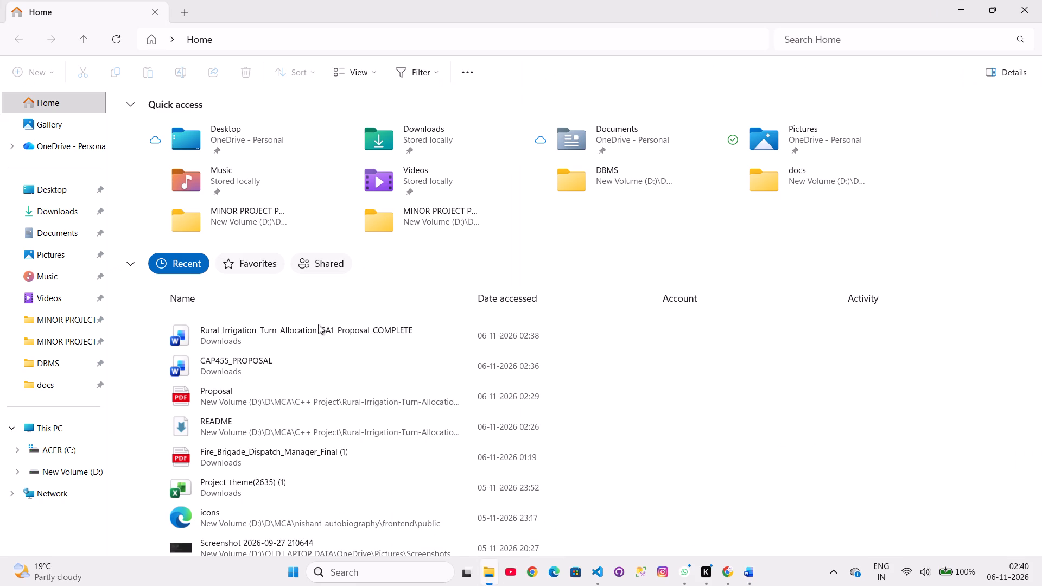
left_click(58, 339)
left_click(56, 360)
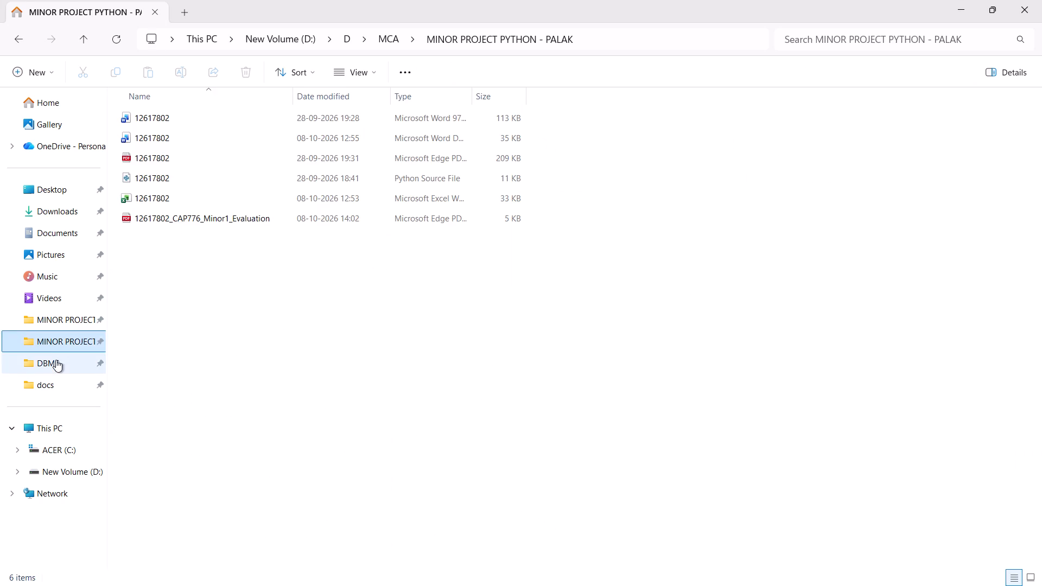
left_click(62, 468)
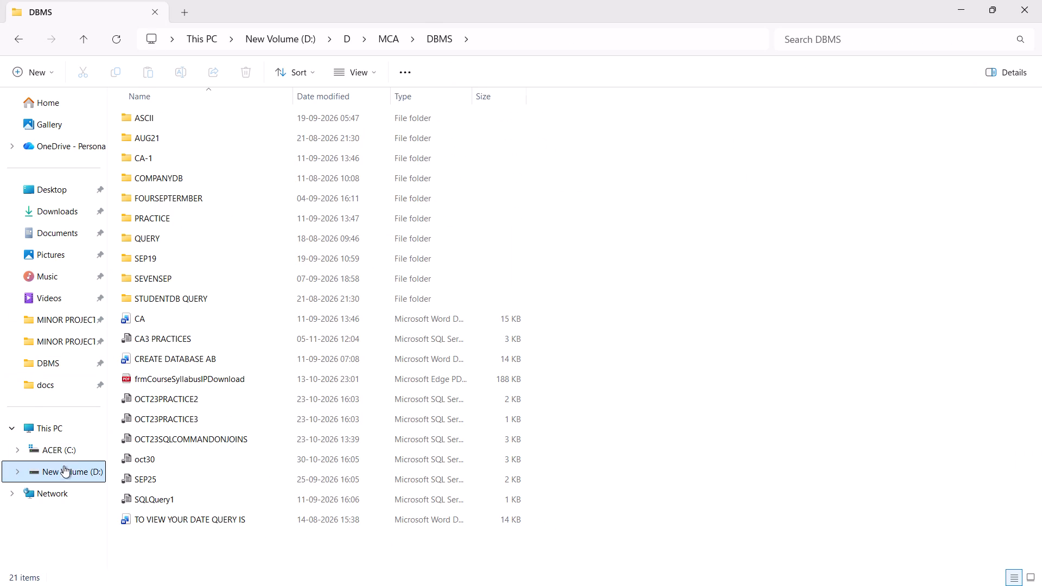
double_click(155, 136)
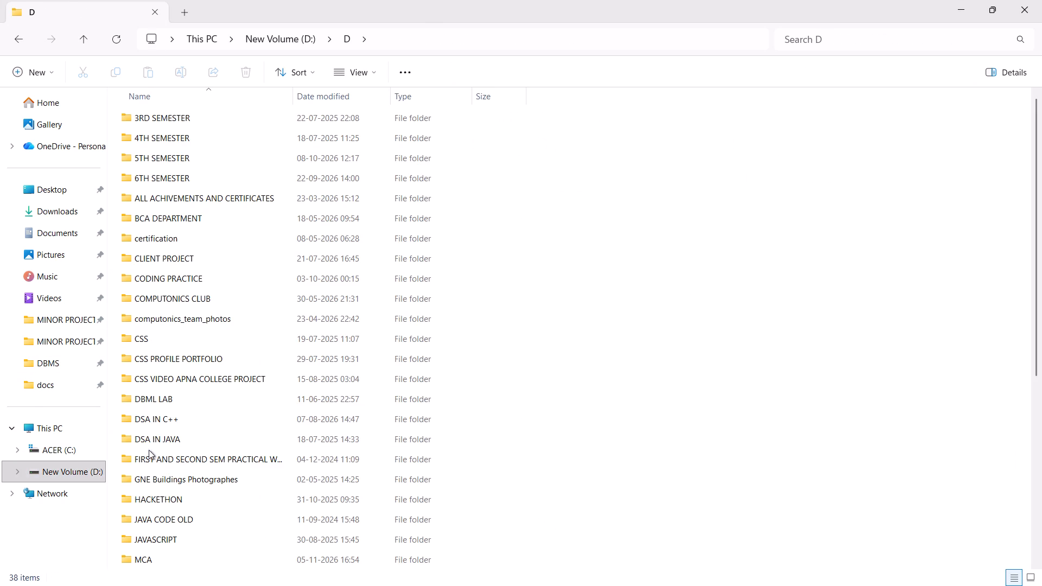
scroll(161, 439, "down", 4)
double_click(143, 321)
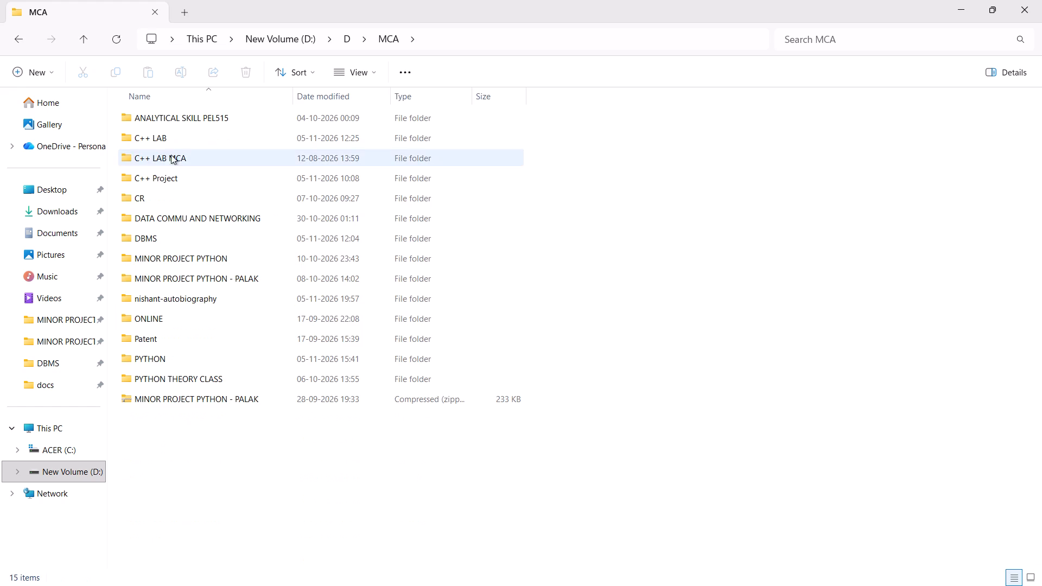
double_click(157, 181)
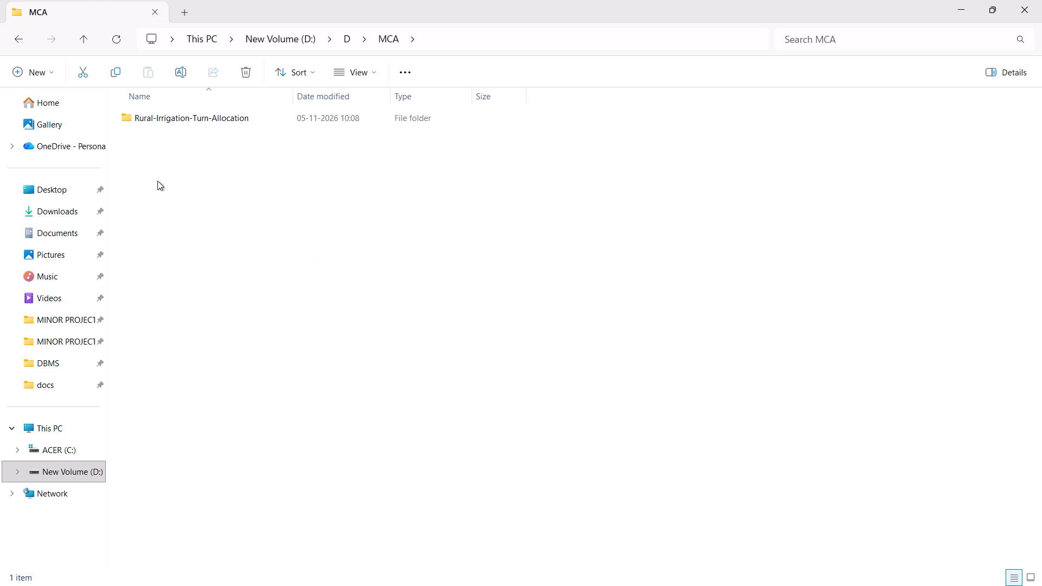
double_click(173, 118)
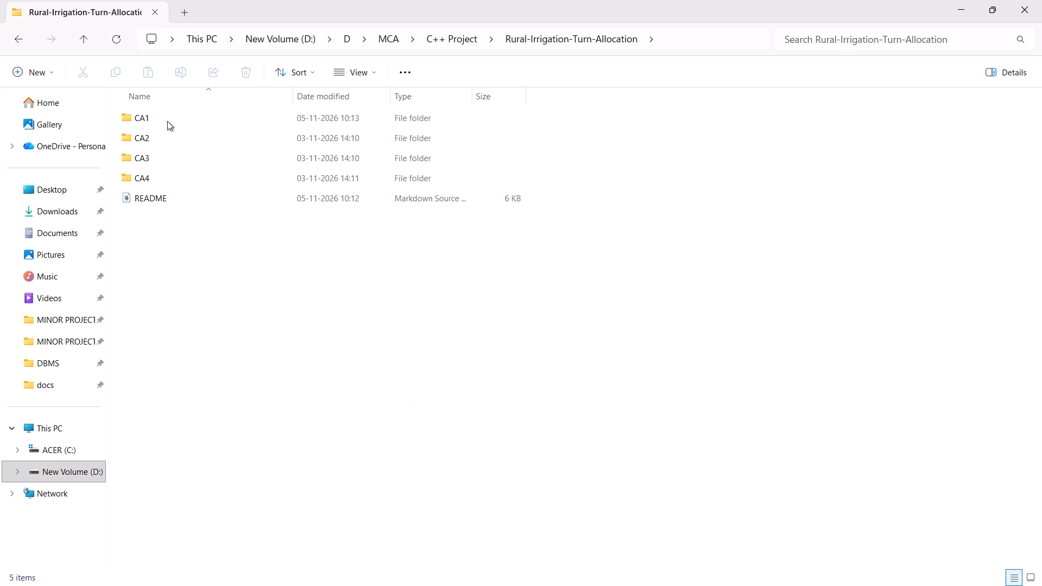
double_click(167, 121)
double_click(167, 134)
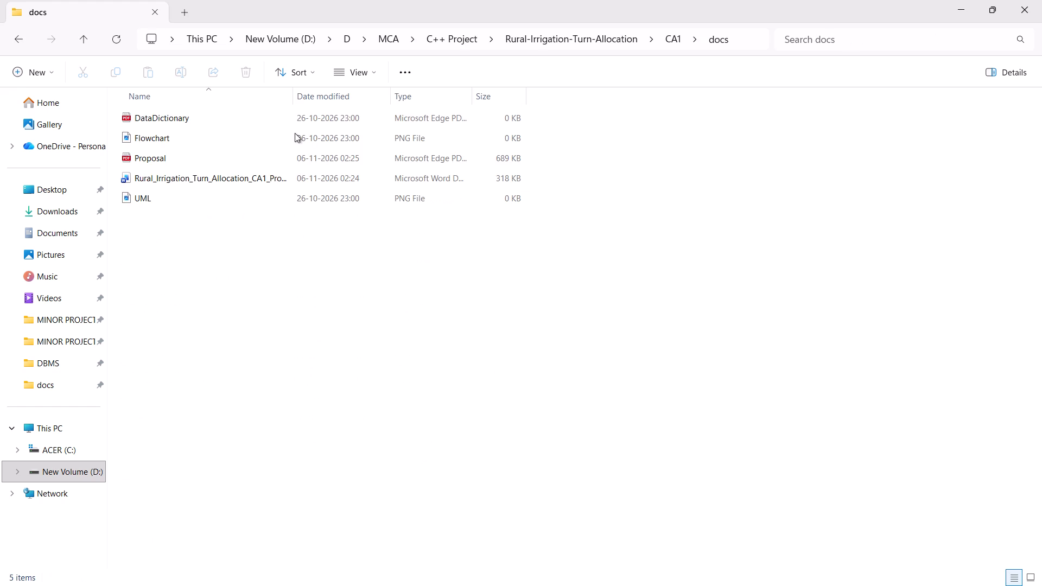
double_click(171, 153)
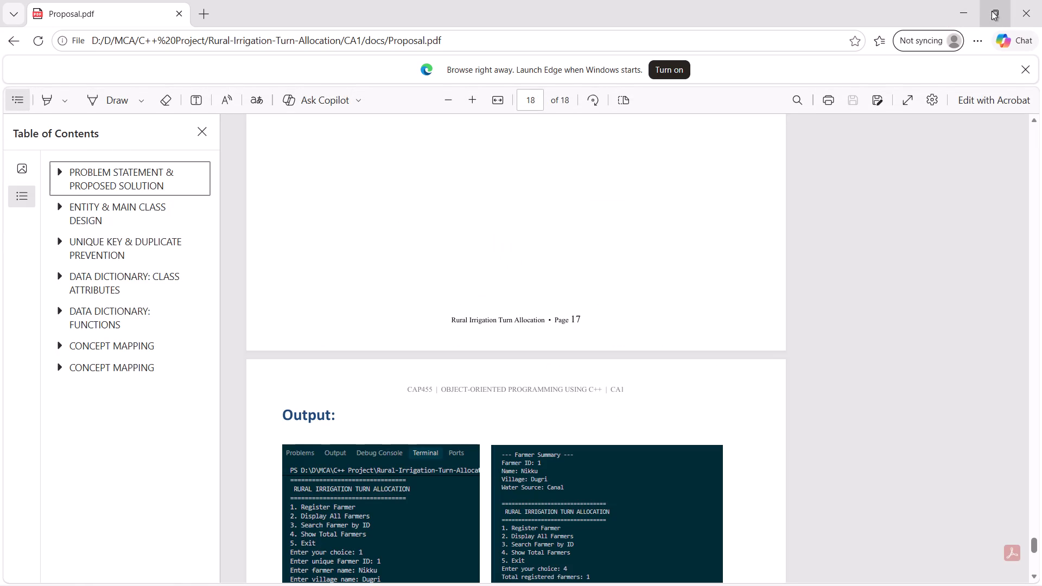
Arrange the Proposal.pdf window side by side with the Rural Irrigation Turn Allocation document, with the PDF in the first half.
left_click(991, 11)
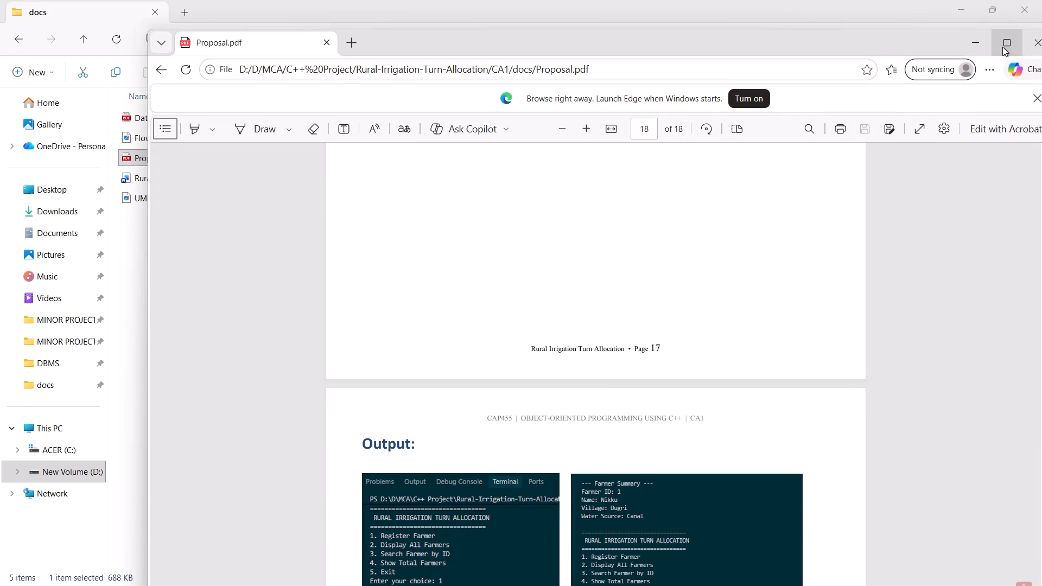
left_click(1002, 47)
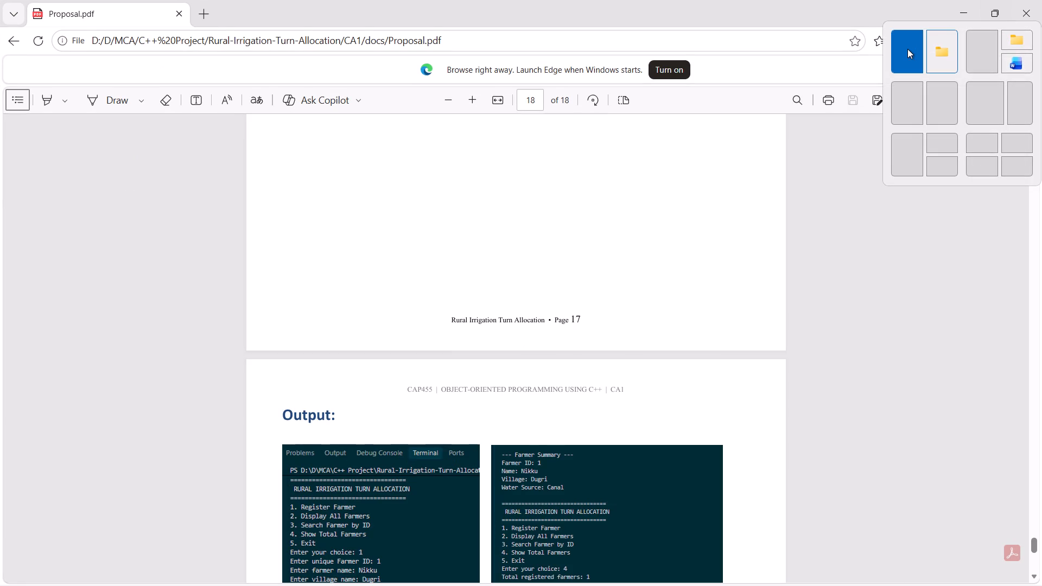
left_click(964, 16)
left_click(1041, 0)
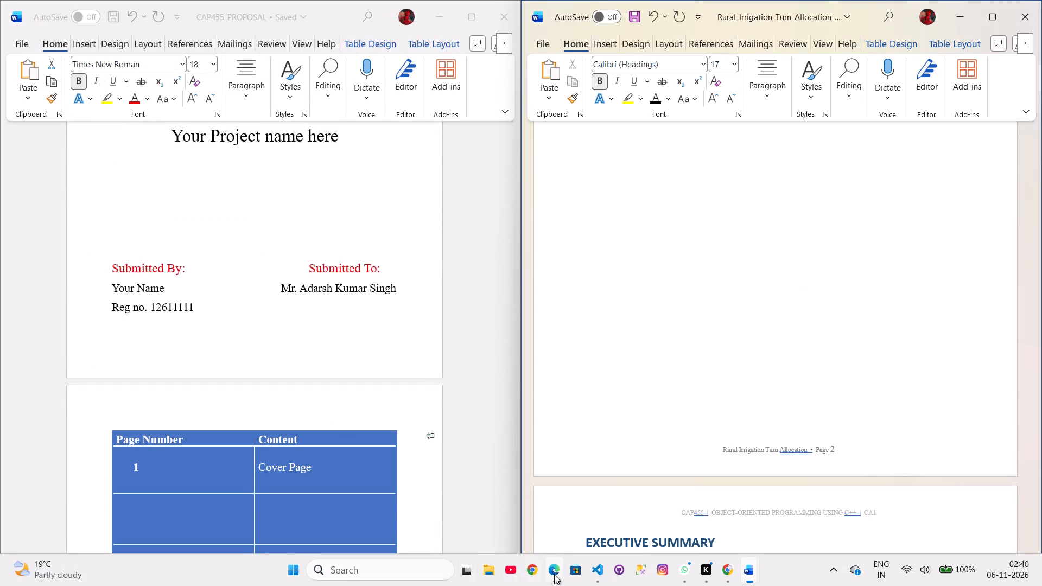
left_click(554, 575)
left_click(958, 10)
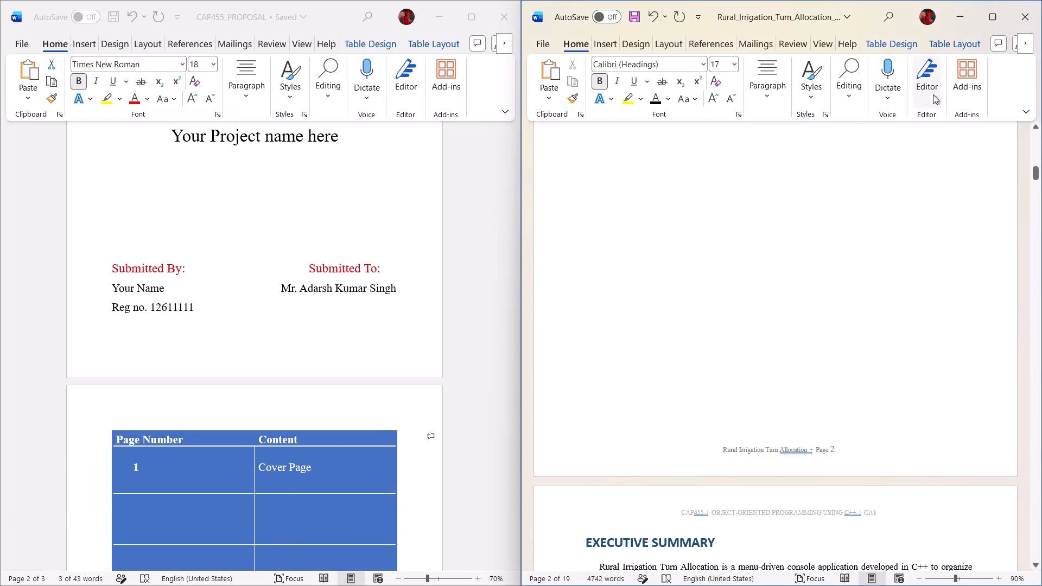
left_click(910, 50)
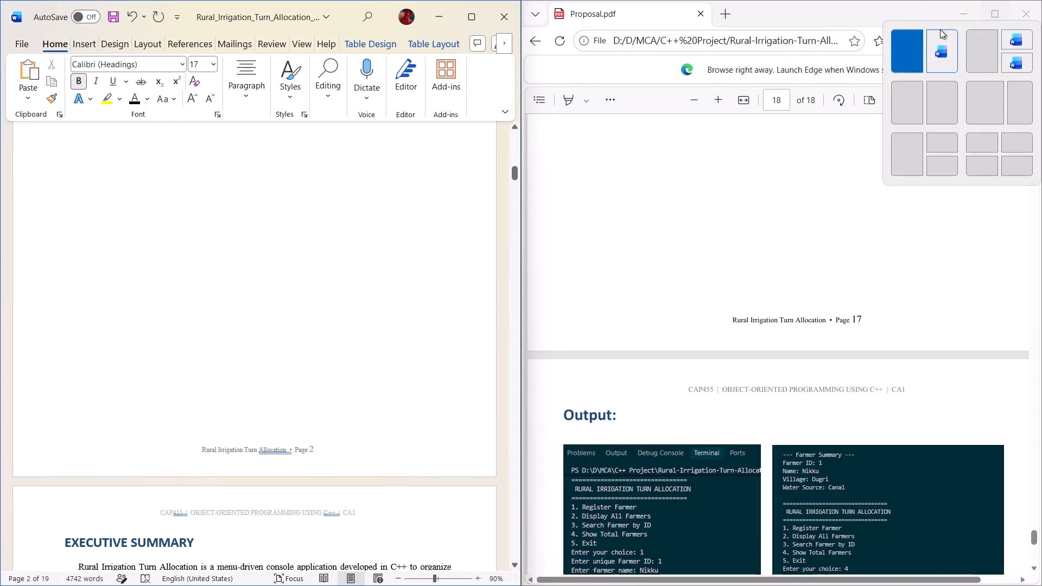
left_click(901, 52)
Locate the EXECUTIVE SUMMARY page in the PDF and enter 2 as its page number in the contents table.
scroll(122, 454, "up", 5)
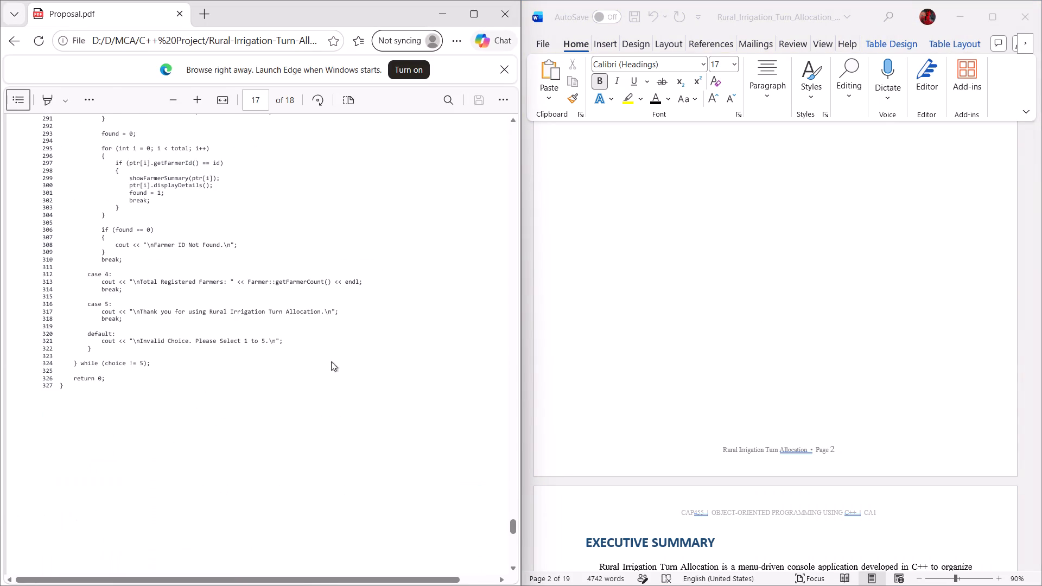
left_click_drag(512, 520, 491, 63)
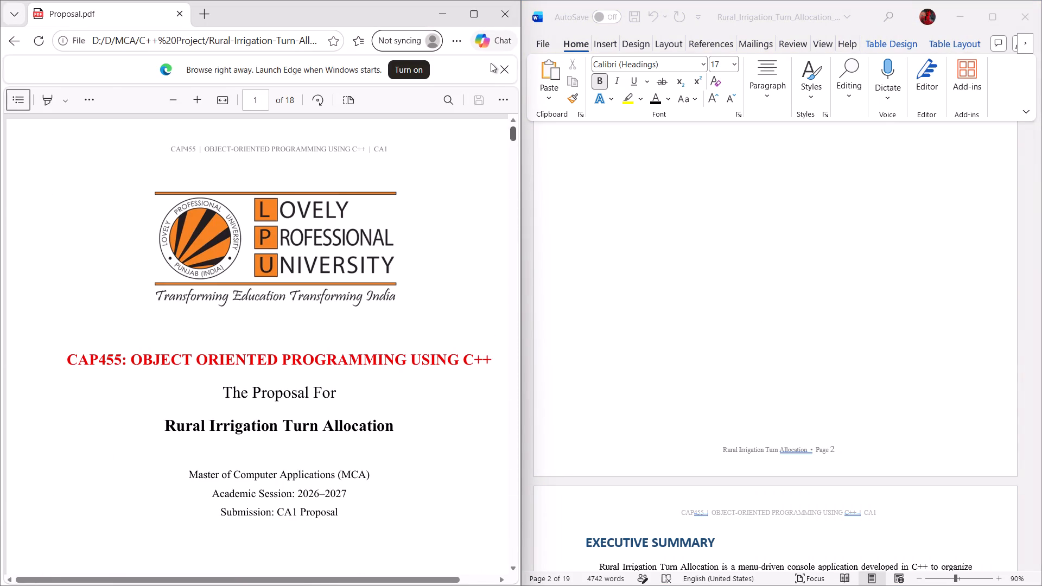
left_click_drag(491, 63, 491, 65)
scroll(359, 393, "down", 9)
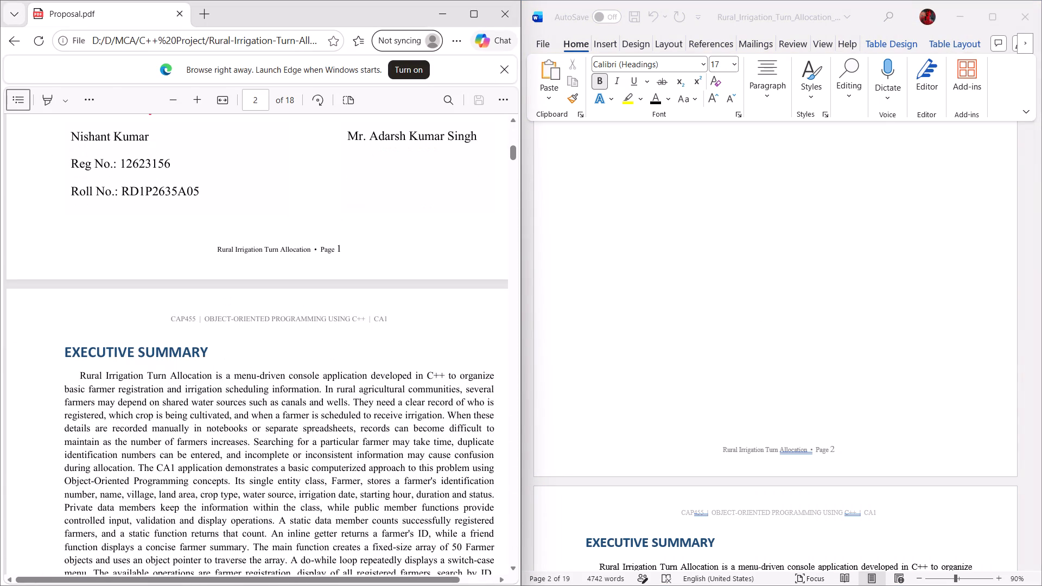
scroll(634, 260, "up", 12)
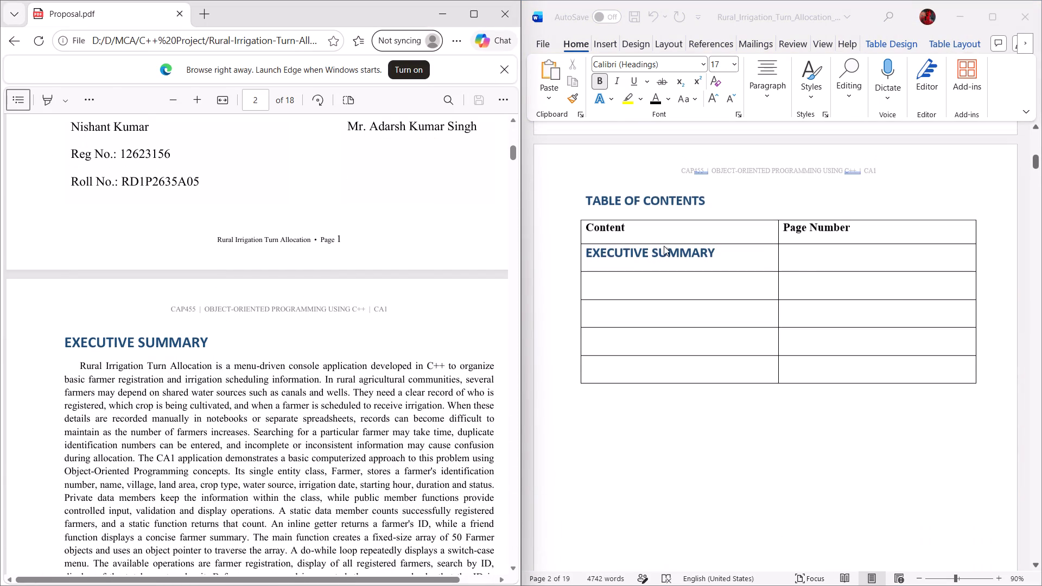
left_click(813, 251)
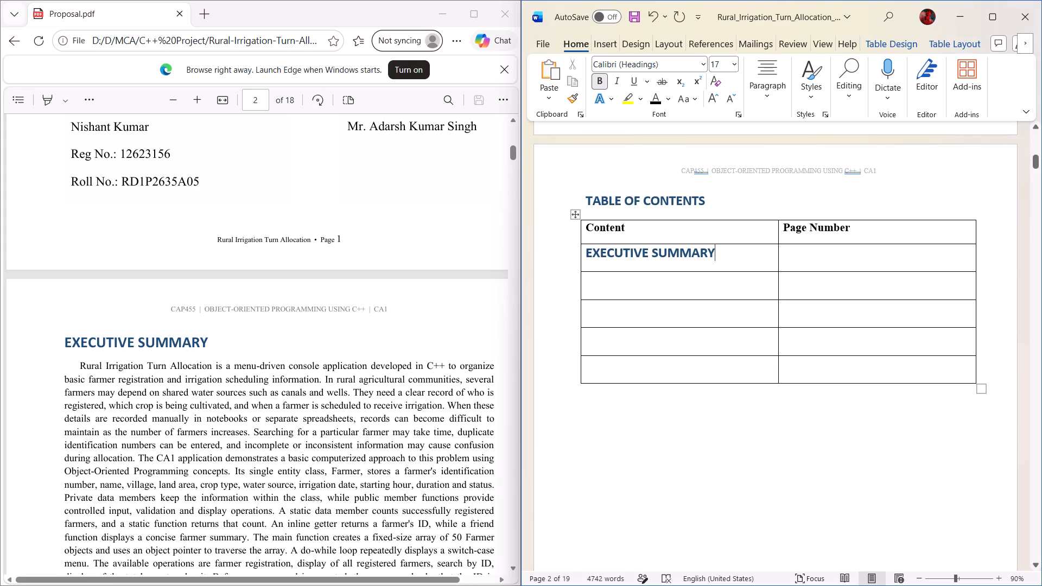
left_click(809, 263)
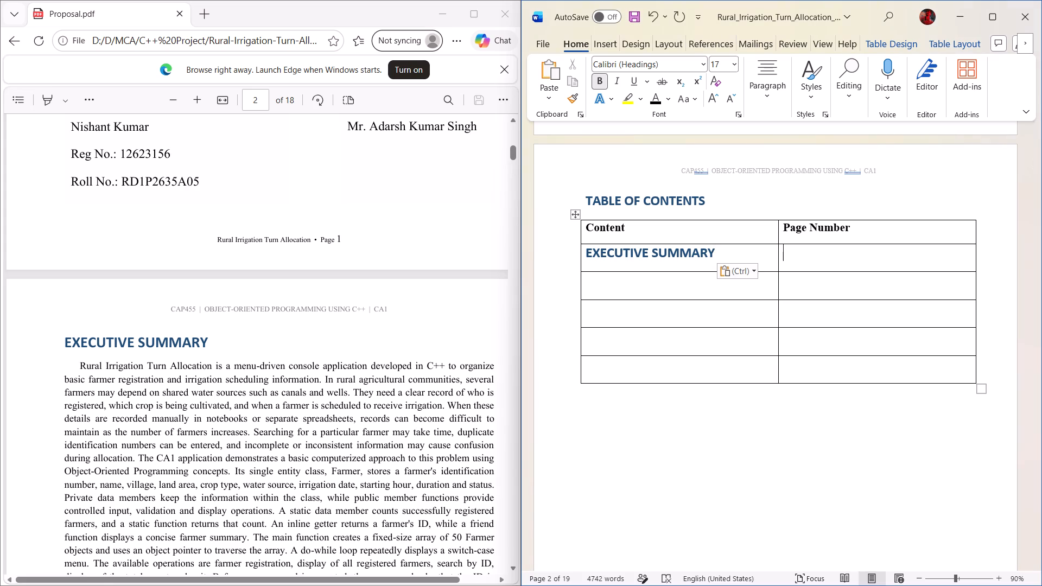
type("02")
key("BackSpace")
key("BackSpace")
key("2")
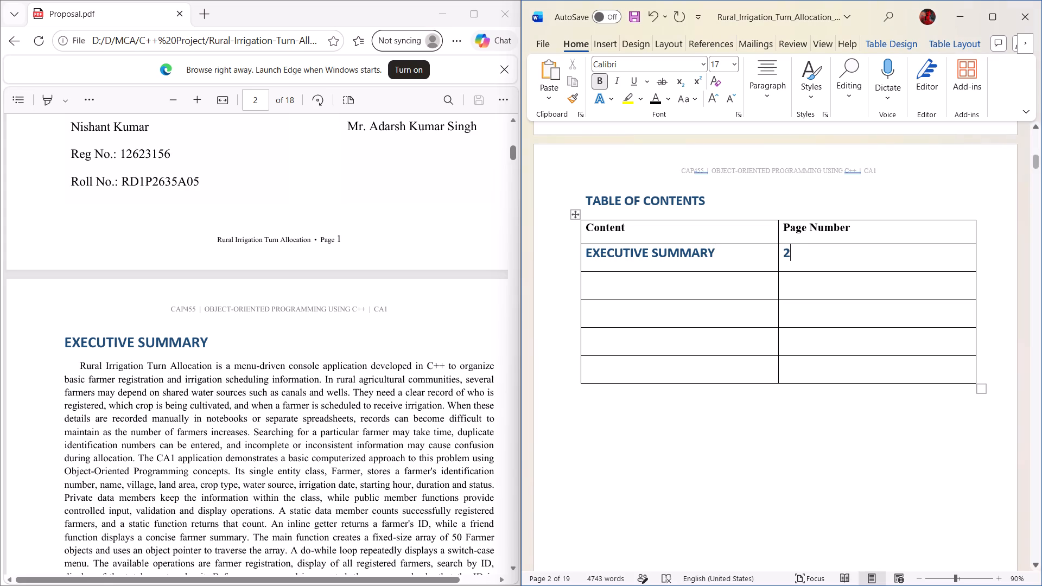
Copy the PROBLEM STATEMENT & PROPOSED SOLUTION heading from the PDF into the next Content cell and enter 3 as its page number.
scroll(354, 347, "down", 3)
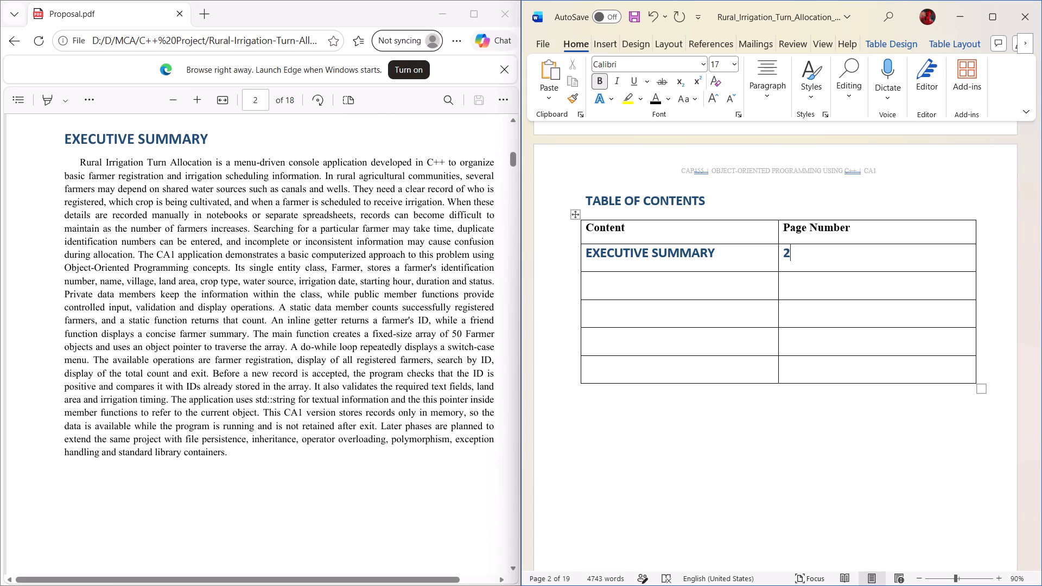
scroll(358, 340, "down", 10)
left_click_drag(378, 227, 173, 231)
left_click_drag(366, 233, 317, 233)
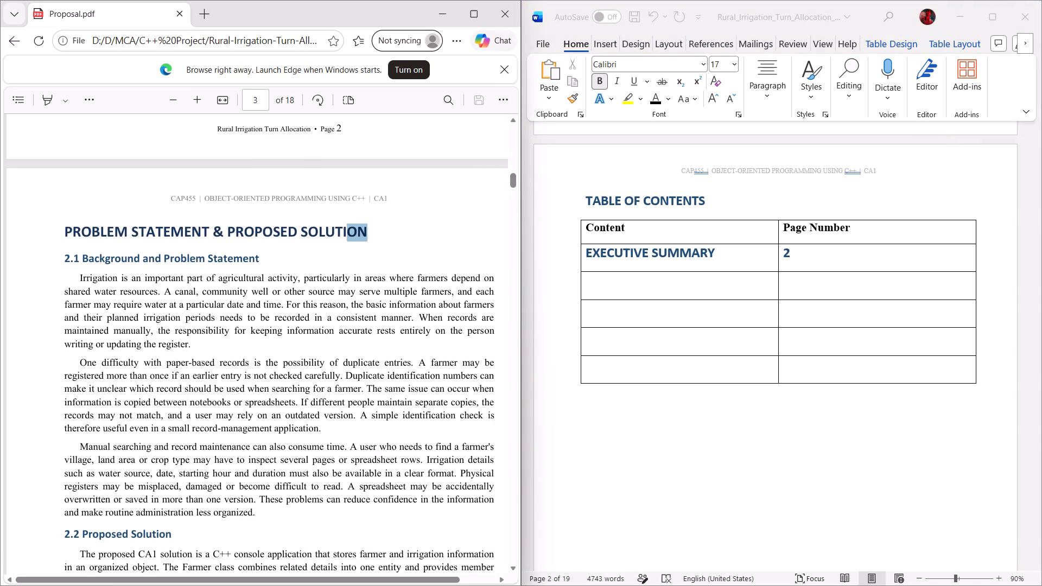
left_click_drag(317, 233, 54, 229)
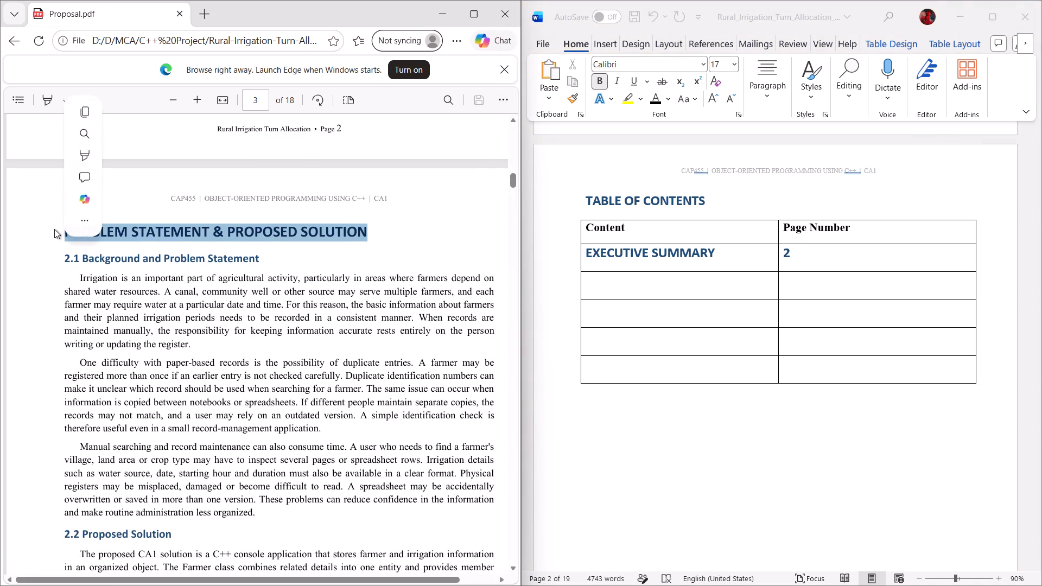
key("ctrl+c")
left_click(647, 286)
left_click(640, 286)
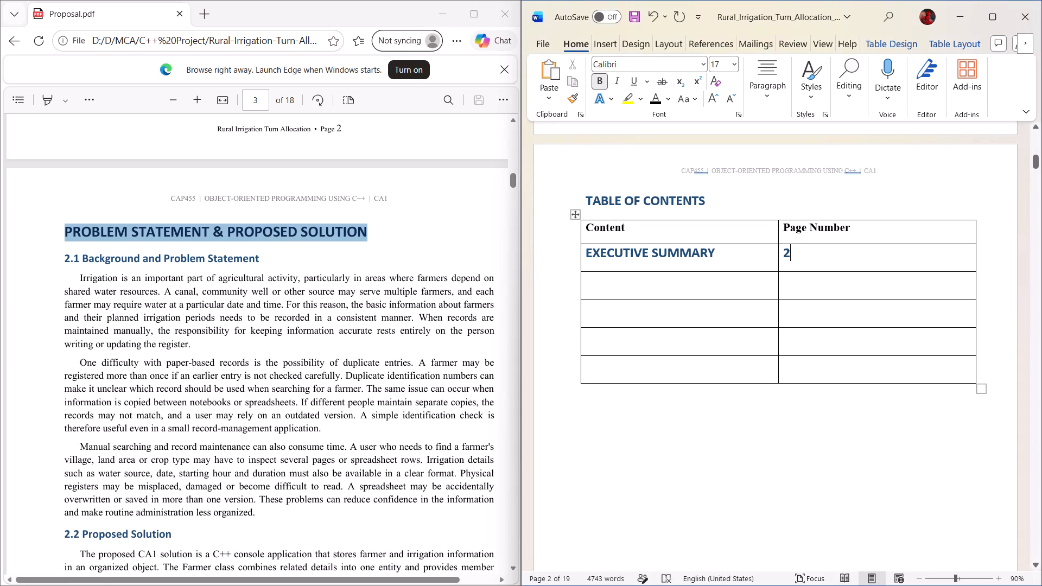
key("ctrl+v")
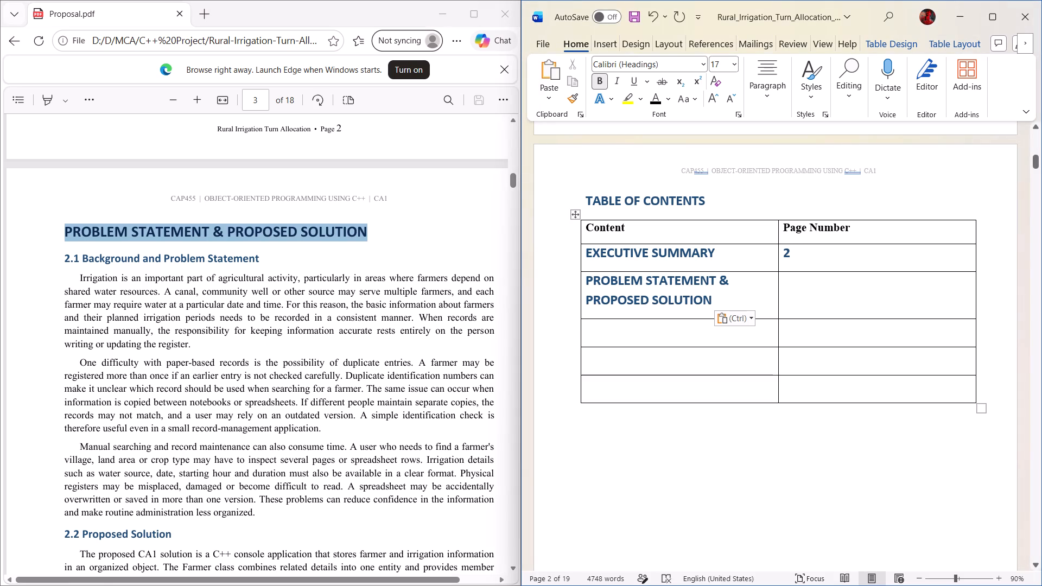
left_click(811, 300)
key("3")
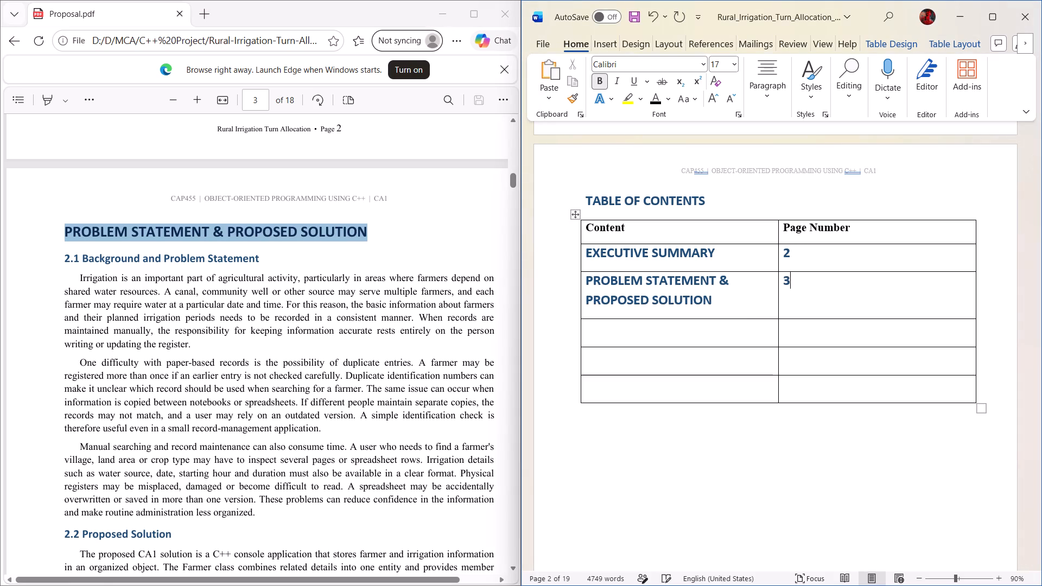
Look through the first three pages of Proposal.pdf, checking the section headings against the page numbers in the footers.
scroll(259, 339, "down", 4)
left_click(261, 318)
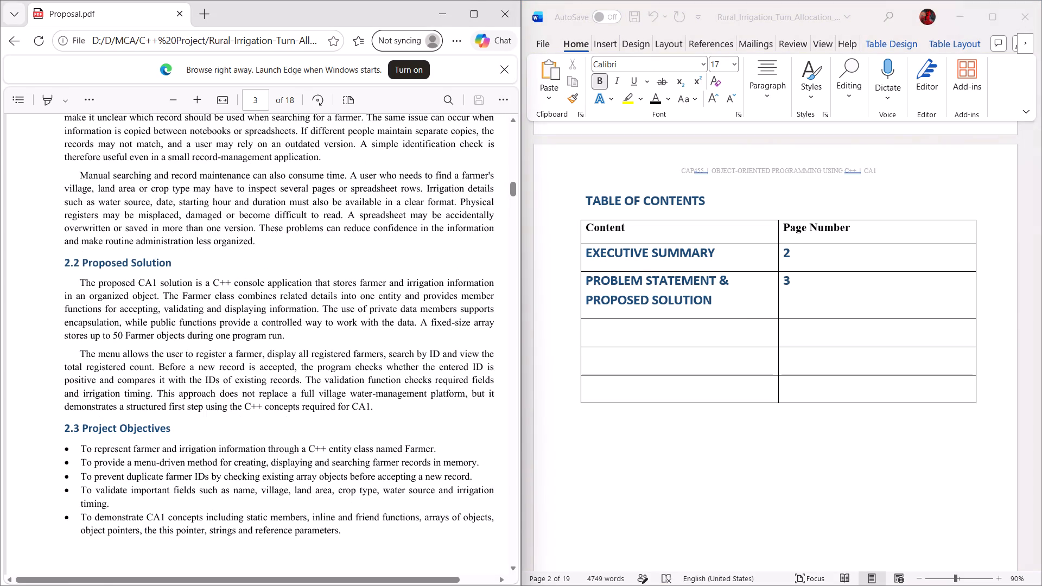
scroll(383, 316, "up", 3)
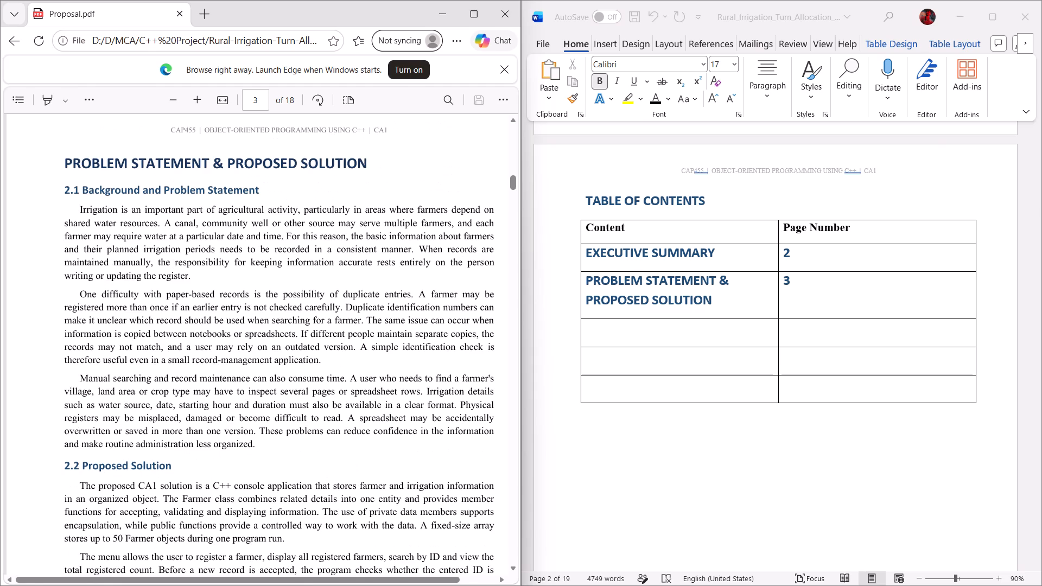
scroll(384, 318, "up", 5)
scroll(385, 317, "down", 3)
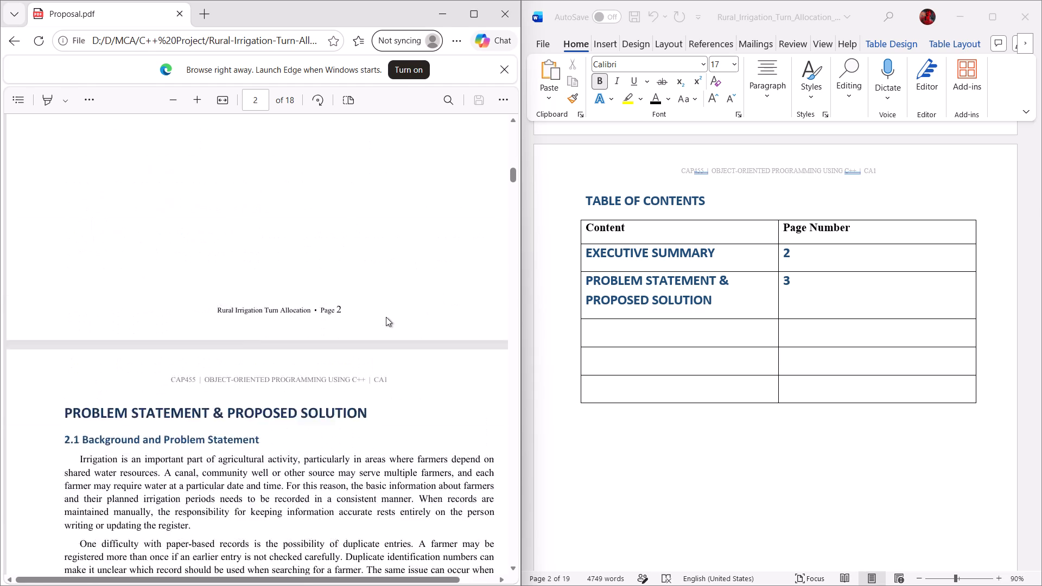
scroll(386, 317, "down", 3)
scroll(386, 317, "up", 4)
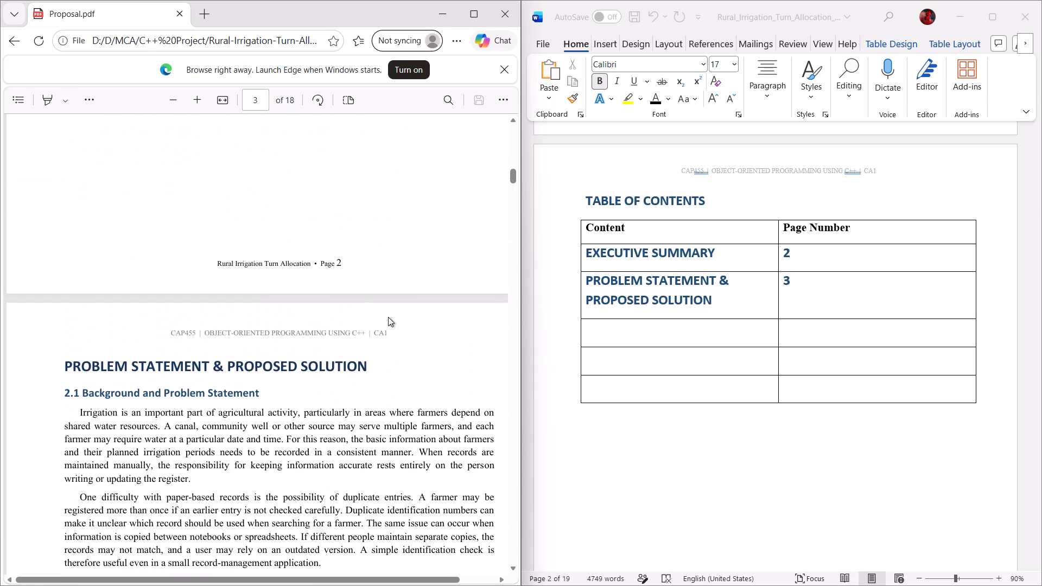
scroll(388, 317, "down", 2)
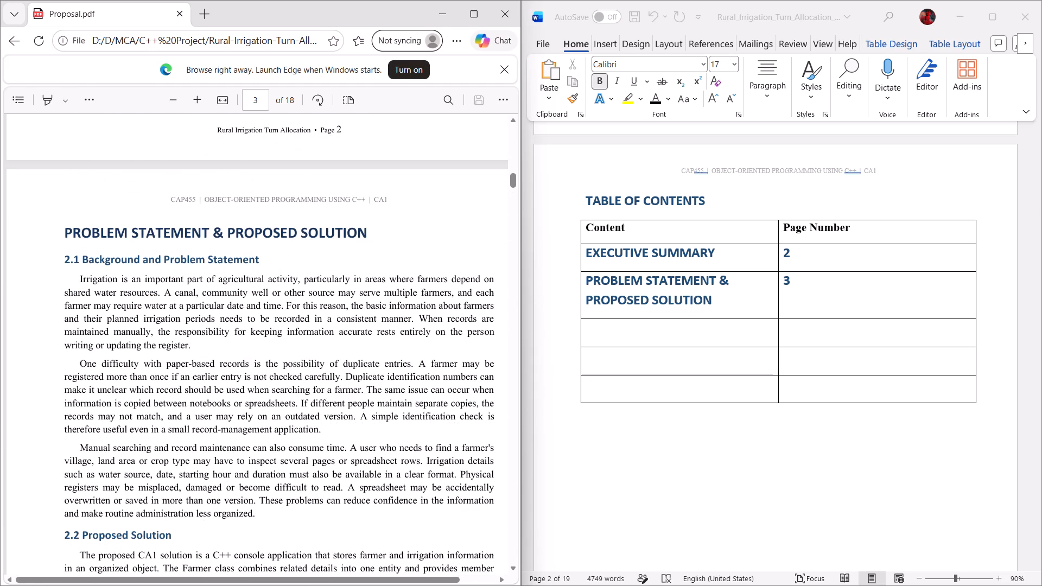
scroll(397, 312, "down", 4)
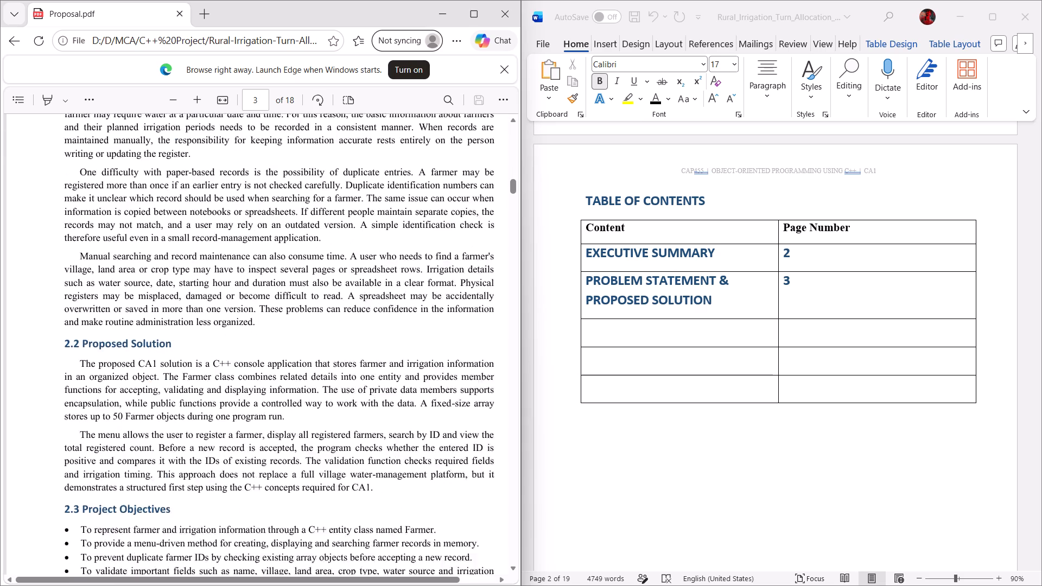
scroll(397, 312, "down", 2)
scroll(398, 311, "up", 7)
scroll(399, 307, "up", 15)
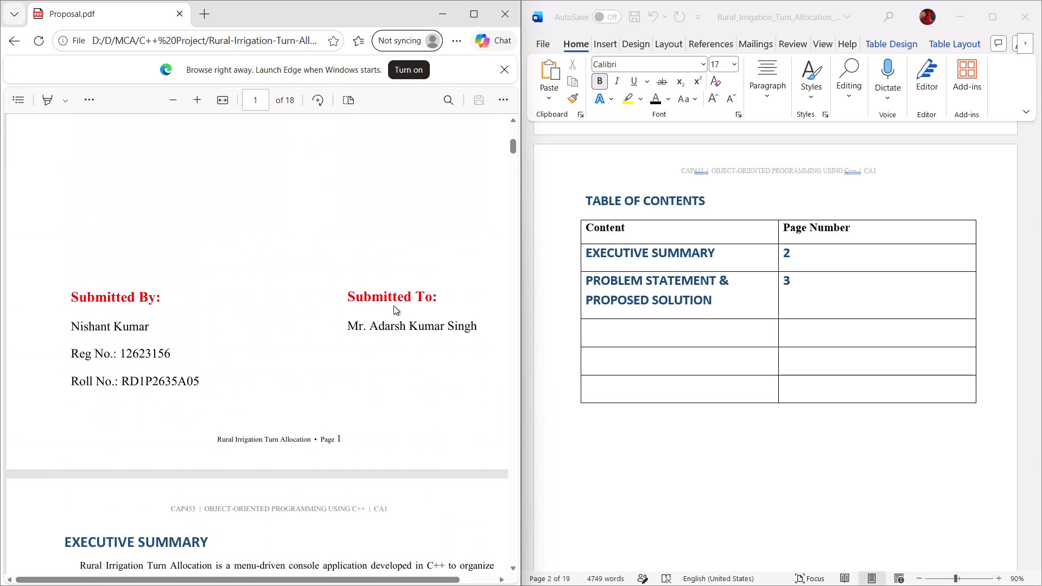
Copy the ENTITY & MAIN CLASS DESIGN heading from the PDF into the next empty Content cell of the contents table.
scroll(393, 305, "down", 4)
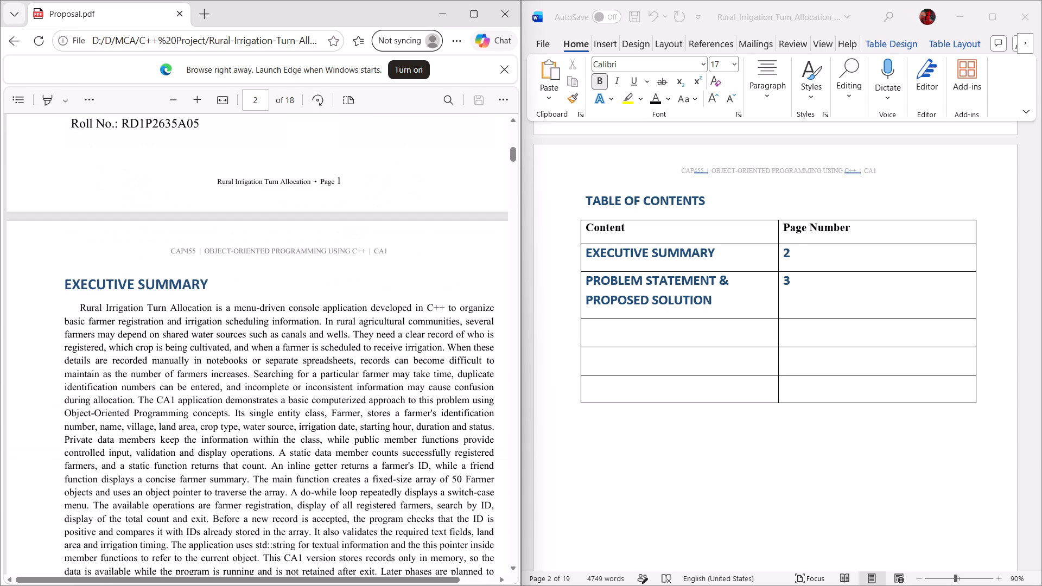
scroll(383, 303, "down", 20)
scroll(382, 305, "down", 3)
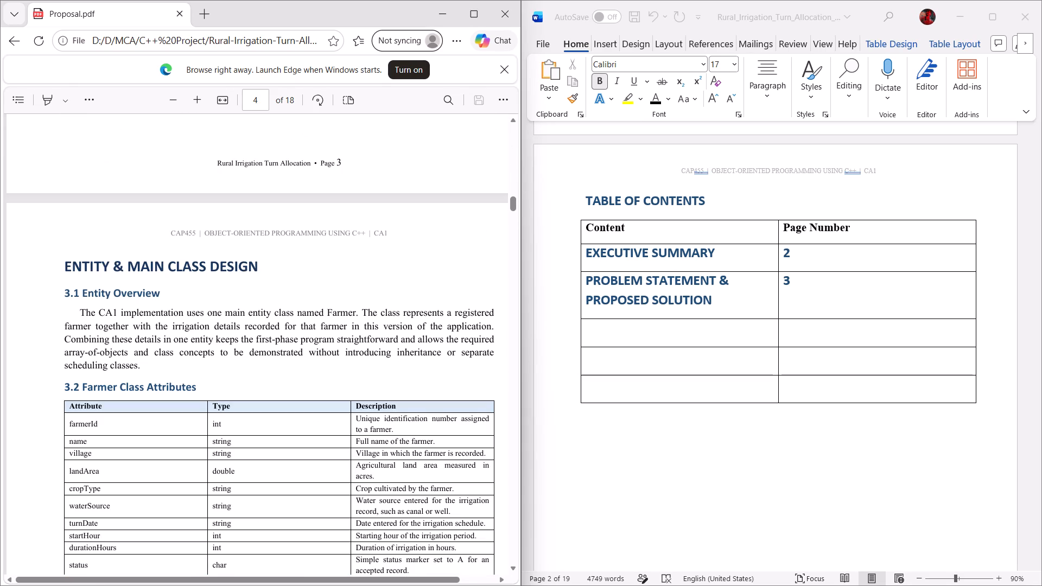
scroll(243, 266, "up", 7)
scroll(254, 260, "down", 6)
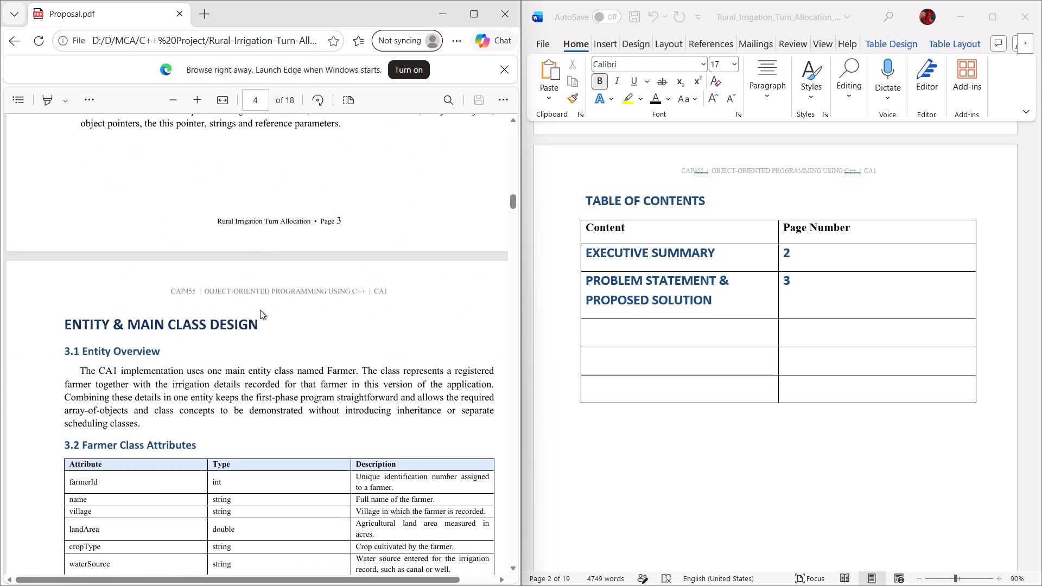
left_click_drag(262, 324, 65, 319)
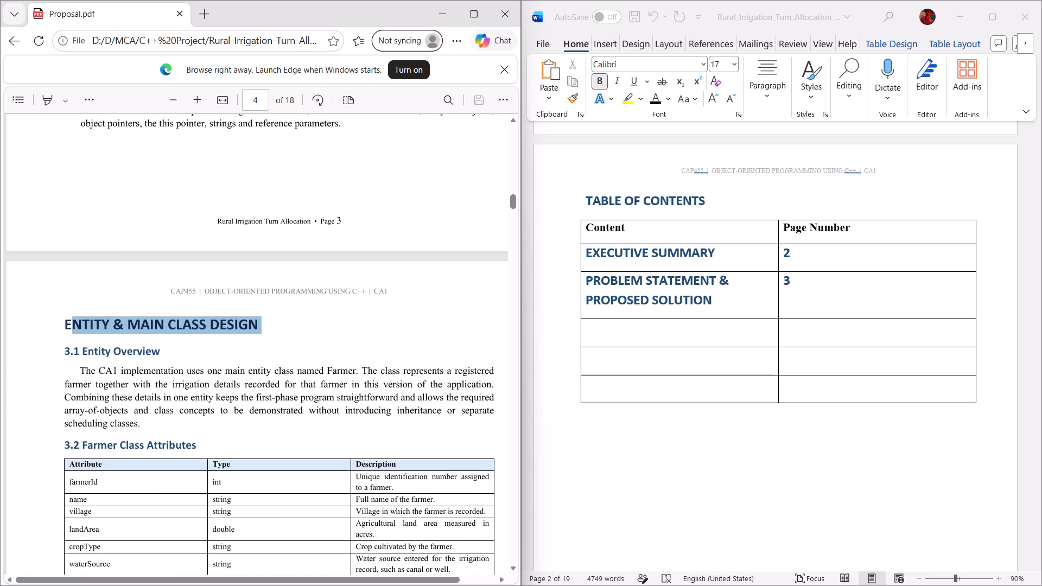
left_click_drag(65, 319, 53, 324)
key("ctrl+c")
left_click(612, 327)
left_click(605, 335)
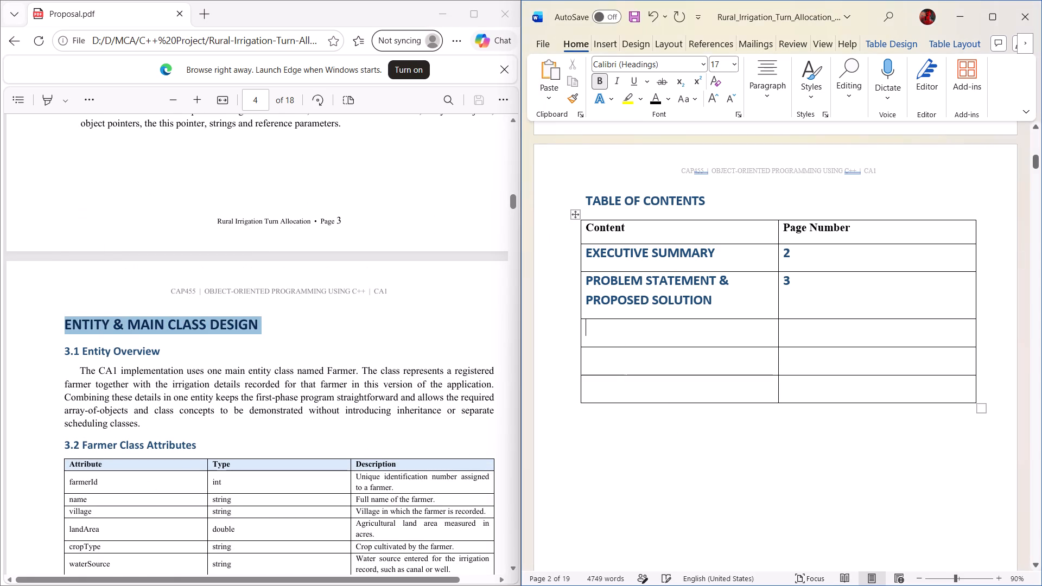
key("ctrl+v")
Check the PDF for the extent of the ENTITY & MAIN CLASS DESIGN section and enter 4-5 as its page number.
left_click(829, 329)
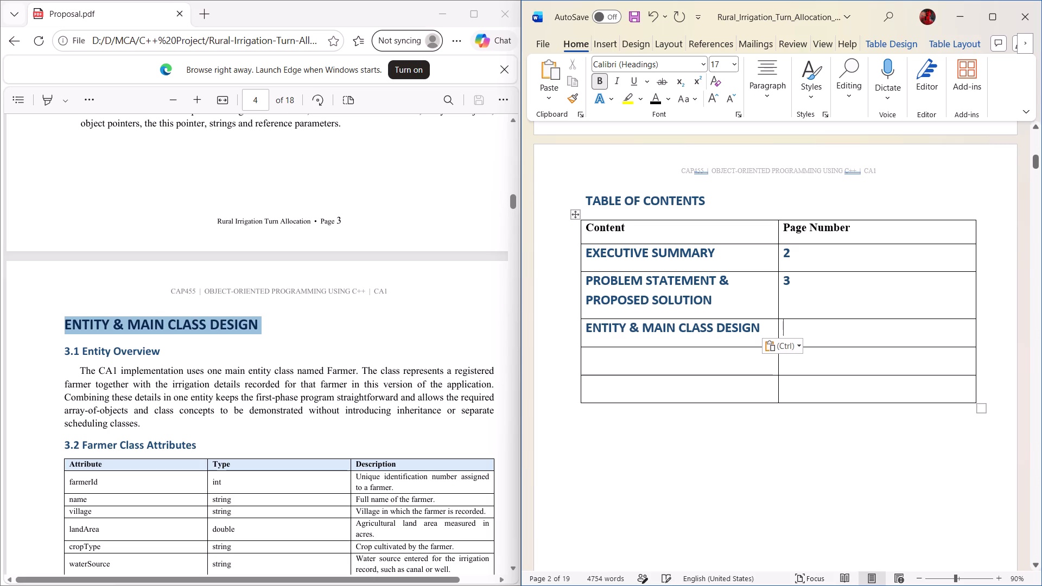
scroll(338, 333, "down", 1)
key("4")
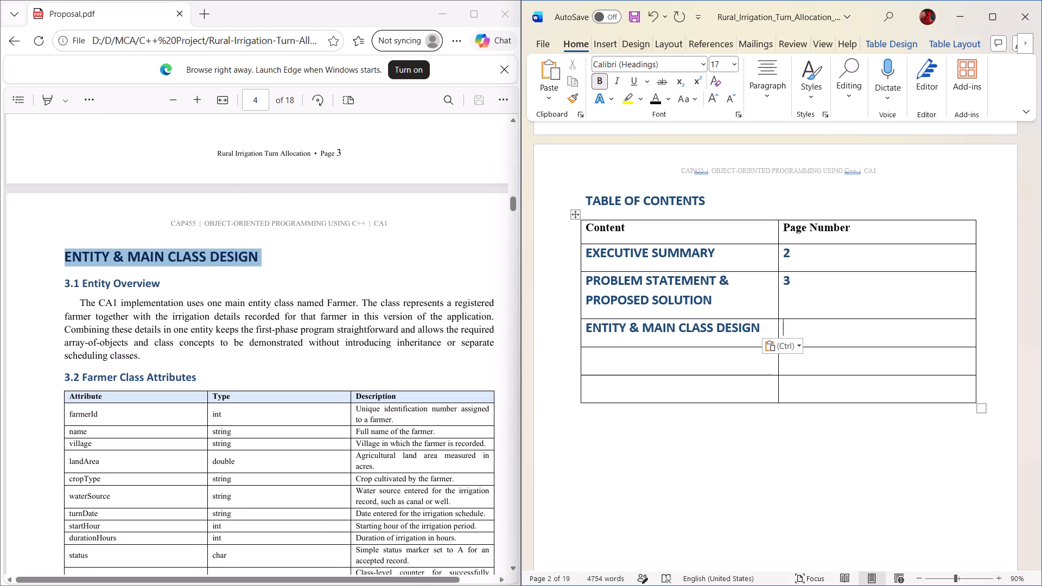
scroll(326, 357, "down", 10)
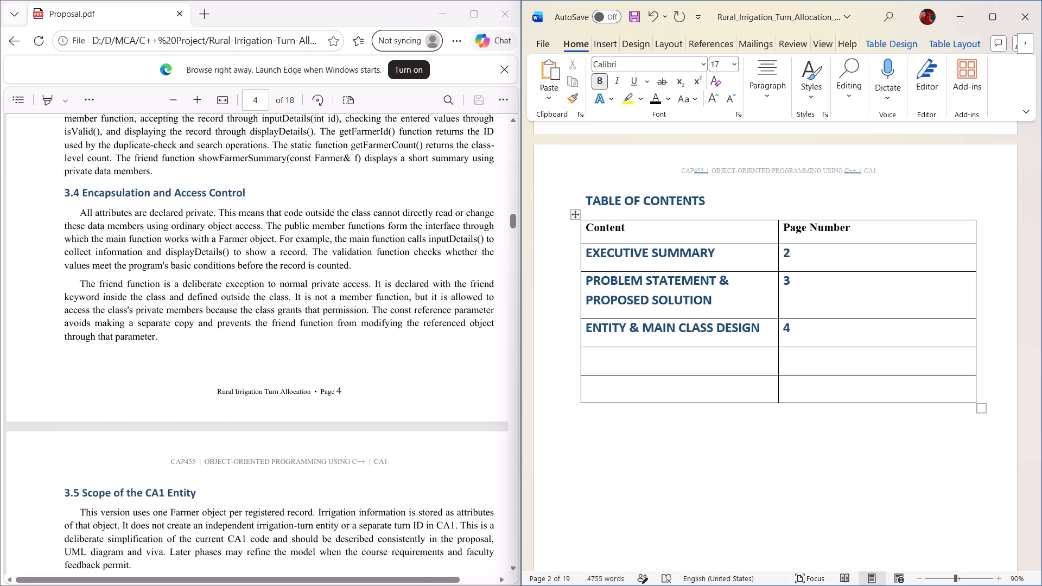
left_click(357, 370)
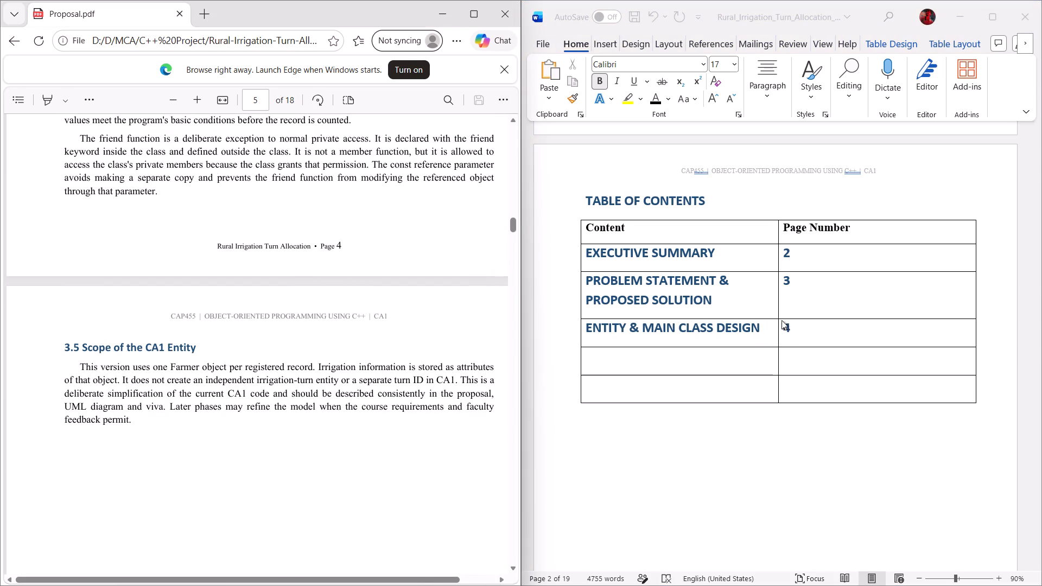
left_click(823, 332)
type("-5")
Copy the UNIQUE KEY & DUPLICATE PREVENTION heading from the PDF into the next Content cell and enter 6 as its page number.
scroll(424, 370, "down", 7)
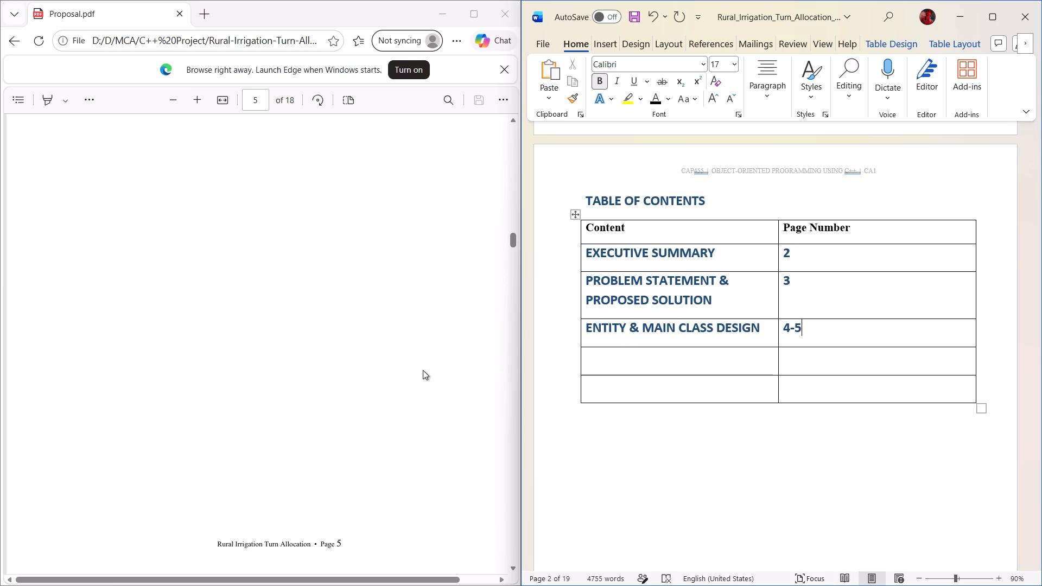
scroll(423, 370, "down", 6)
left_click(316, 240)
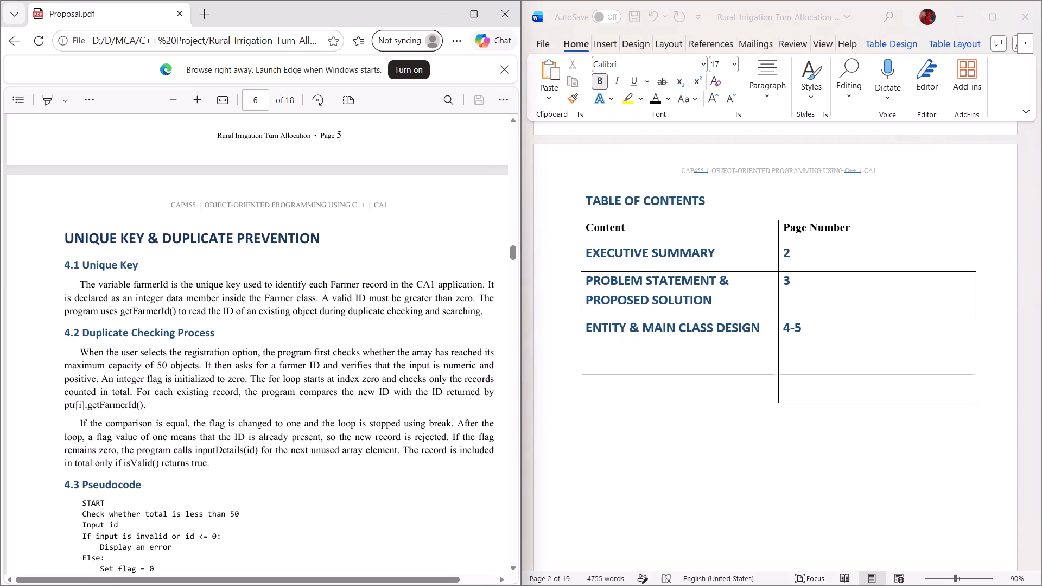
left_click_drag(324, 239, 37, 239)
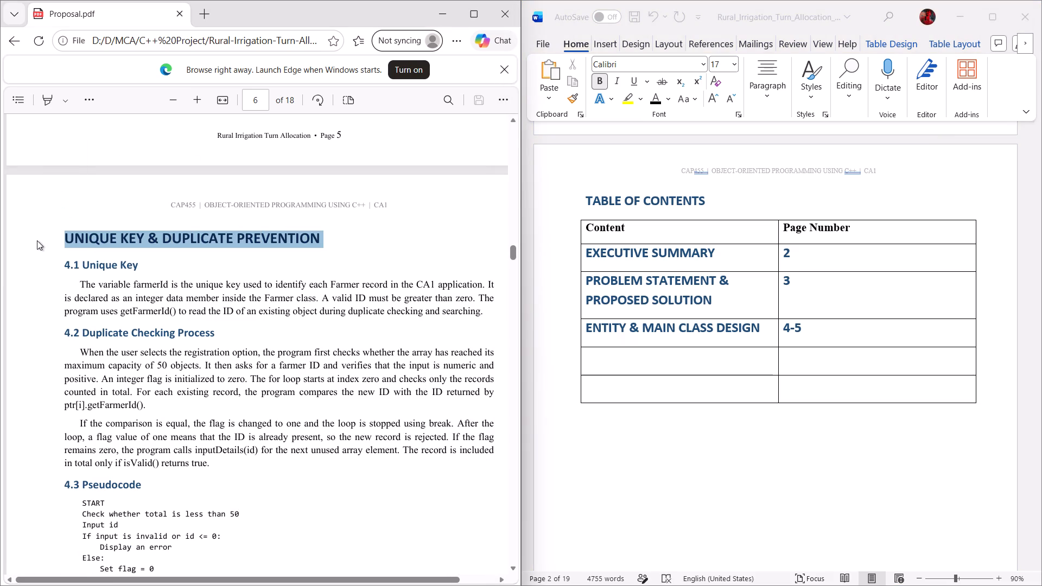
key("ctrl+c")
left_click(617, 348)
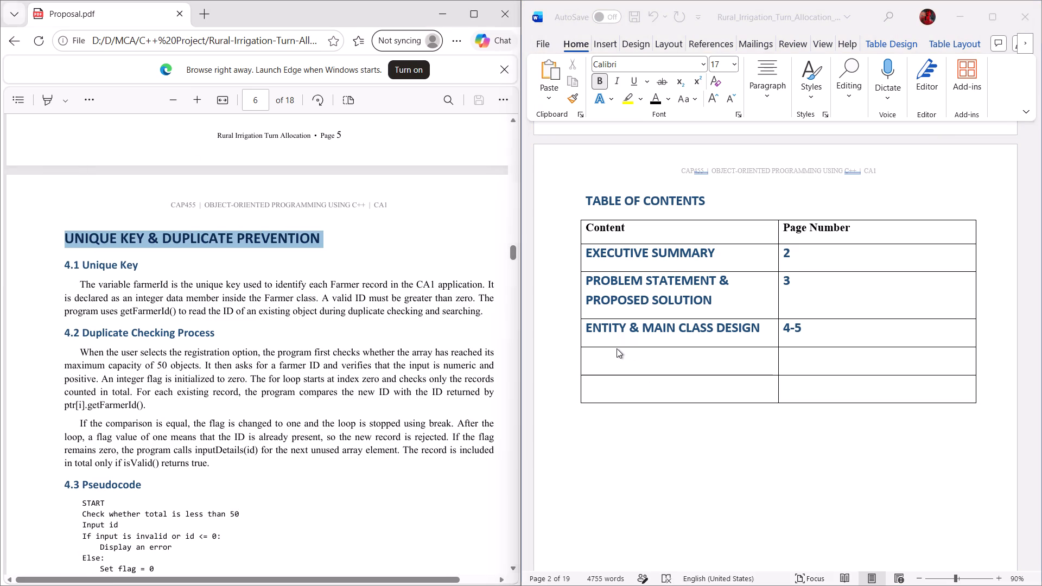
left_click(606, 355)
key("ctrl+v")
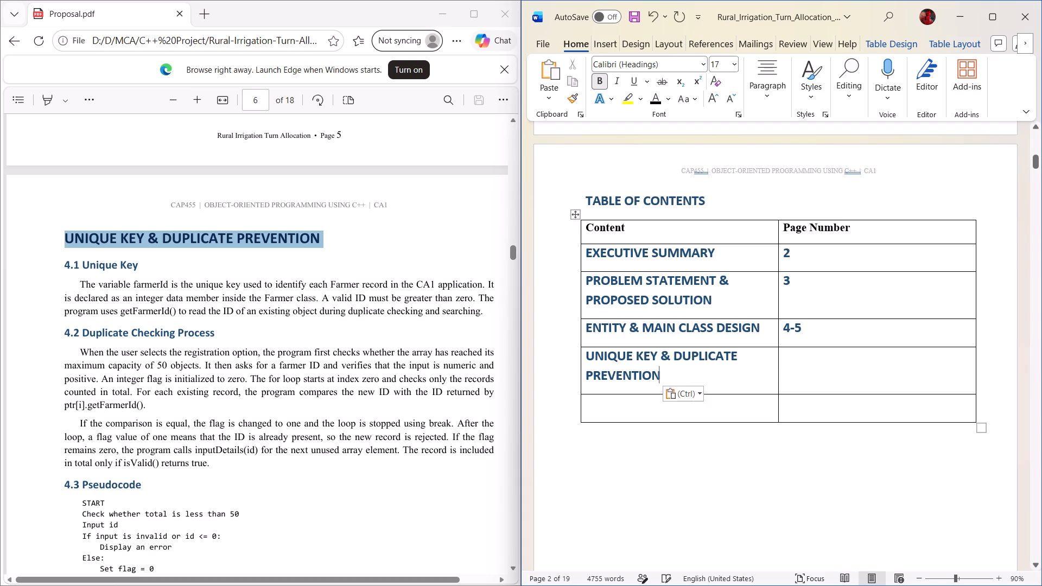
left_click(796, 361)
key("6")
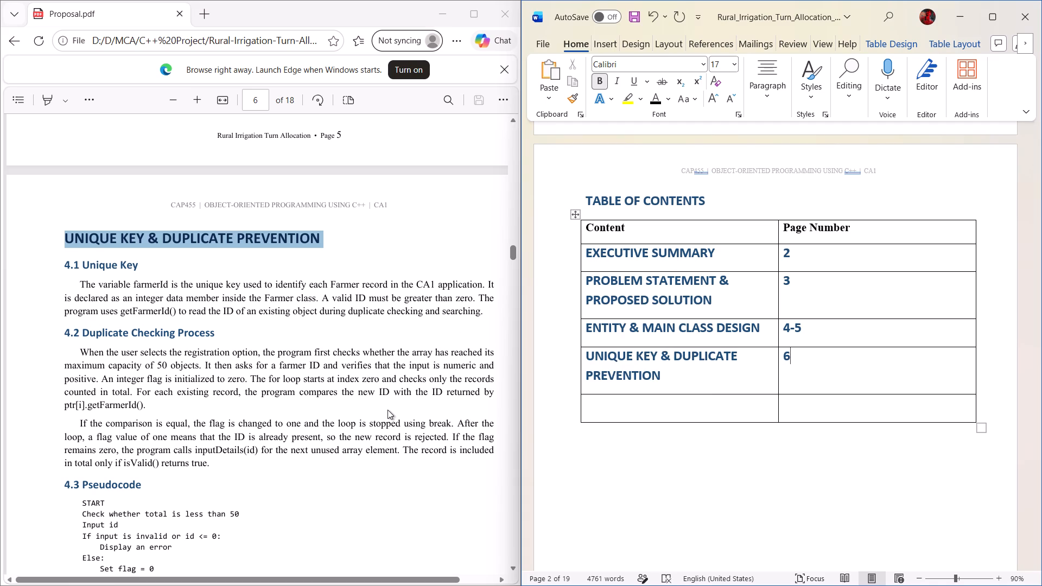
Look through pages 6 and 7 of the PDF, checking where the UNIQUE KEY & DUPLICATE PREVENTION section ends and the following section starts.
left_click(387, 410)
scroll(389, 409, "down", 2)
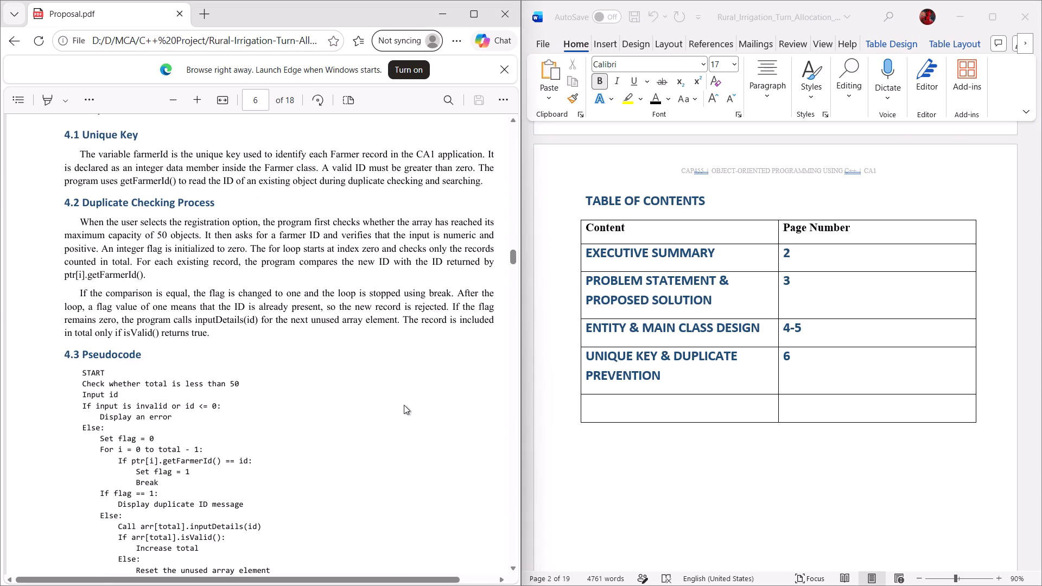
scroll(404, 405, "down", 4)
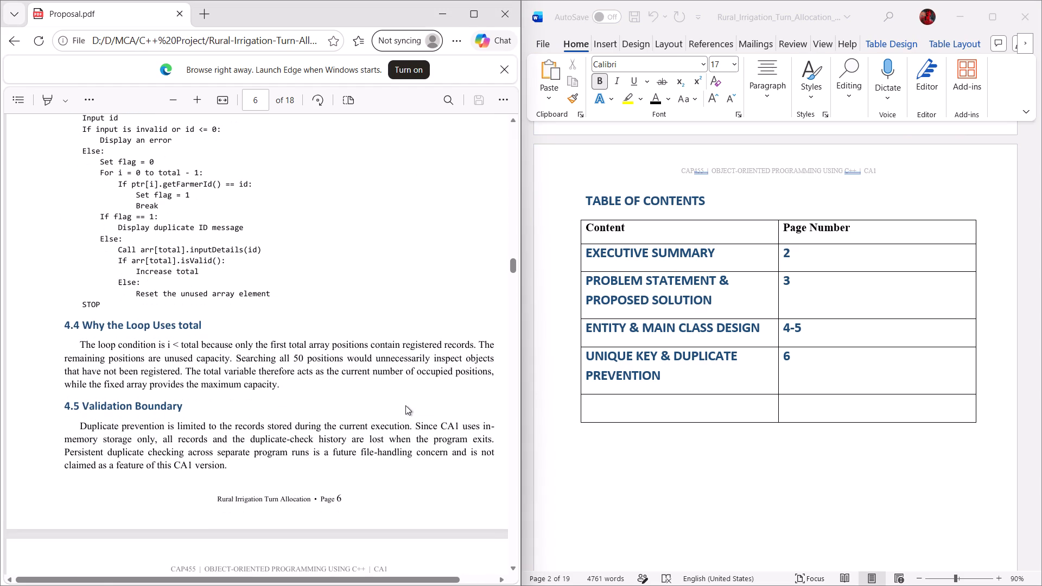
scroll(405, 405, "up", 10)
scroll(405, 405, "down", 2)
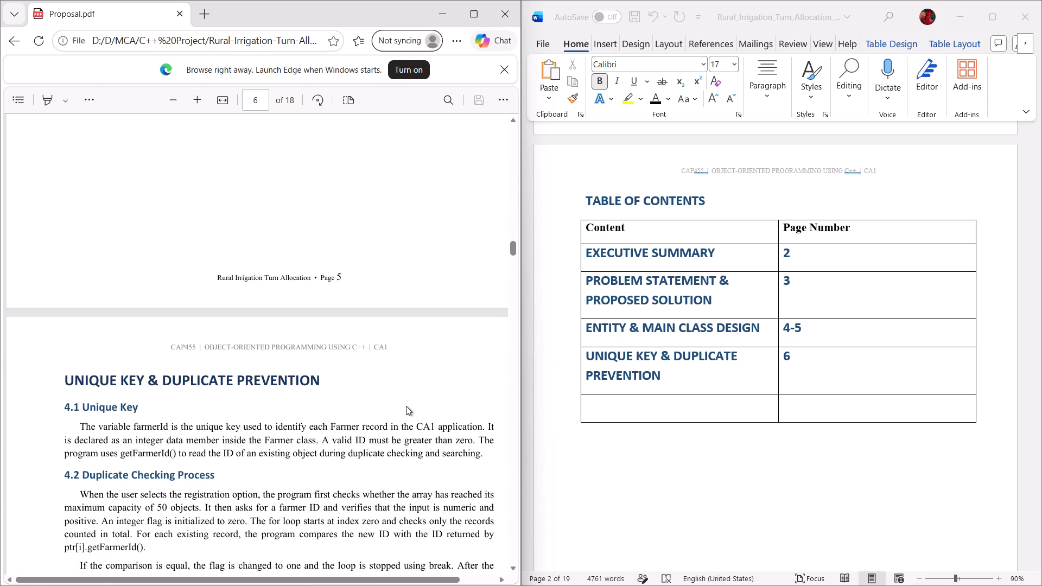
left_click(63, 373)
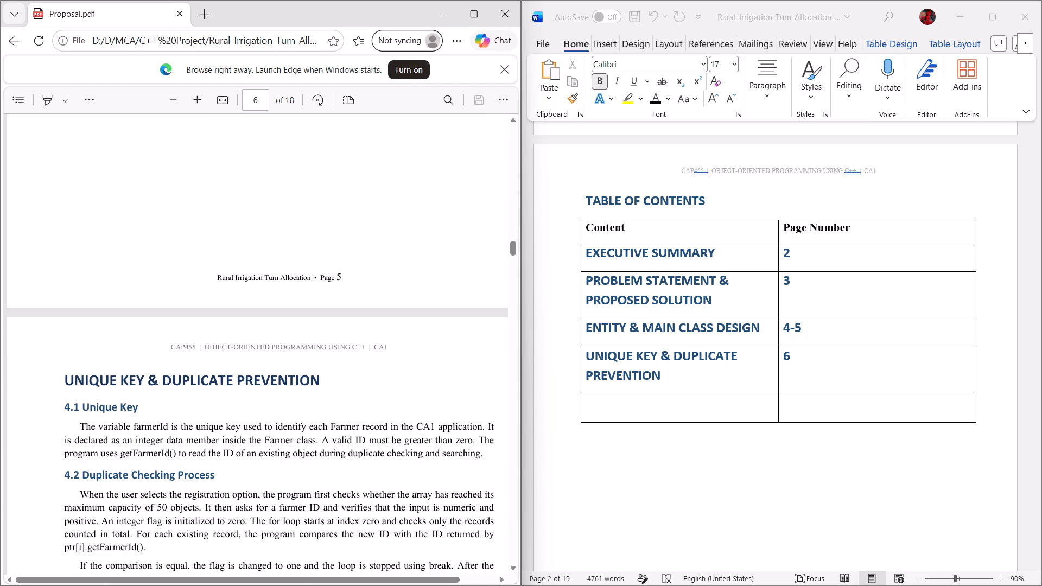
left_click(68, 375)
left_click(67, 375)
scroll(330, 391, "down", 12)
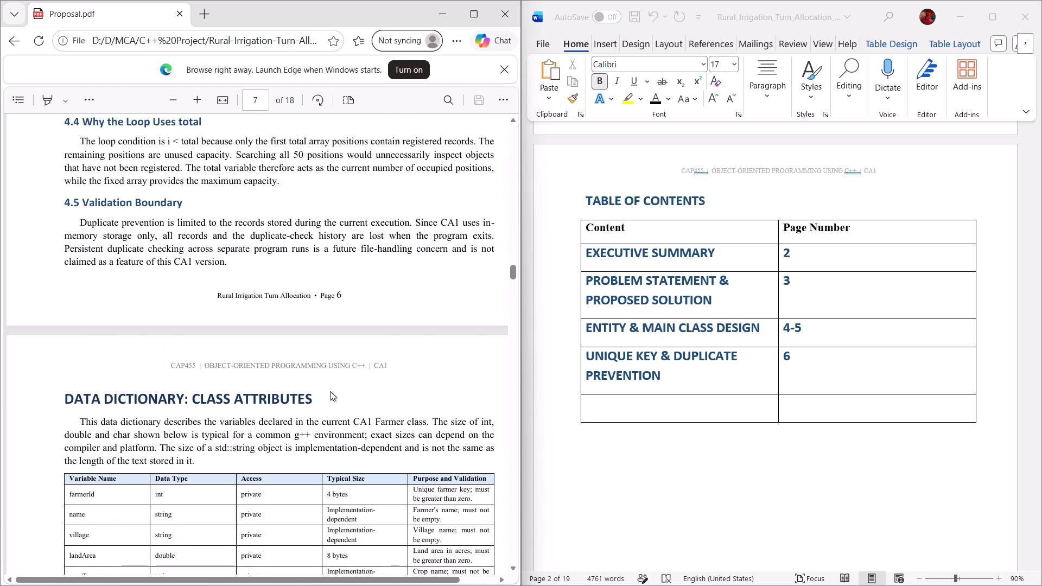
scroll(330, 391, "down", 1)
scroll(330, 391, "up", 2)
scroll(330, 391, "down", 1)
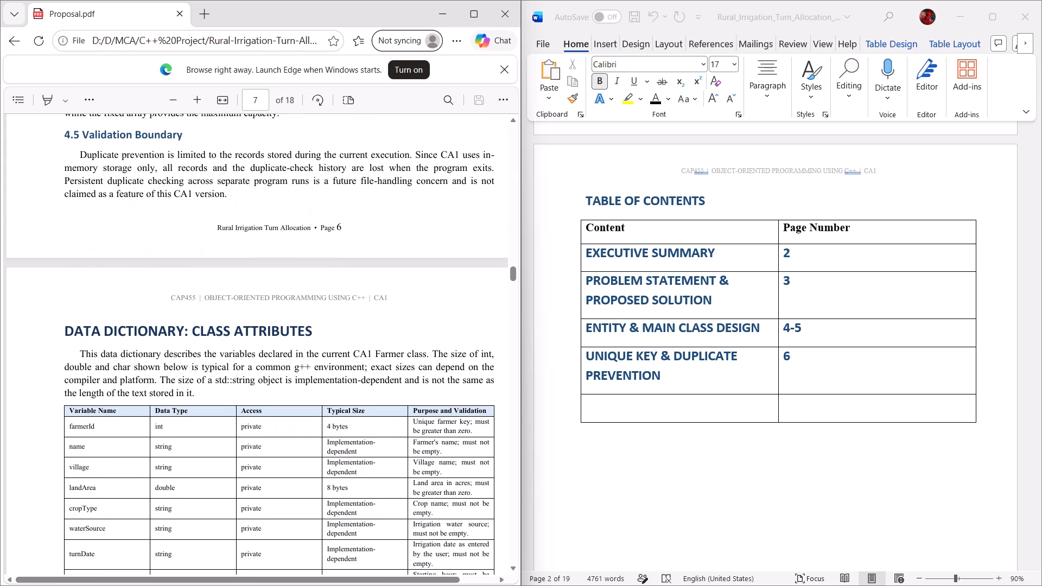
scroll(179, 357, "down", 7)
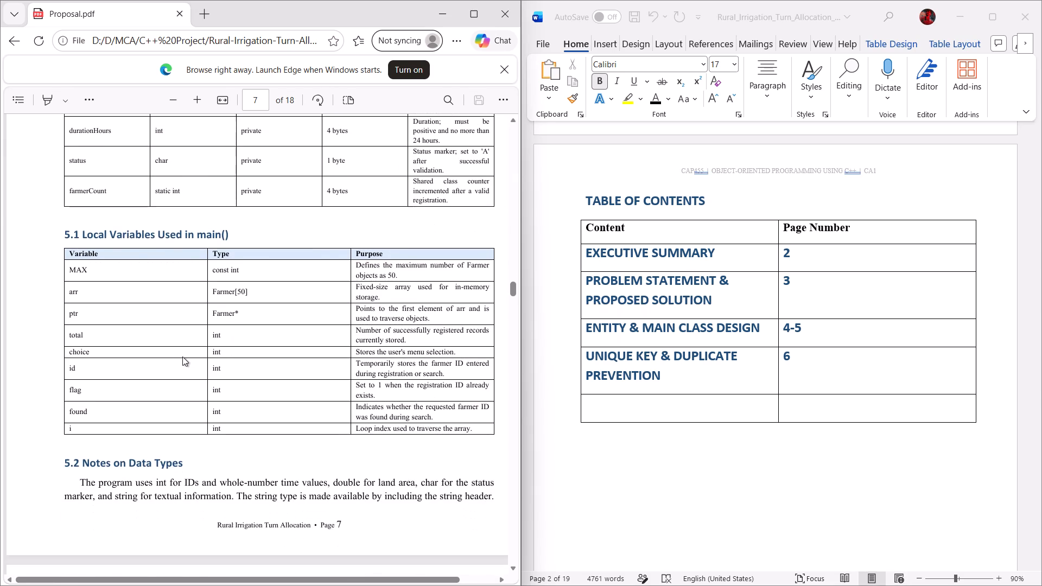
scroll(183, 356, "up", 6)
scroll(183, 356, "down", 5)
scroll(183, 356, "up", 2)
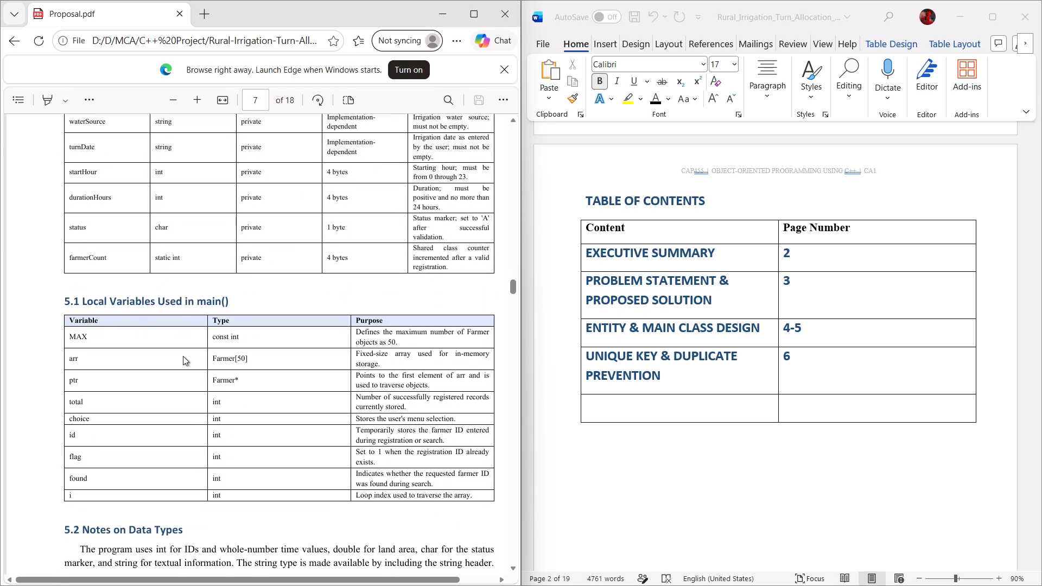
scroll(183, 356, "up", 4)
Copy the DATA DICTIONARY: CLASS ATTRIBUTES heading from the PDF into the last empty Content cell.
left_click_drag(320, 336, 239, 334)
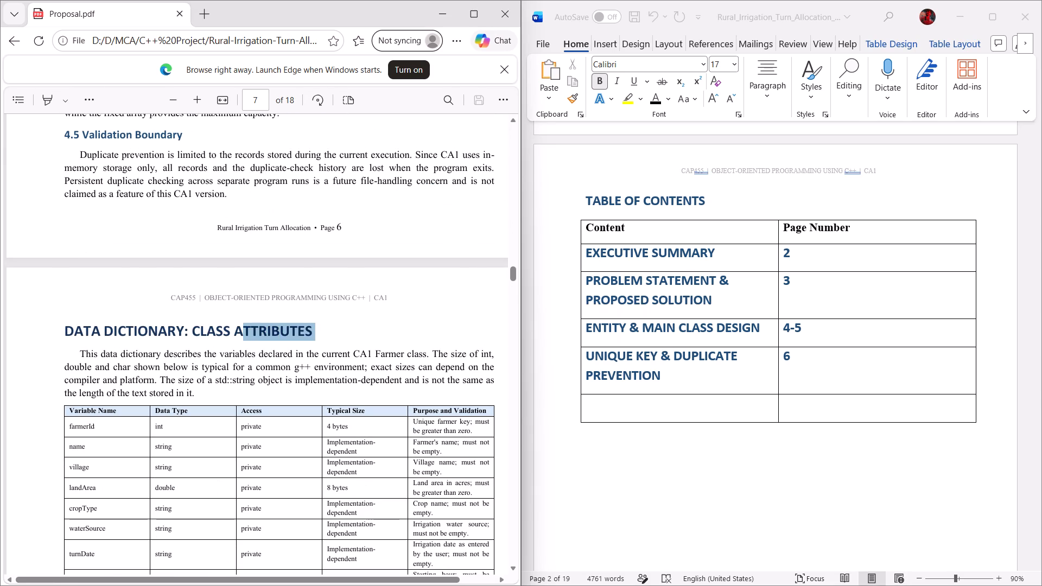
left_click_drag(239, 334, 55, 328)
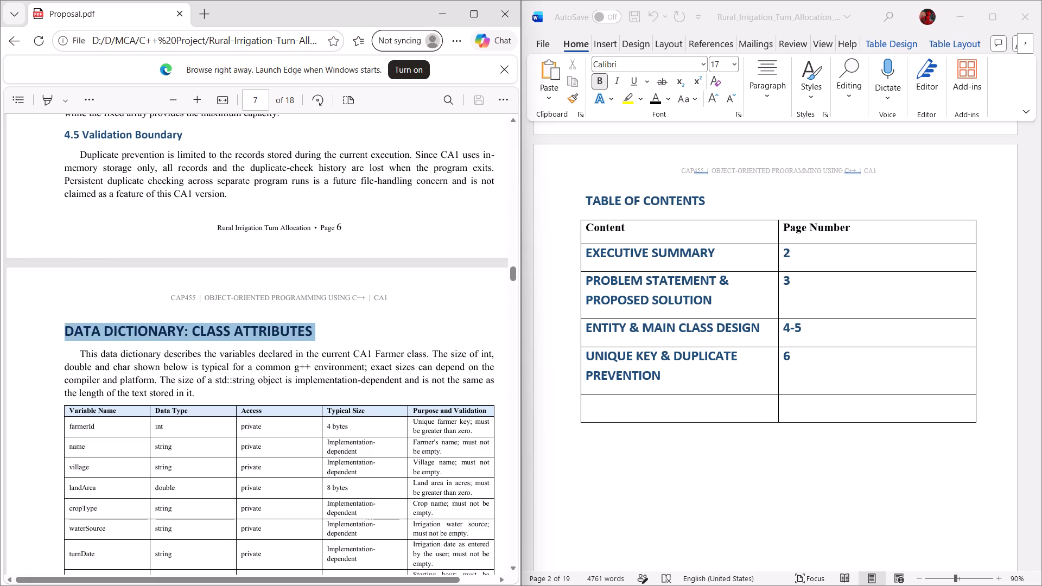
left_click_drag(55, 328, 54, 329)
key("ctrl+c")
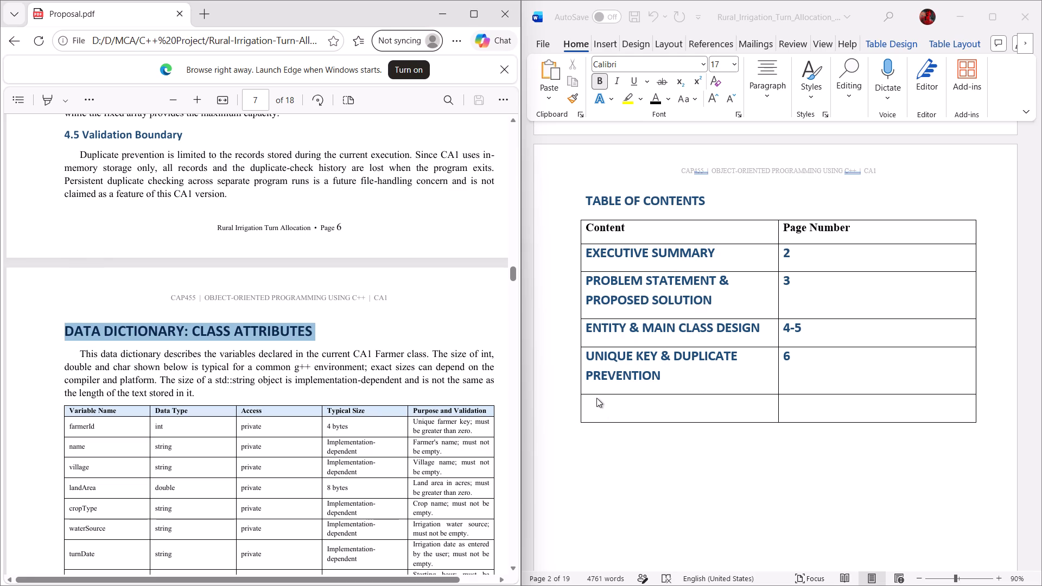
left_click(596, 398)
left_click(615, 404)
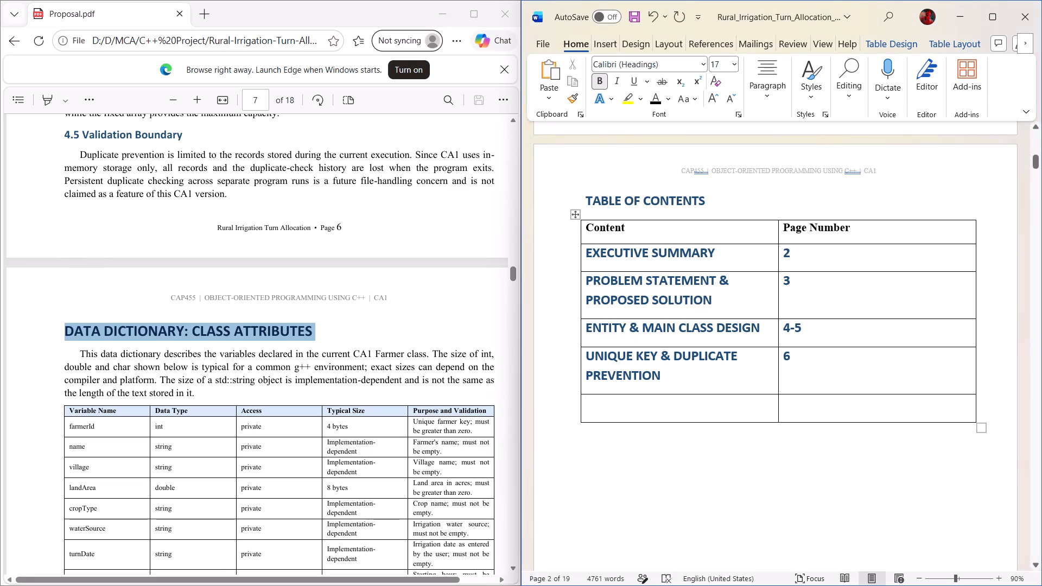
key("ctrl+v")
Check the PDF for the extent of the DATA DICTIONARY: CLASS ATTRIBUTES section and enter 7-8 as its page number.
left_click(805, 419)
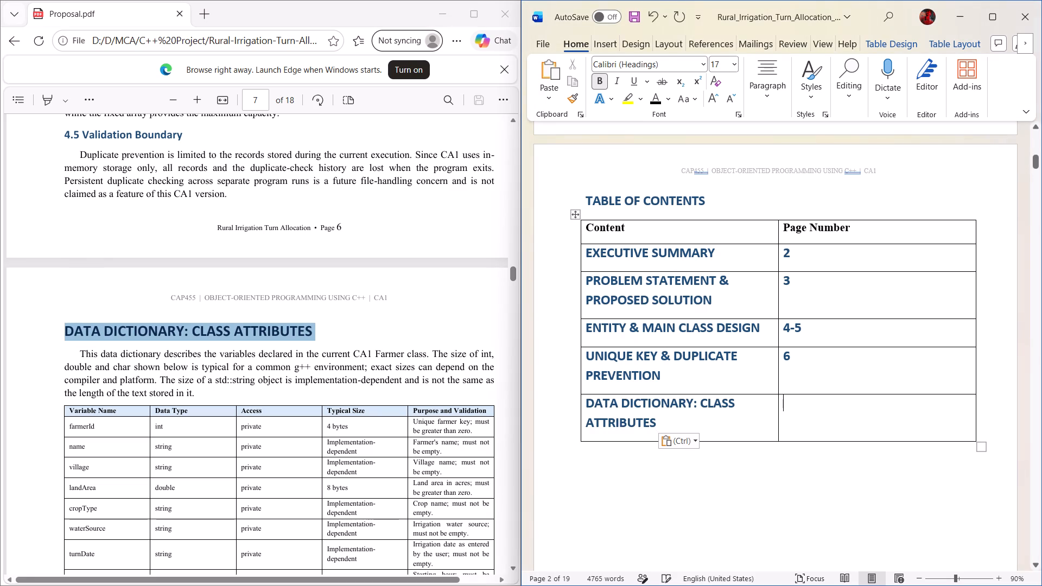
key("7")
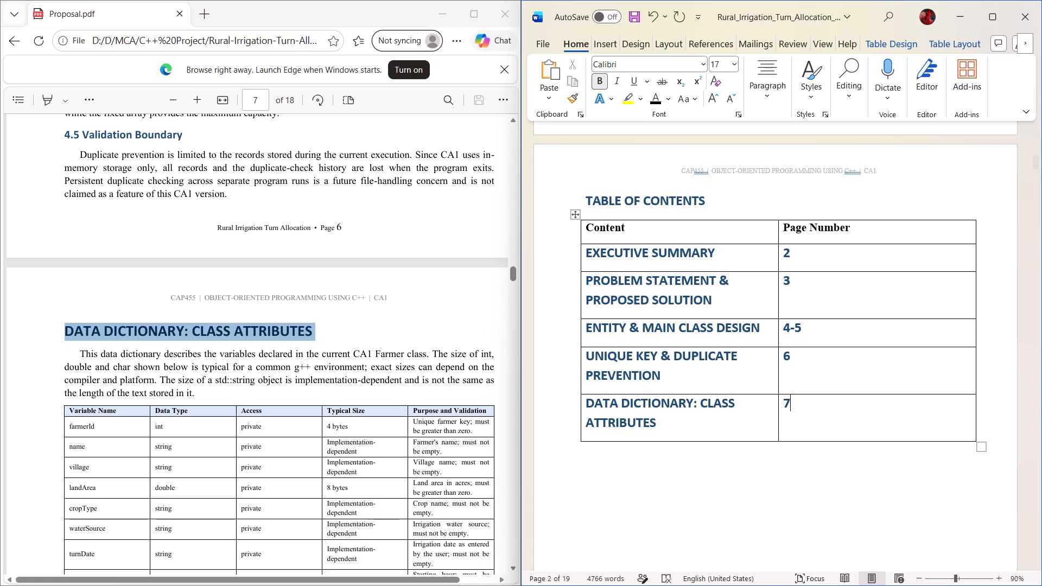
left_click(414, 342)
scroll(414, 342, "down", 12)
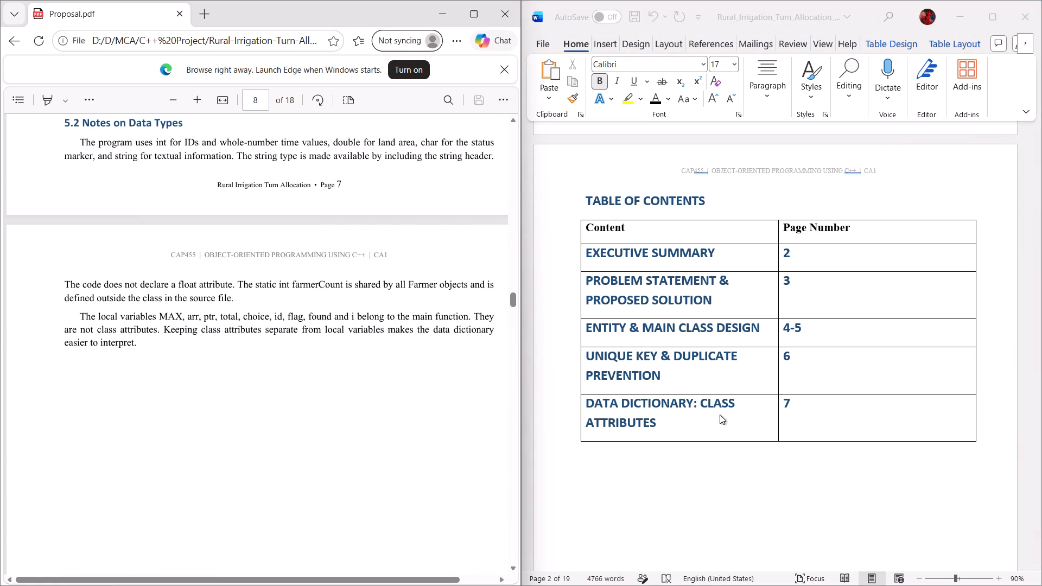
left_click(807, 417)
type("-8")
Copy the DATA DICTIONARY: FUNCTIONS heading from page 9 of the PDF.
scroll(485, 373, "down", 3)
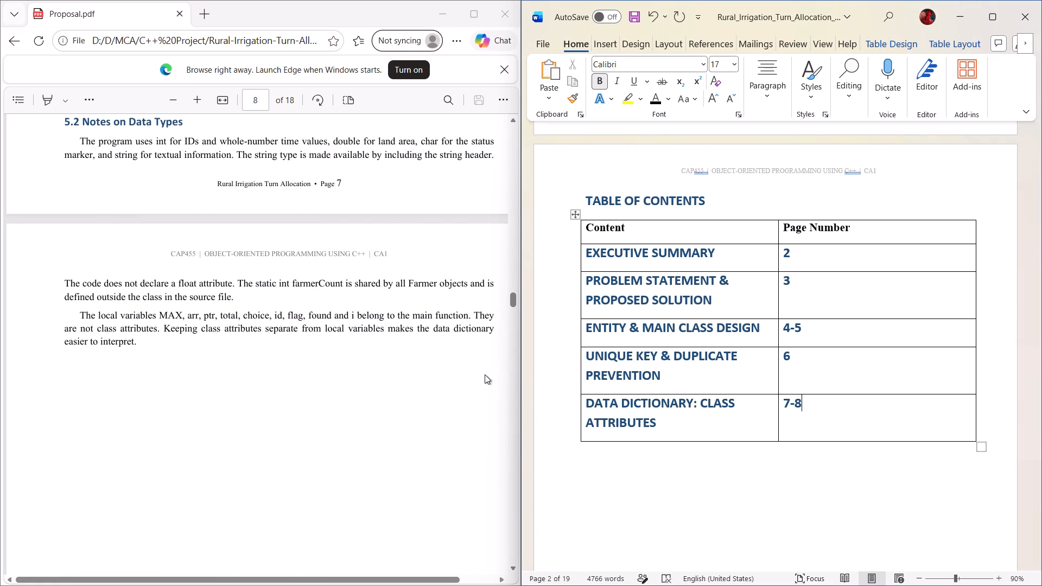
scroll(485, 374, "down", 8)
left_click(272, 303)
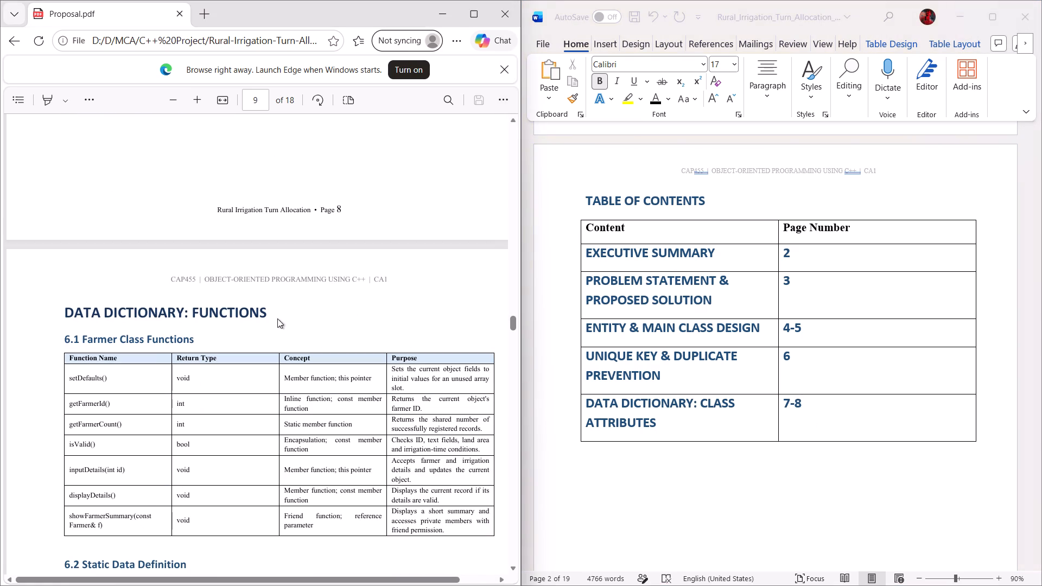
left_click_drag(267, 314, 53, 313)
key("ctrl+c")
Insert six blank rows below the last row of the table of contents.
left_click(838, 404)
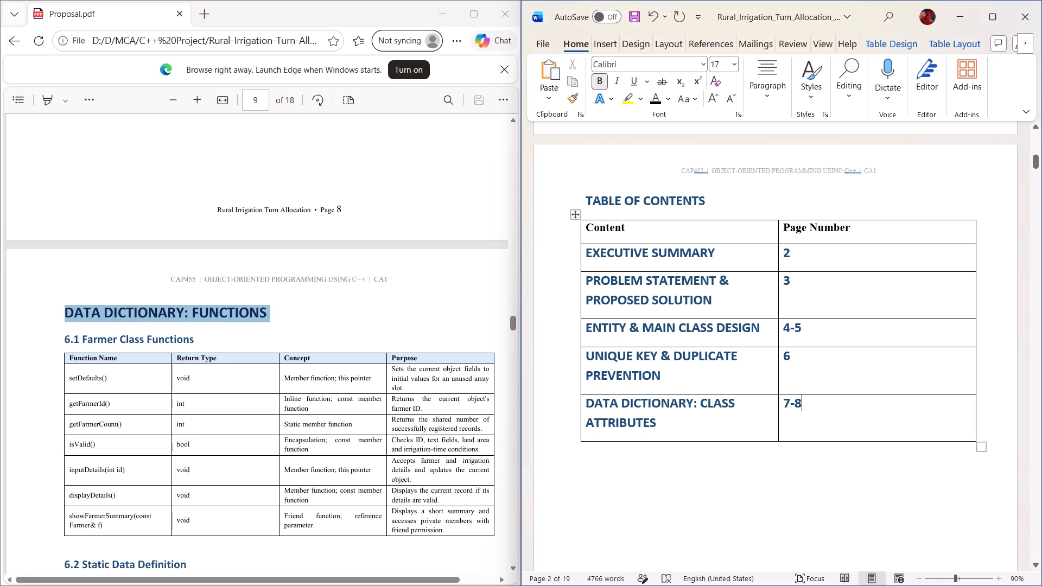
left_click(979, 451)
left_click(959, 417)
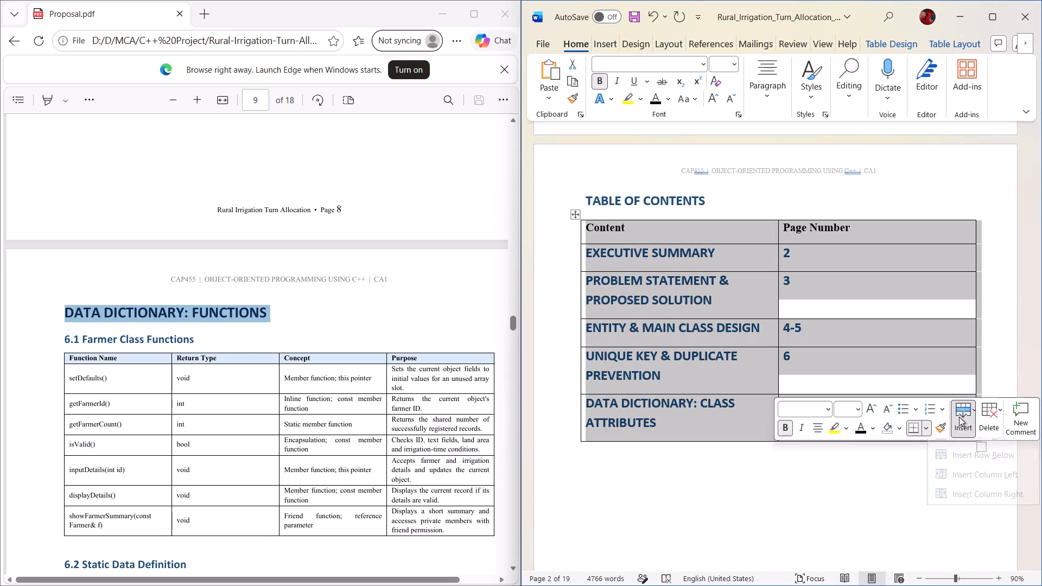
left_click(965, 469)
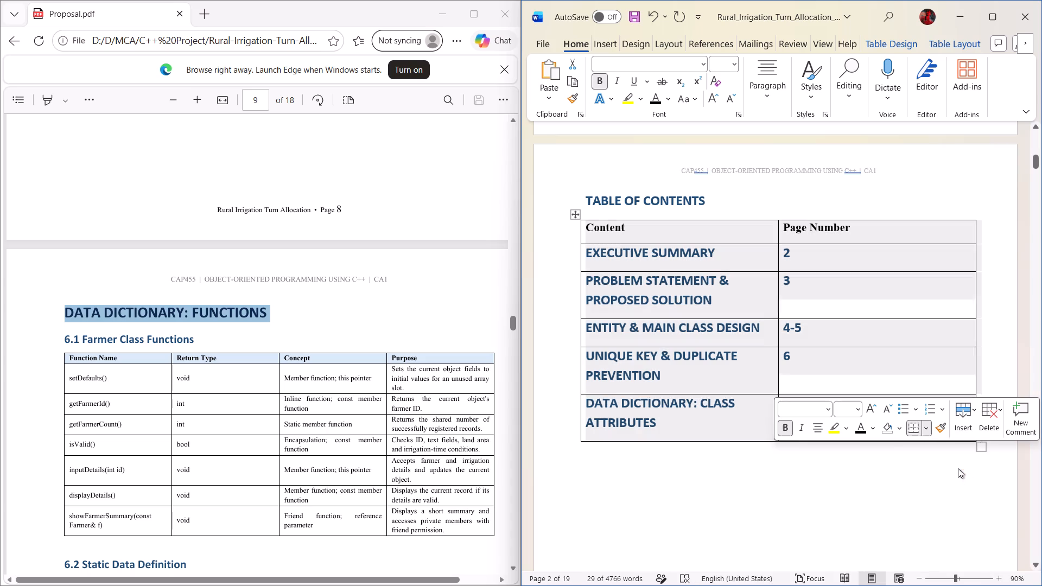
Paste the DATA DICTIONARY: FUNCTIONS heading into the first new Content cell, enter 9 as its page number, and save the document.
scroll(688, 422, "down", 3)
left_click(653, 368)
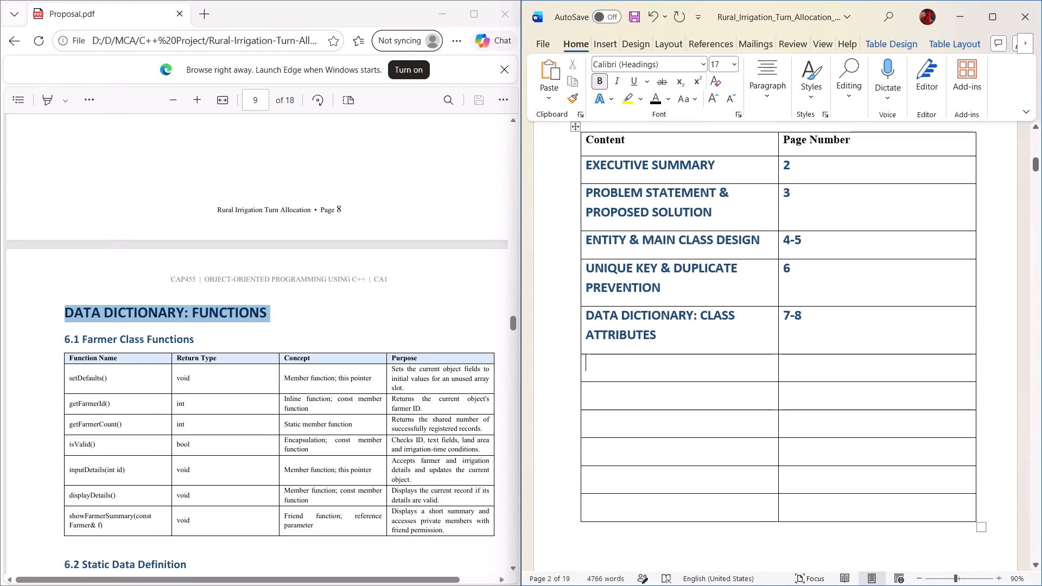
key("ctrl+v")
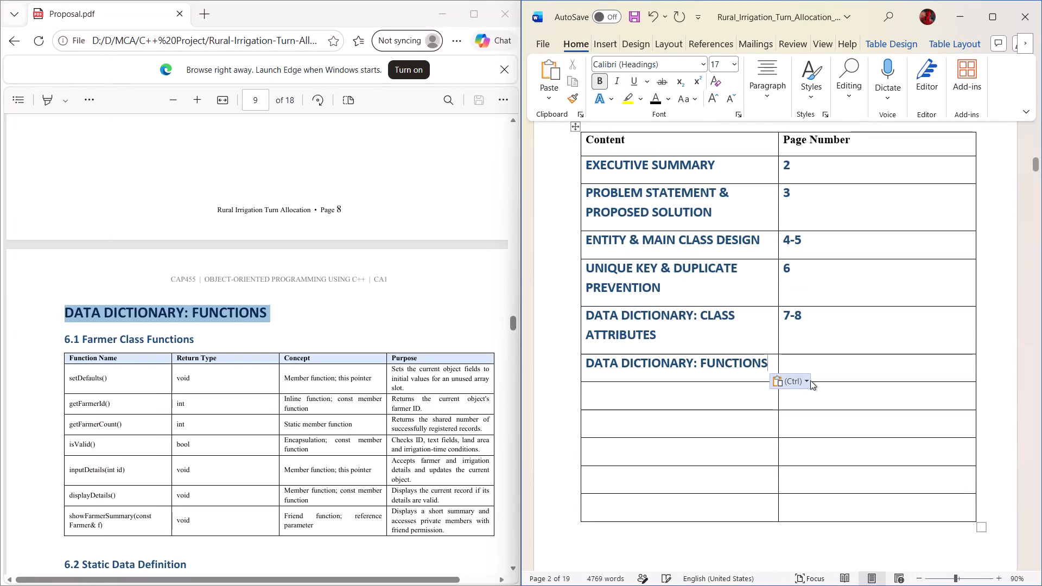
left_click(844, 374)
key("9")
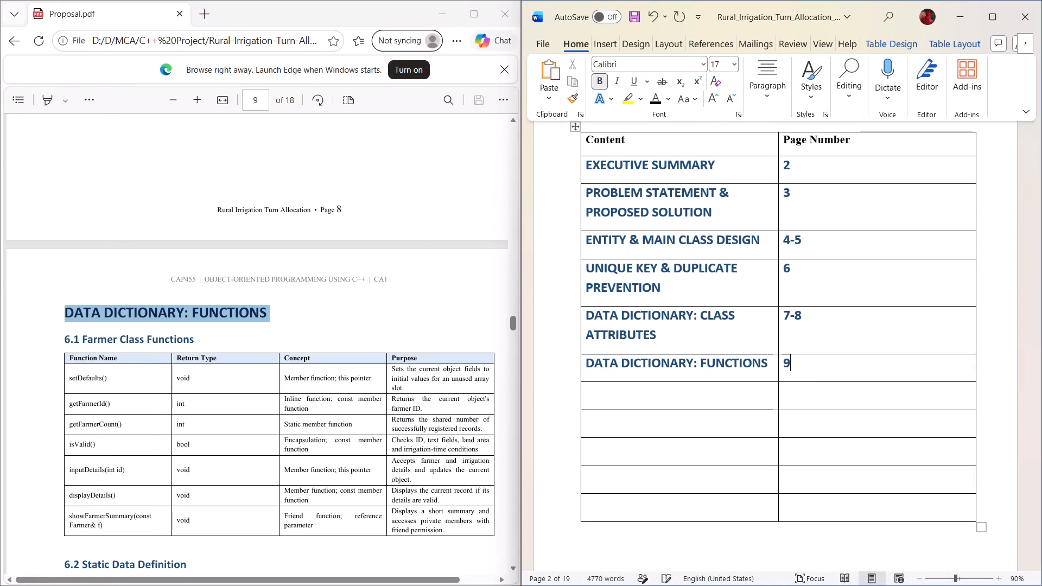
key("ctrl+s")
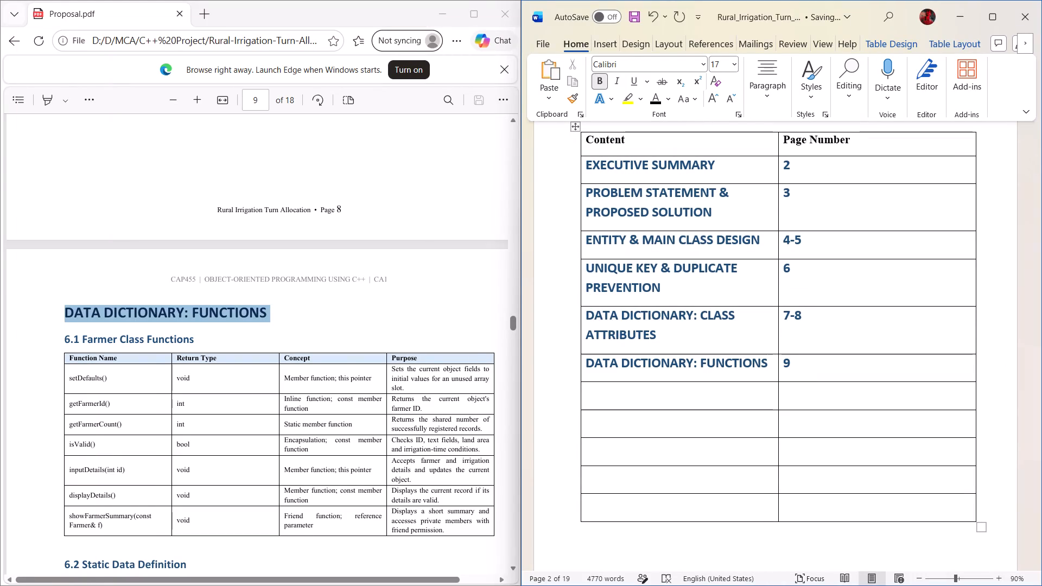
Look through pages 7 to 10 of the PDF, checking where the DATA DICTIONARY: FUNCTIONS section starts and ends.
scroll(352, 335, "down", 3)
left_click(314, 362)
scroll(315, 367, "up", 5)
scroll(323, 365, "down", 4)
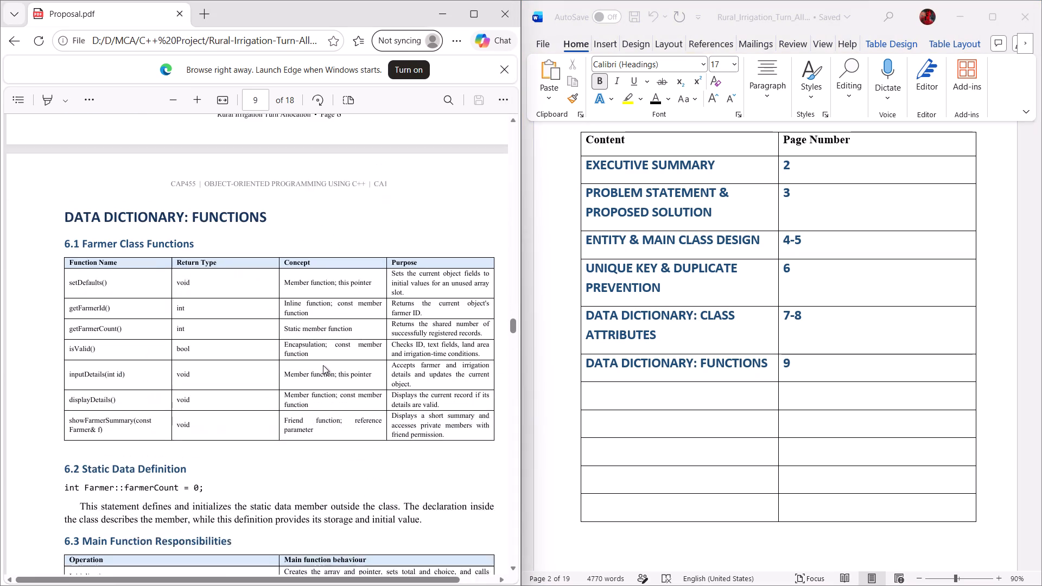
scroll(392, 390, "down", 8)
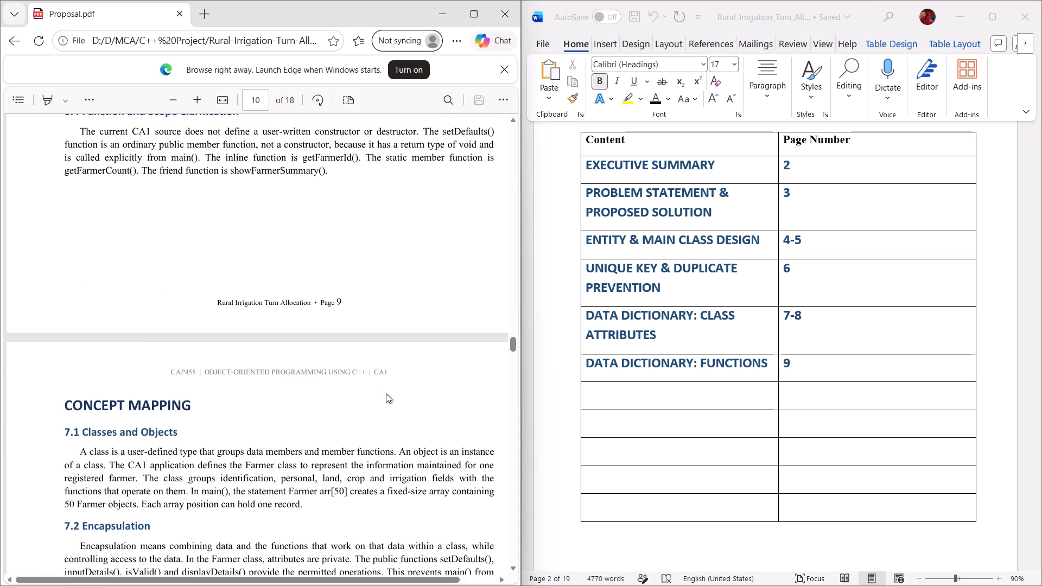
scroll(201, 400, "up", 12)
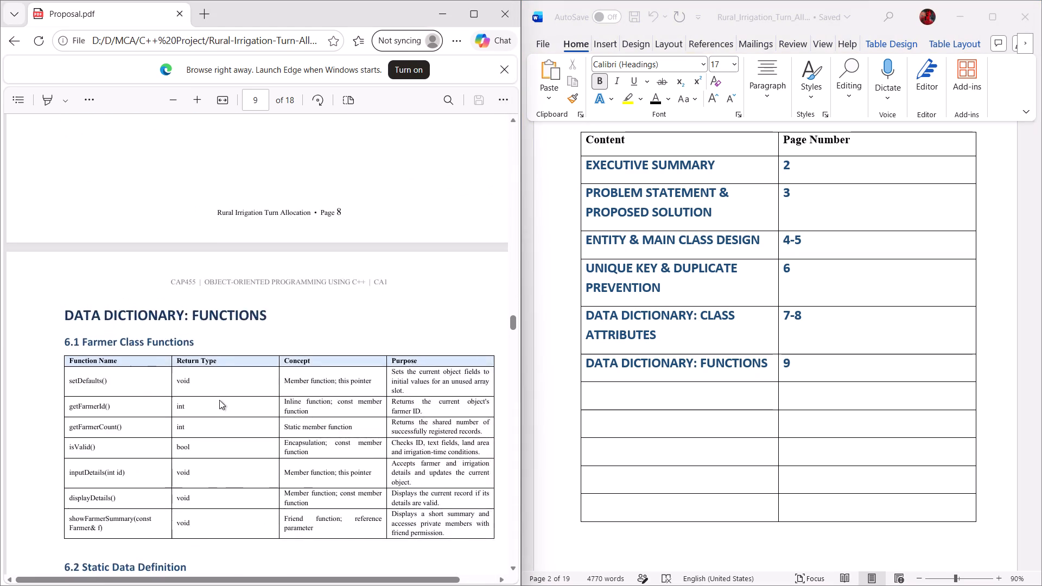
scroll(219, 400, "up", 13)
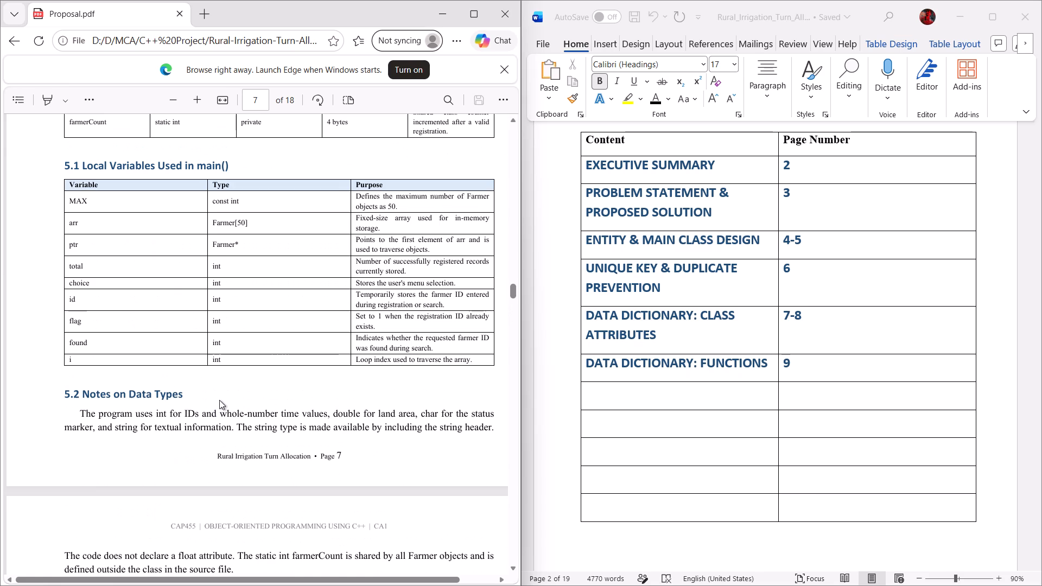
scroll(219, 400, "down", 14)
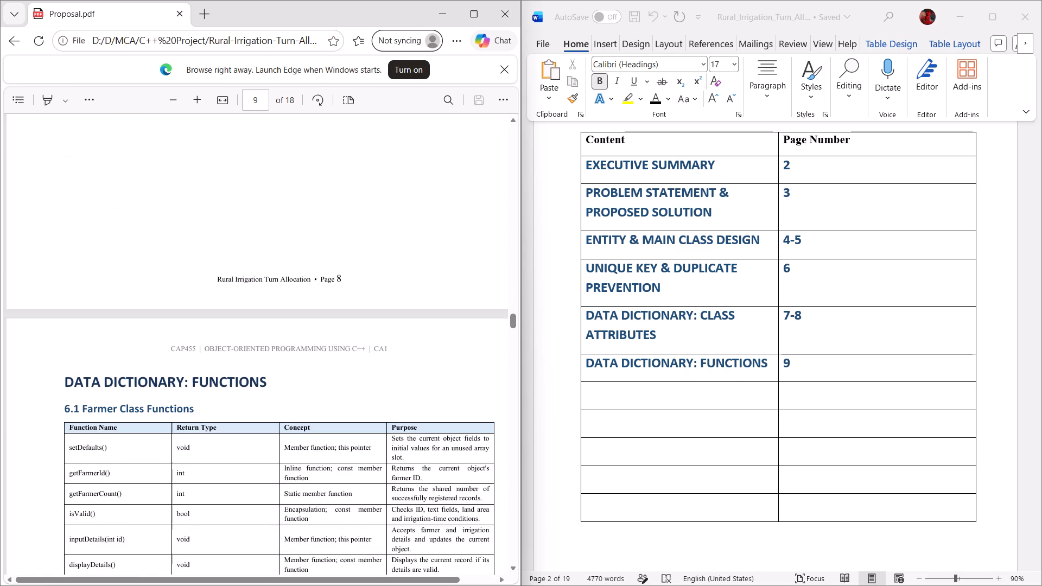
scroll(218, 400, "down", 10)
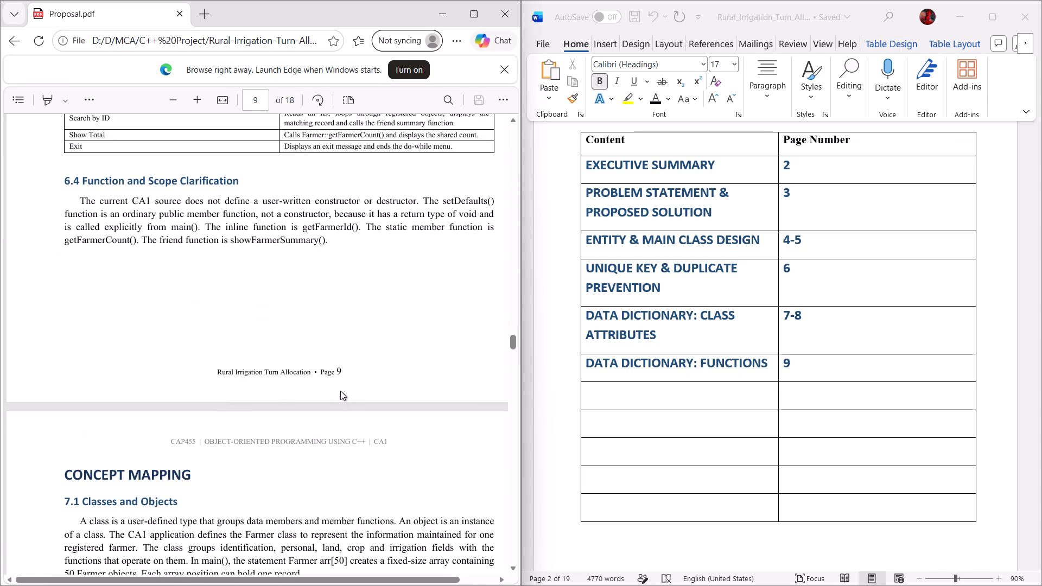
Copy the CONCEPT MAPPING heading from the PDF into the next Content cell, enter 10 as its page number, and save.
scroll(340, 391, "down", 3)
left_click_drag(193, 272, 190, 272)
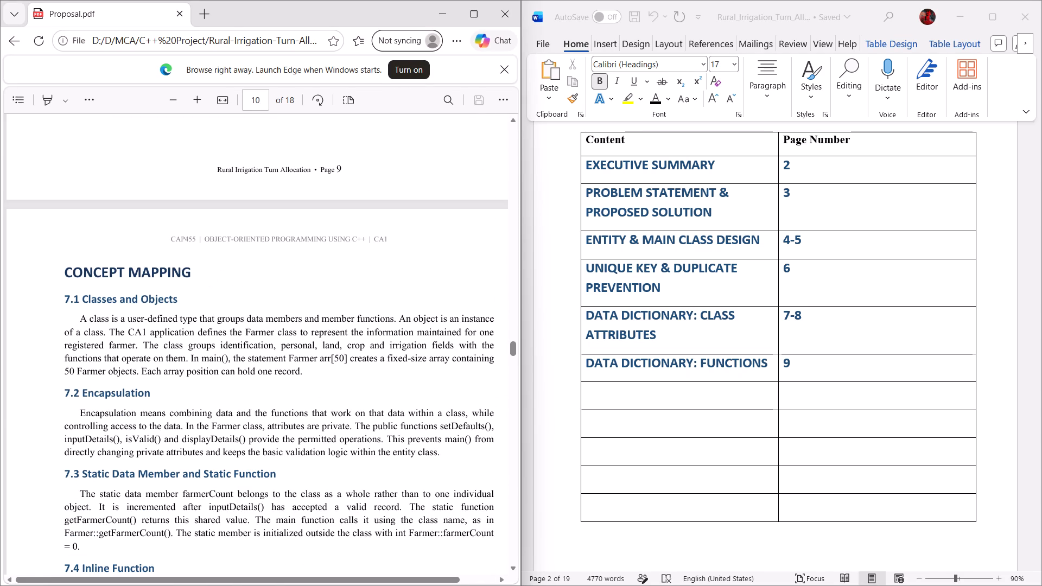
left_click_drag(190, 272, 58, 271)
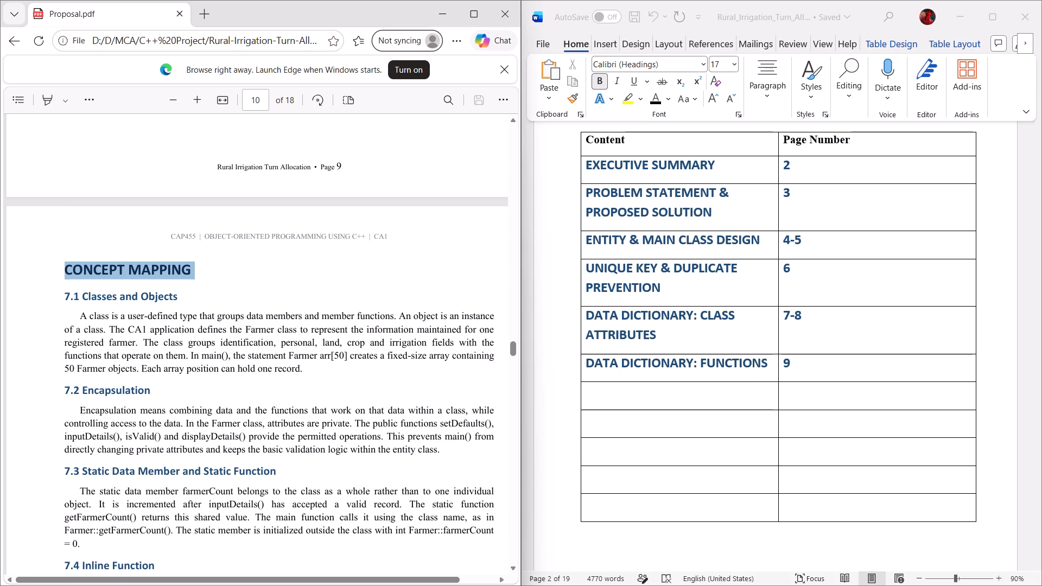
key("ctrl+c")
left_click(649, 400)
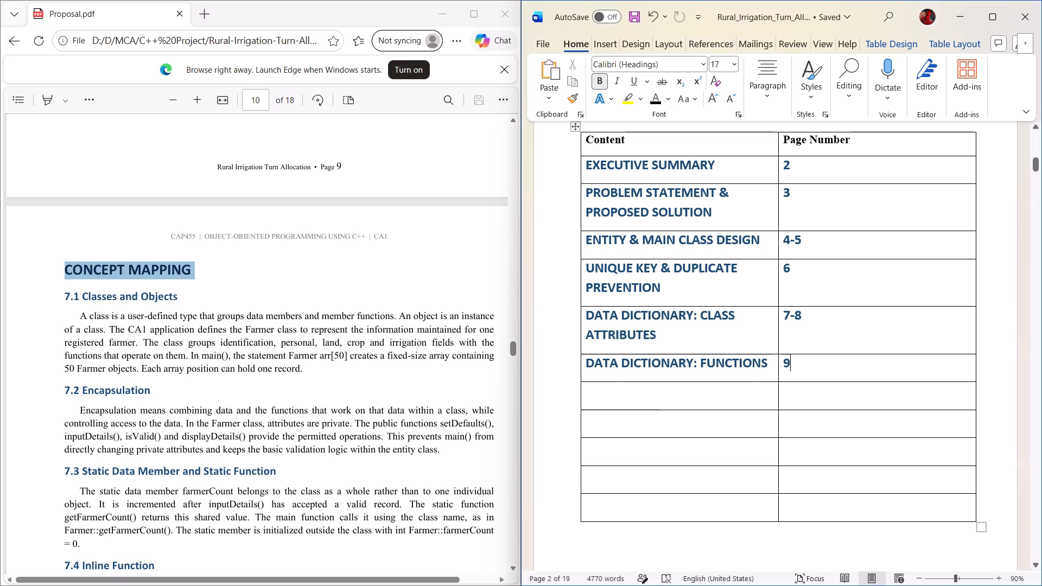
left_click(626, 392)
key("ctrl+v")
left_click(812, 400)
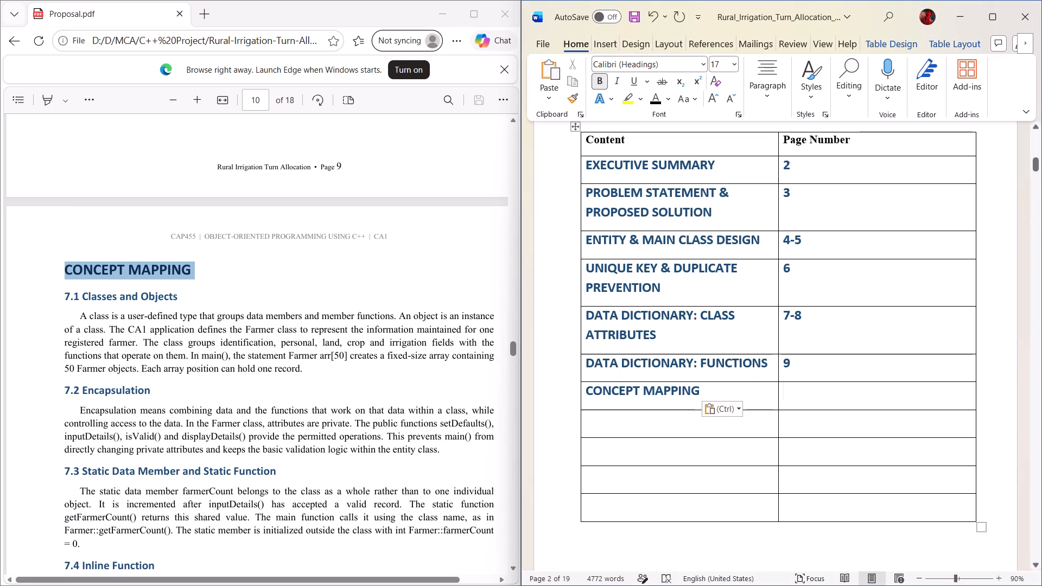
type("10")
key("ctrl+s")
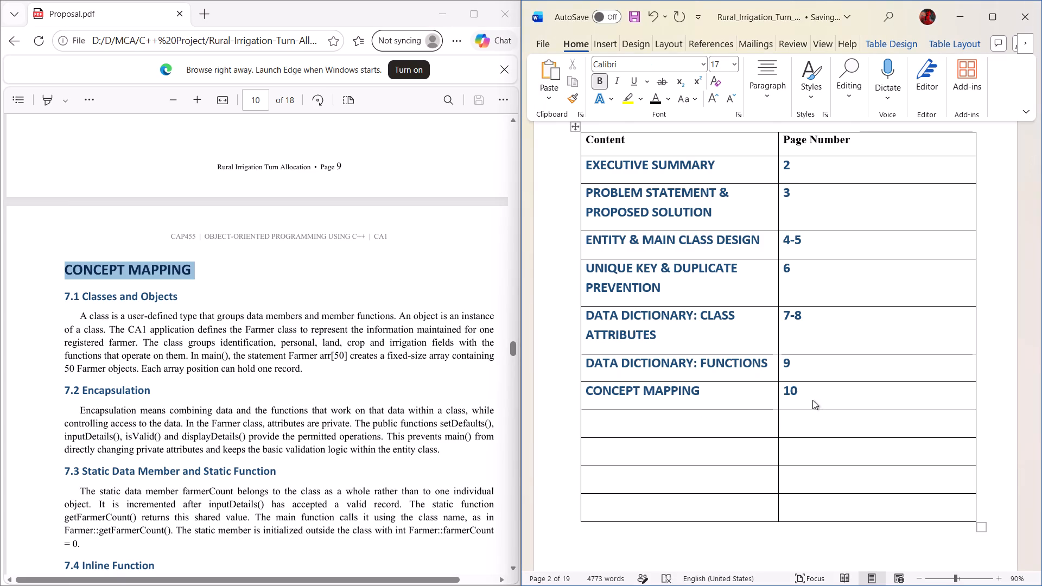
Check the PDF for the extent of the CONCEPT MAPPING section and extend its page number to 10-11.
scroll(366, 339, "down", 10)
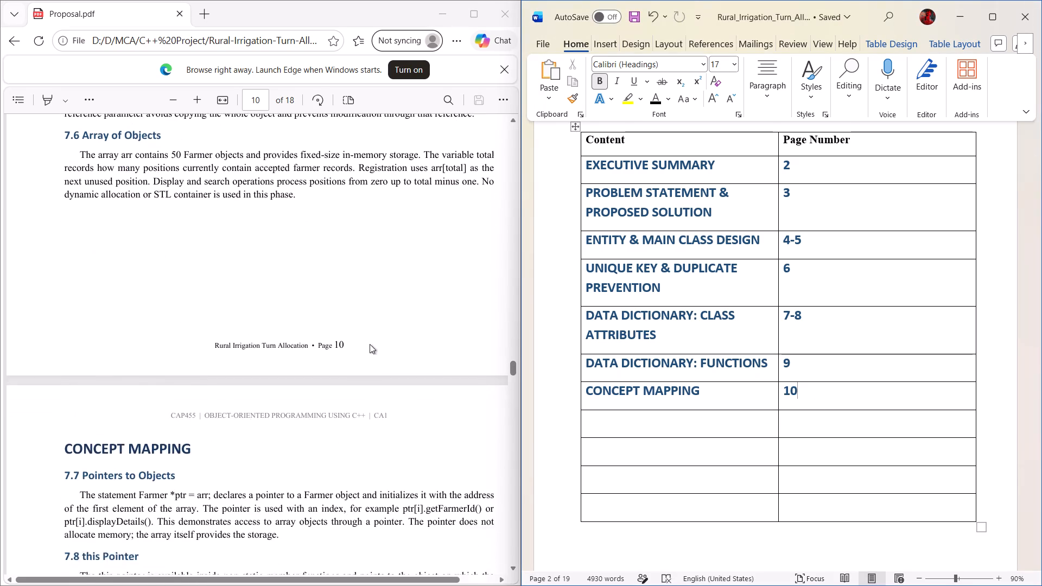
left_click(201, 363)
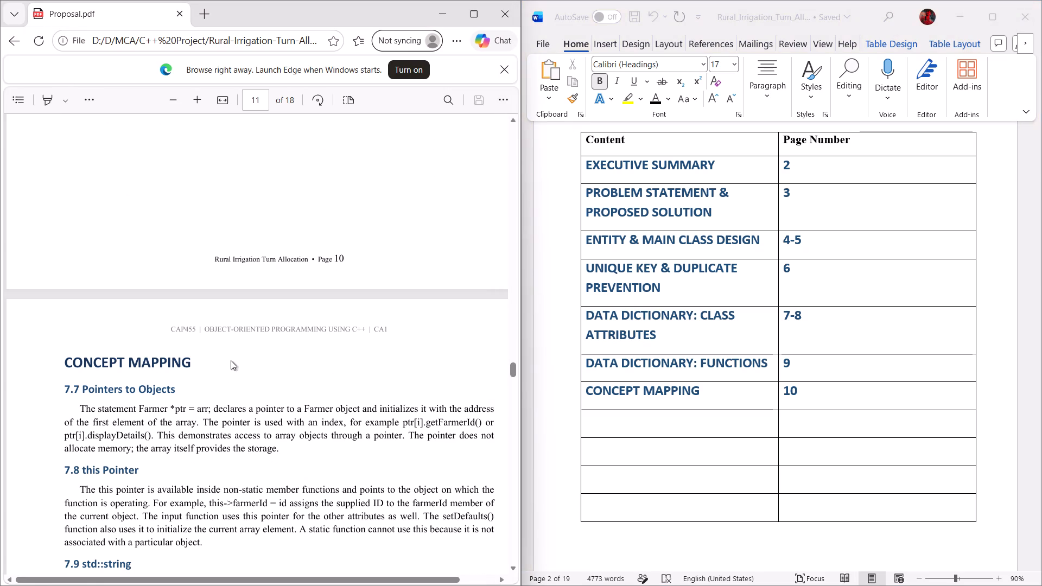
left_click(829, 389)
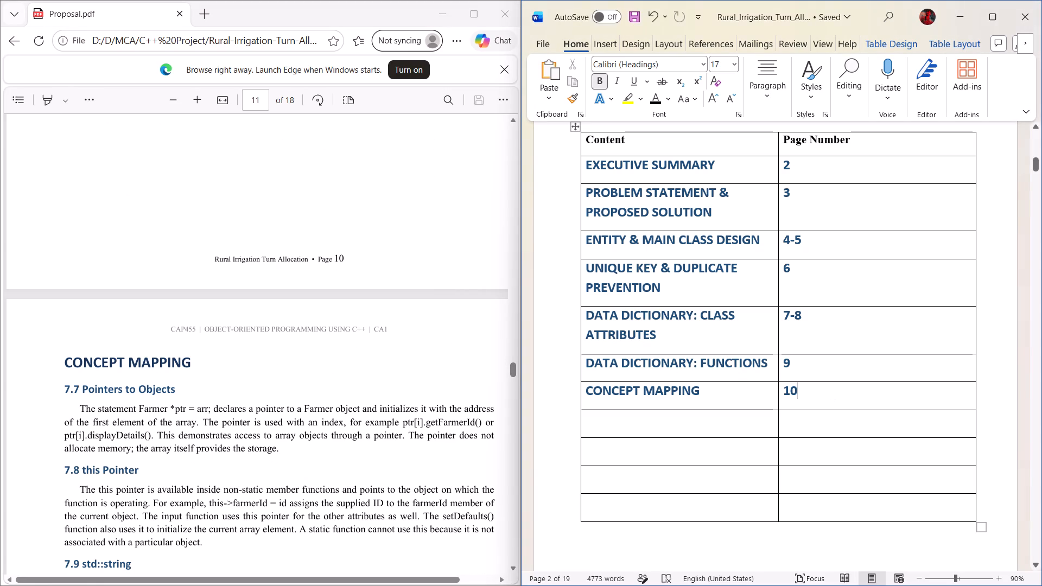
type("-11")
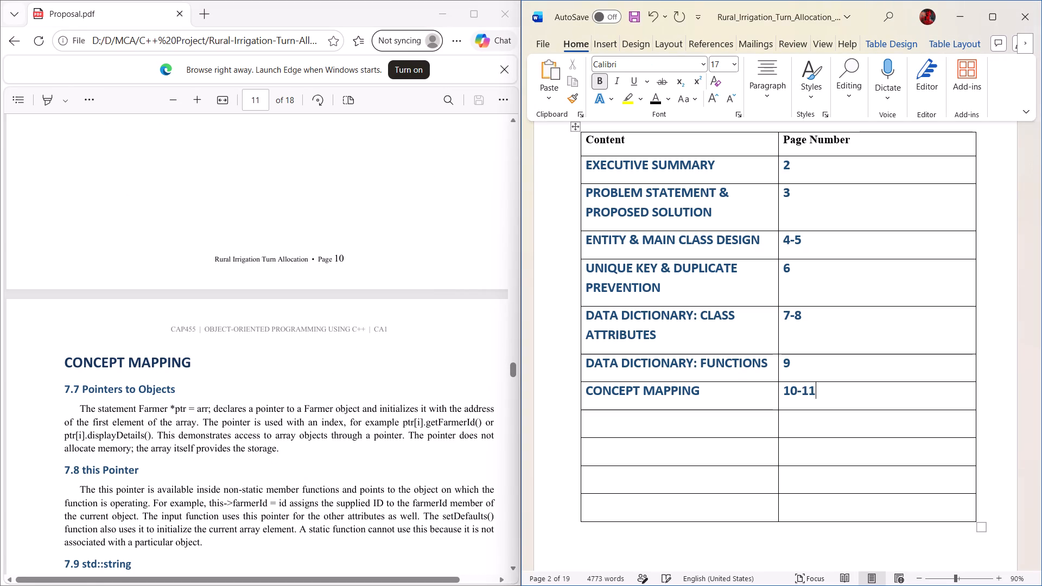
Copy the UML CLASS DIAGRAM heading from the PDF into the next Content cell, enter 12 as its page number, and save.
scroll(388, 337, "down", 10)
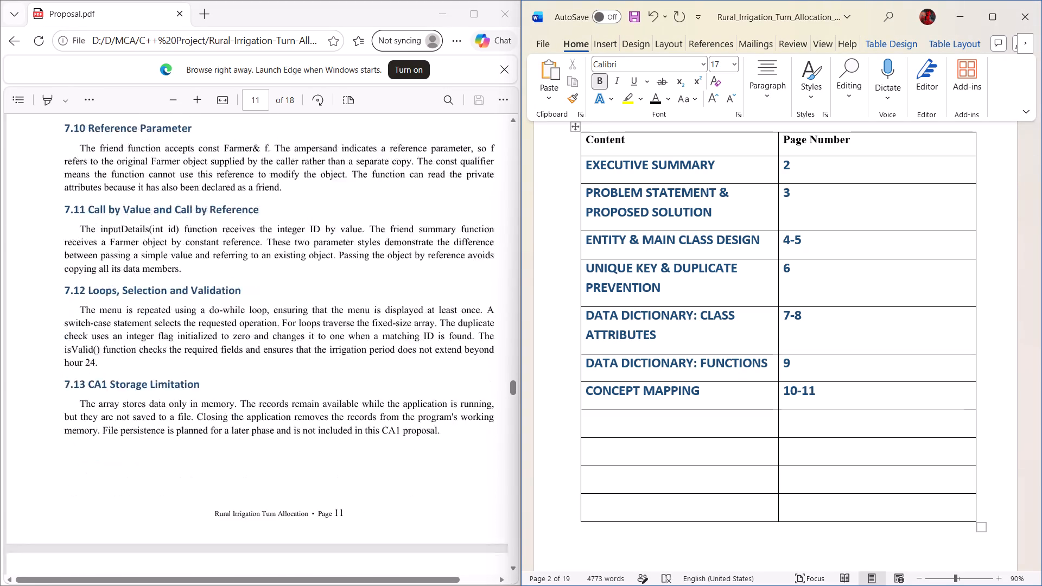
scroll(397, 345, "down", 1)
left_click(225, 401)
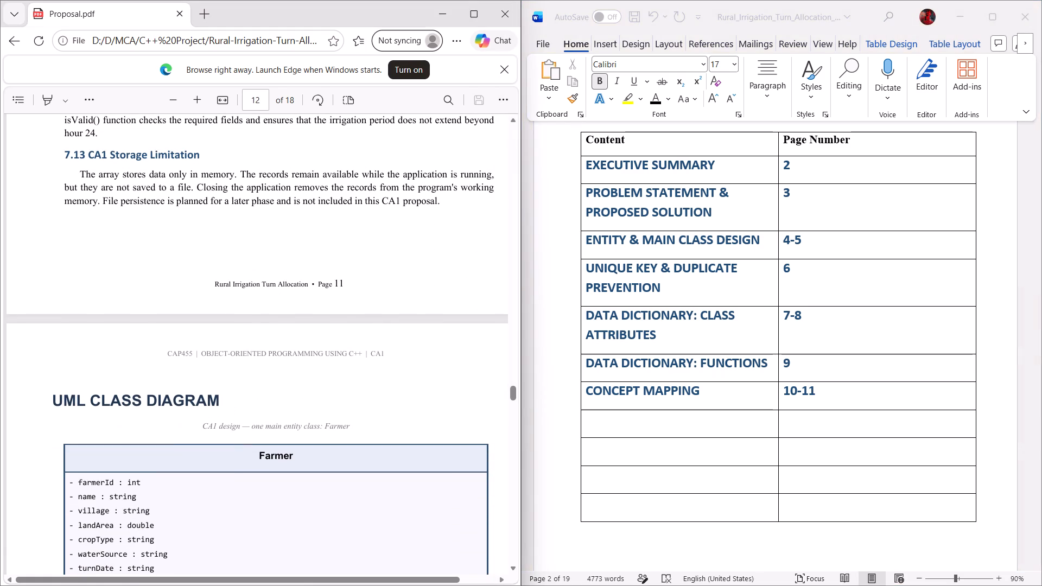
left_click_drag(225, 401, 40, 400)
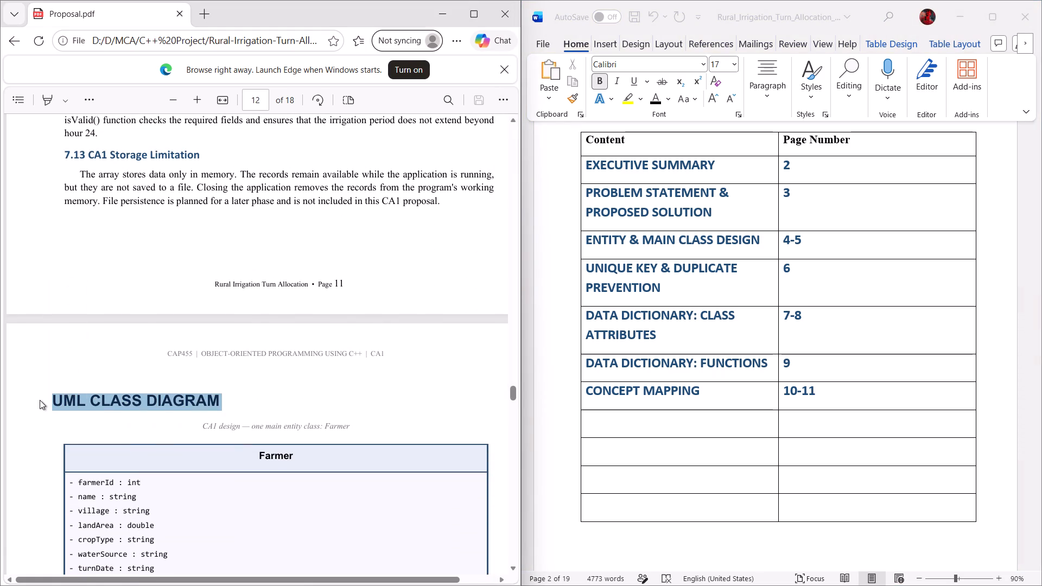
key("ctrl+c")
left_click(624, 421)
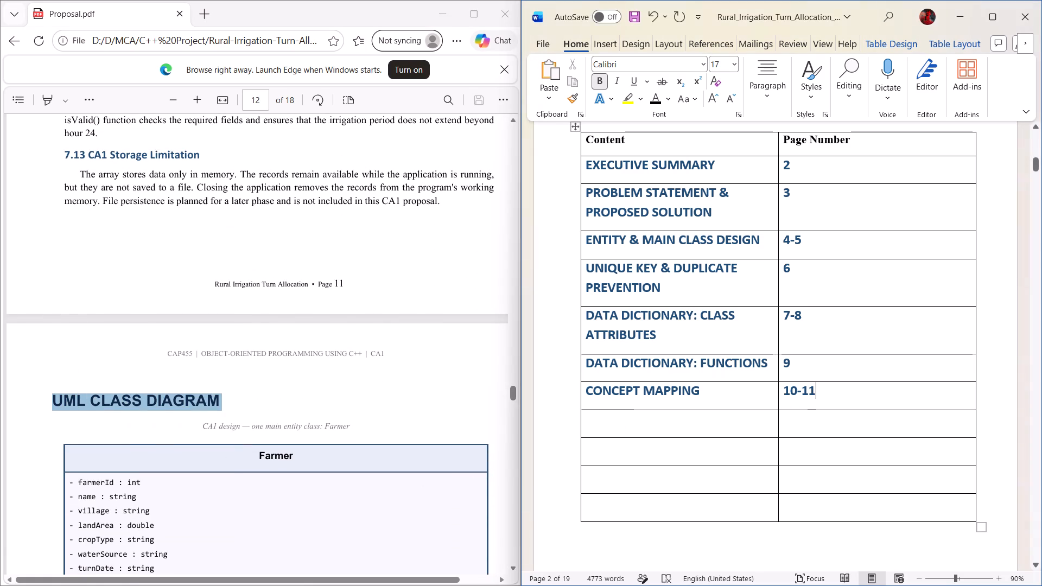
left_click(604, 421)
key("ctrl+v")
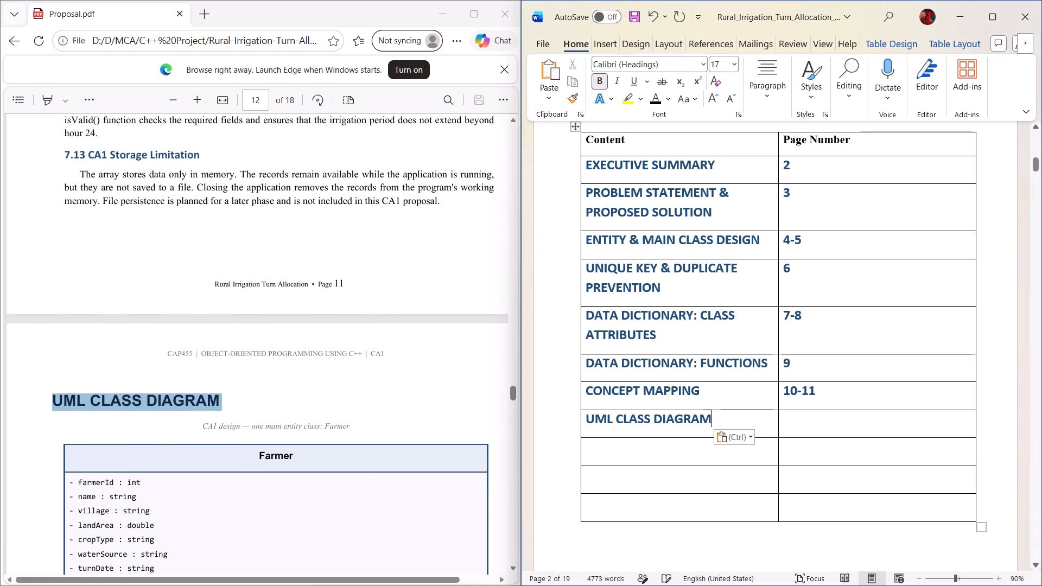
left_click(803, 423)
type("12")
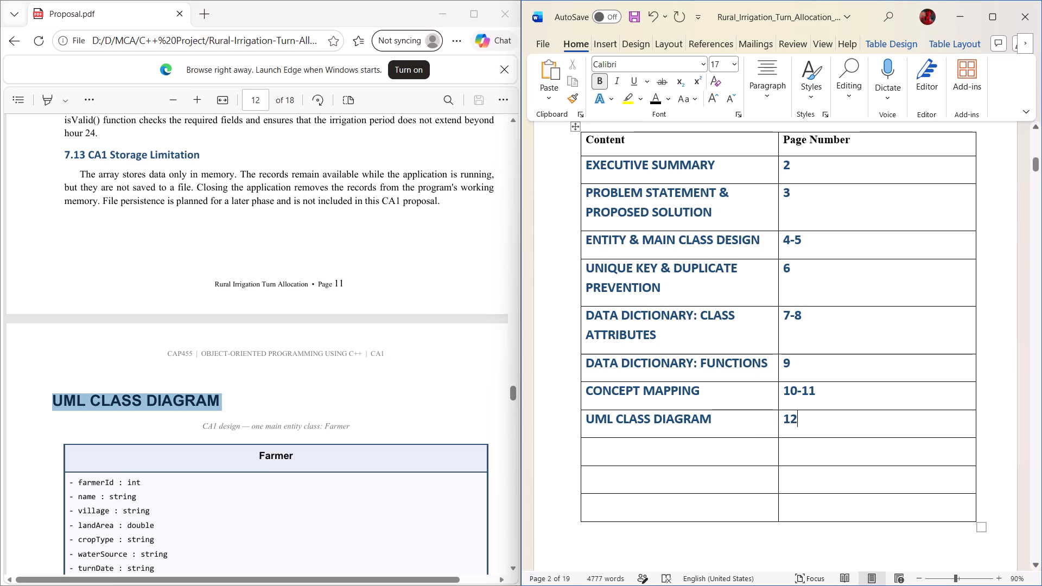
key("ctrl+s")
Copy the SYSTEM FLOWCHART heading from the PDF into the next Content cell and enter 13 as its page number.
scroll(290, 407, "down", 11)
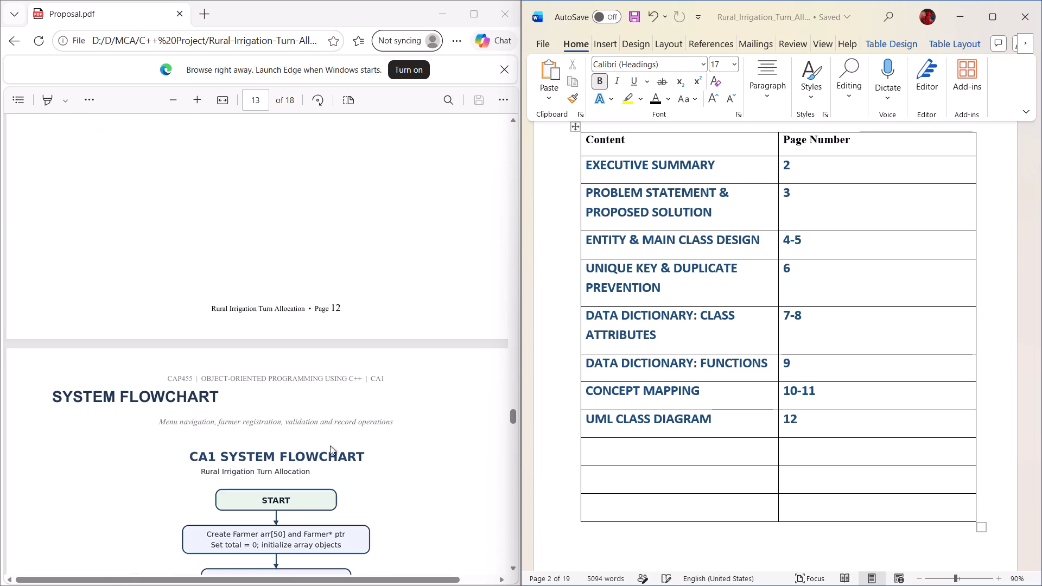
left_click(231, 393)
left_click_drag(223, 398, 42, 394)
key("ctrl+c")
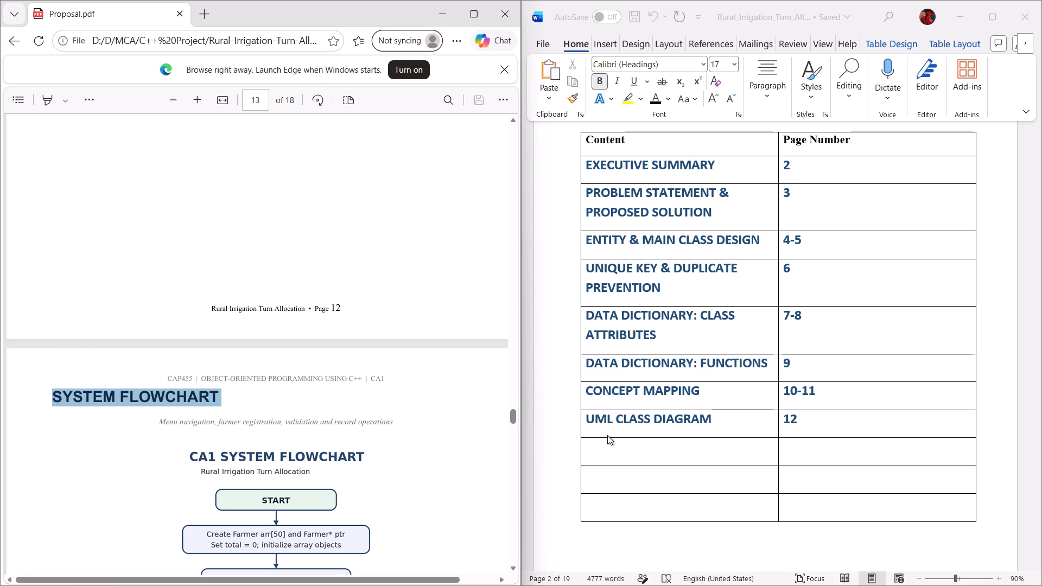
left_click(607, 435)
left_click(601, 453)
key("ctrl+v")
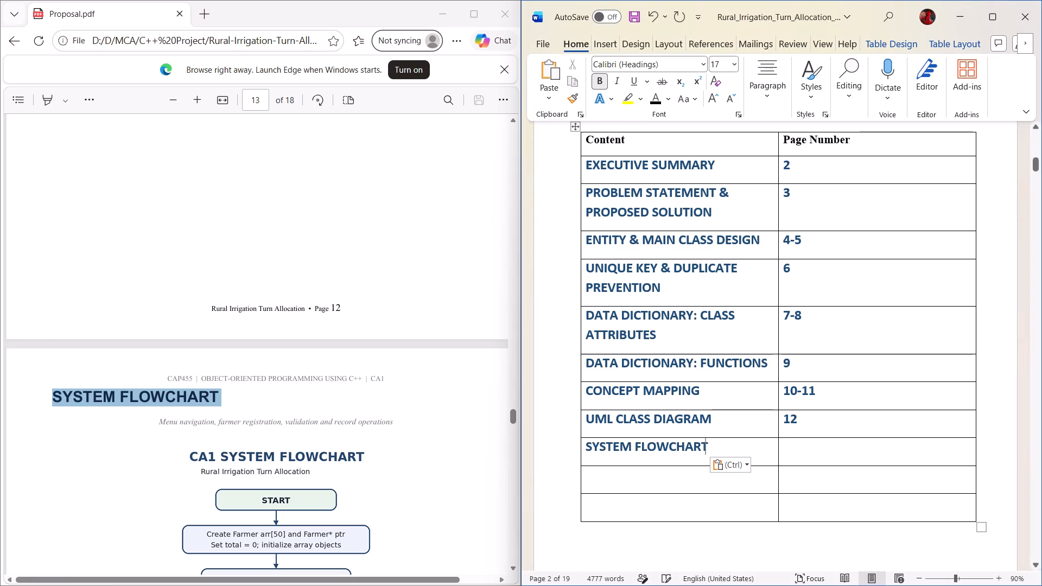
left_click(808, 451)
type("13")
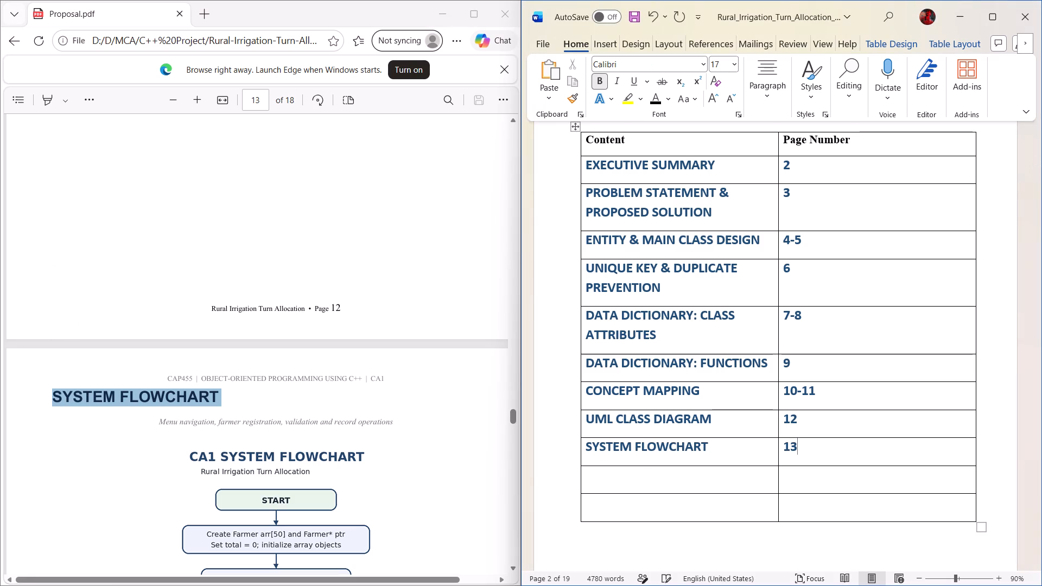
Save the document, copy the SOURCE CODE heading from the PDF into the next Content cell, and enter 14 as its page number.
key("ctrl+s")
scroll(329, 365, "down", 14)
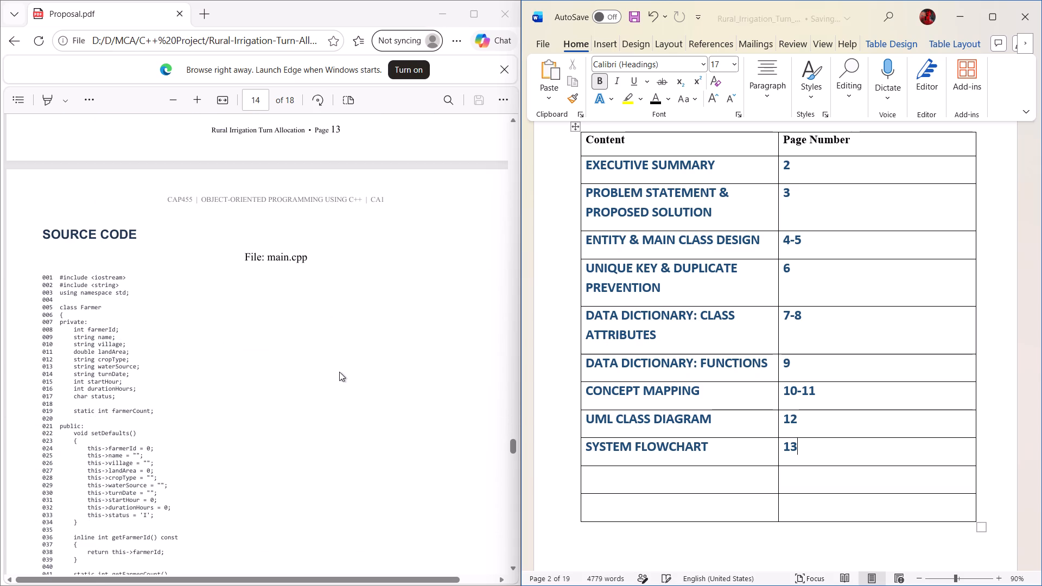
left_click(134, 242)
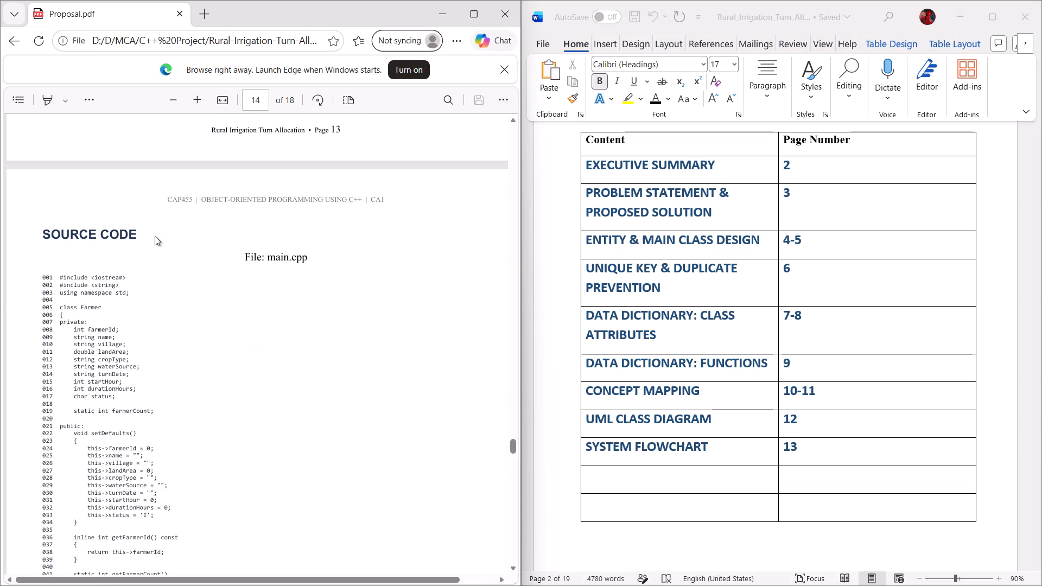
left_click_drag(153, 235, 120, 238)
left_click_drag(139, 231, 35, 232)
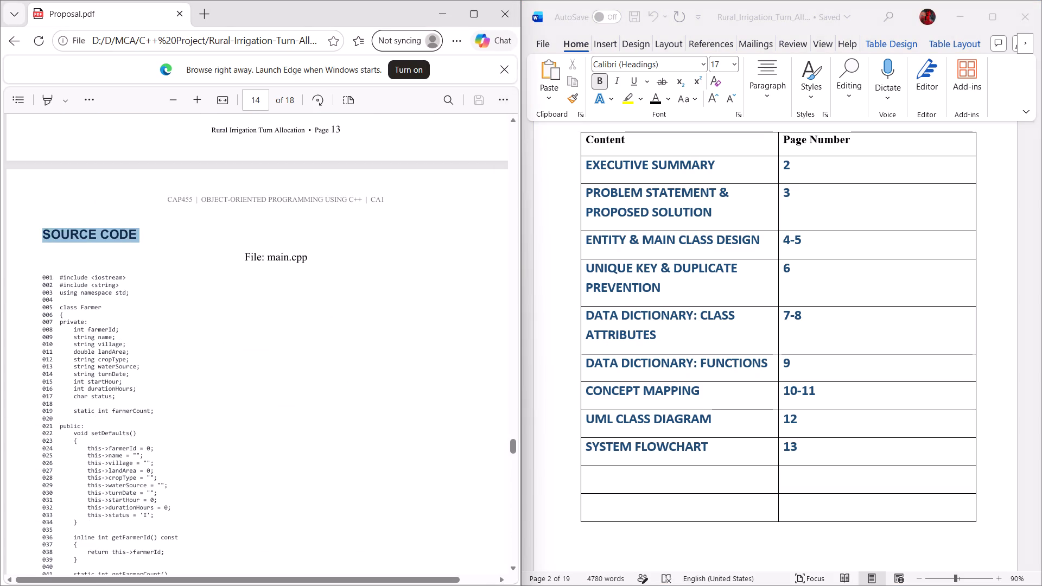
left_click_drag(35, 232, 34, 232)
key("ctrl+c")
left_click(617, 477)
left_click(613, 474)
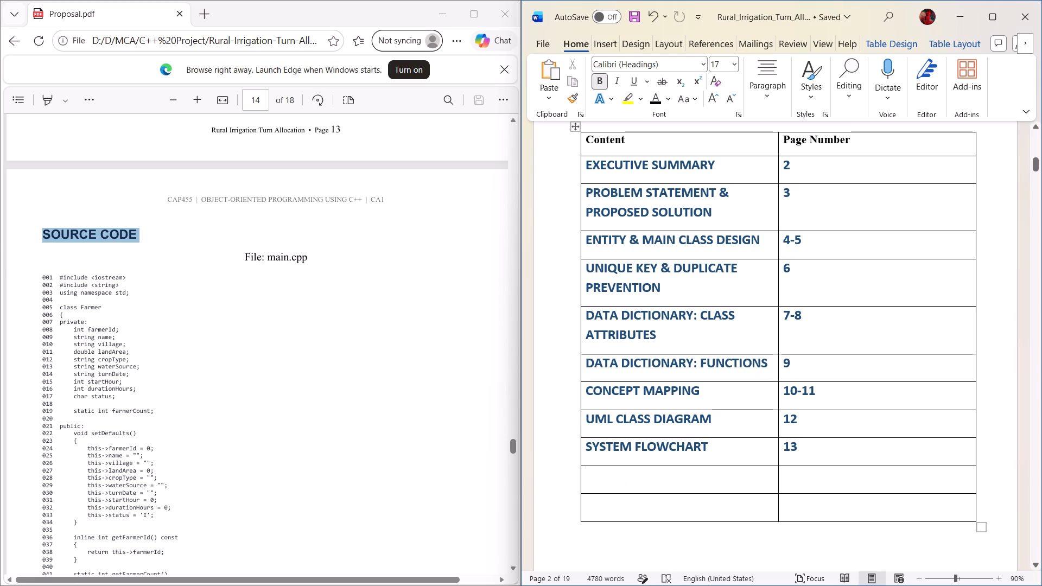
key("ctrl+v")
left_click(798, 475)
key("1")
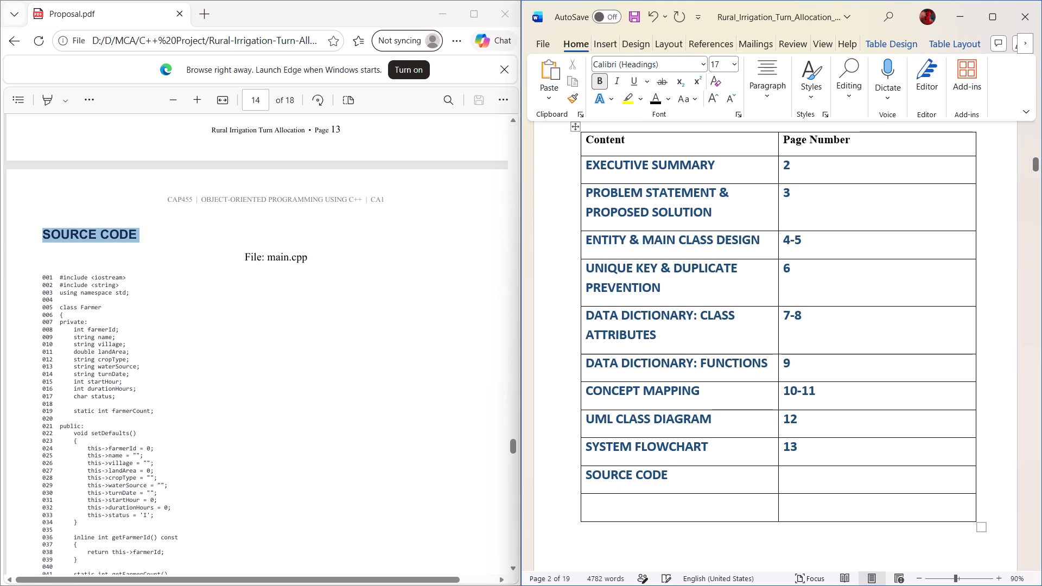
key("4")
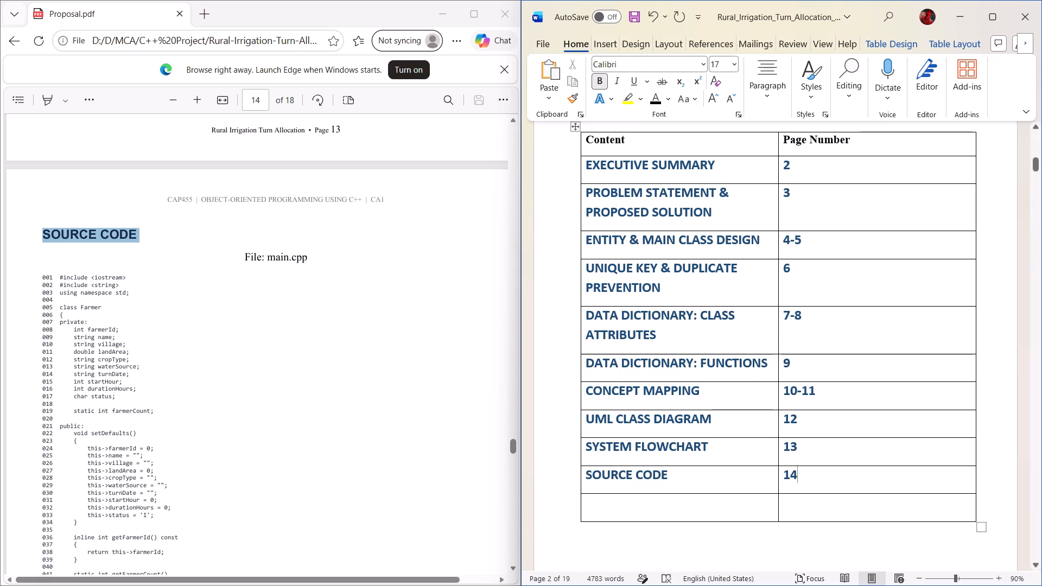
Check the PDF for the extent of the SOURCE CODE section, extend its page number to 14-17, and save.
scroll(364, 446, "down", 18)
scroll(284, 436, "down", 3)
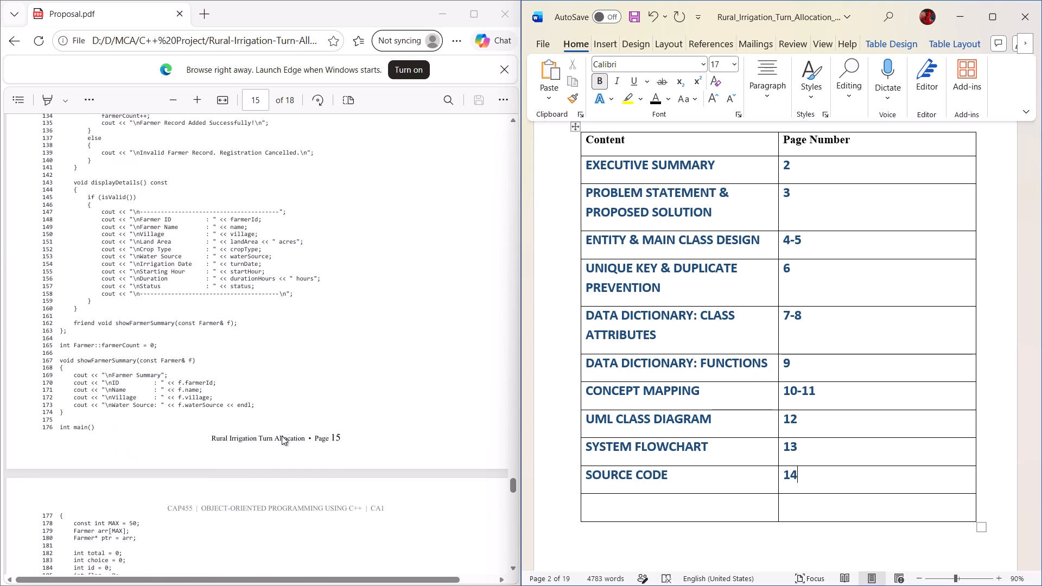
scroll(282, 436, "down", 16)
scroll(325, 447, "down", 8)
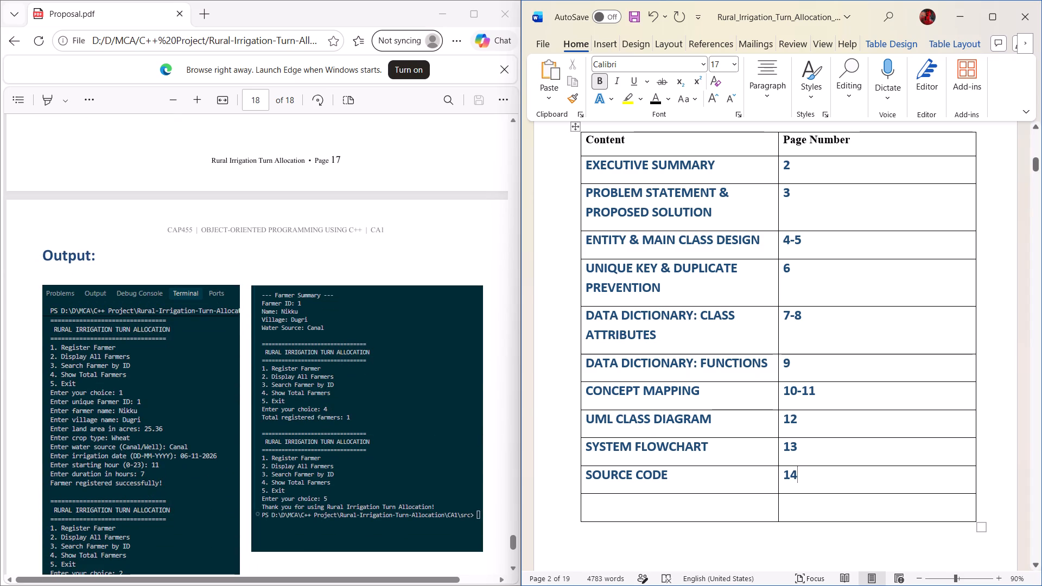
key("minus")
type("17")
key("ctrl+s")
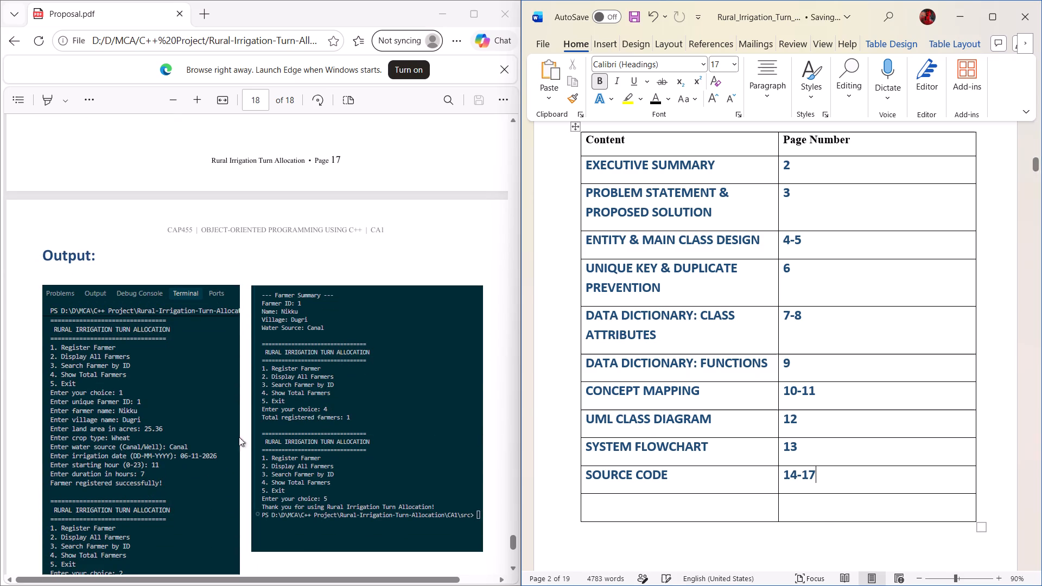
Copy the Output: heading from the PDF into the last Content cell of the table.
left_click(101, 252)
left_click_drag(103, 254, 35, 257)
key("ctrl+c")
left_click(657, 512)
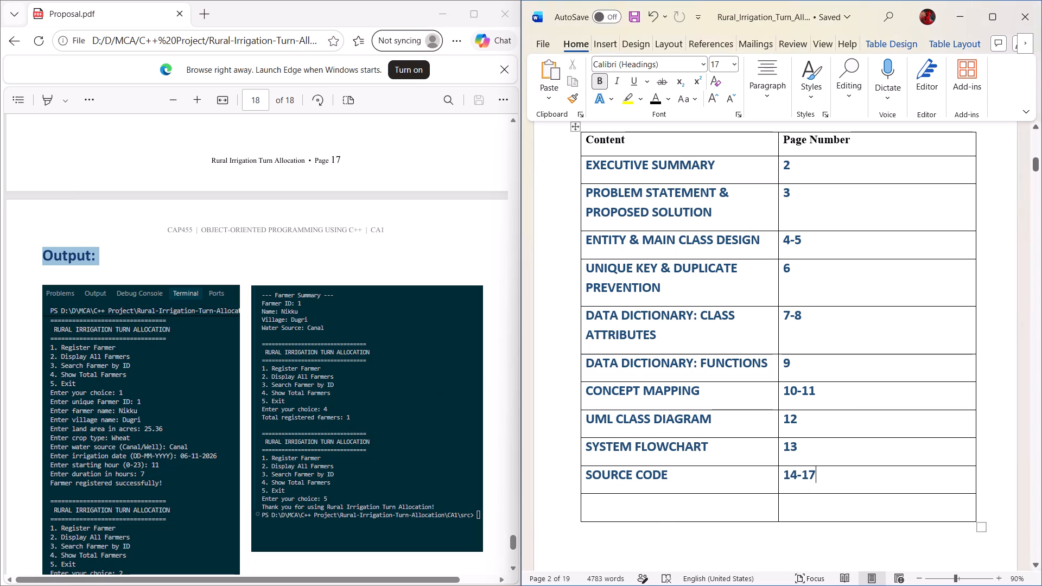
left_click(625, 506)
key("ctrl+v")
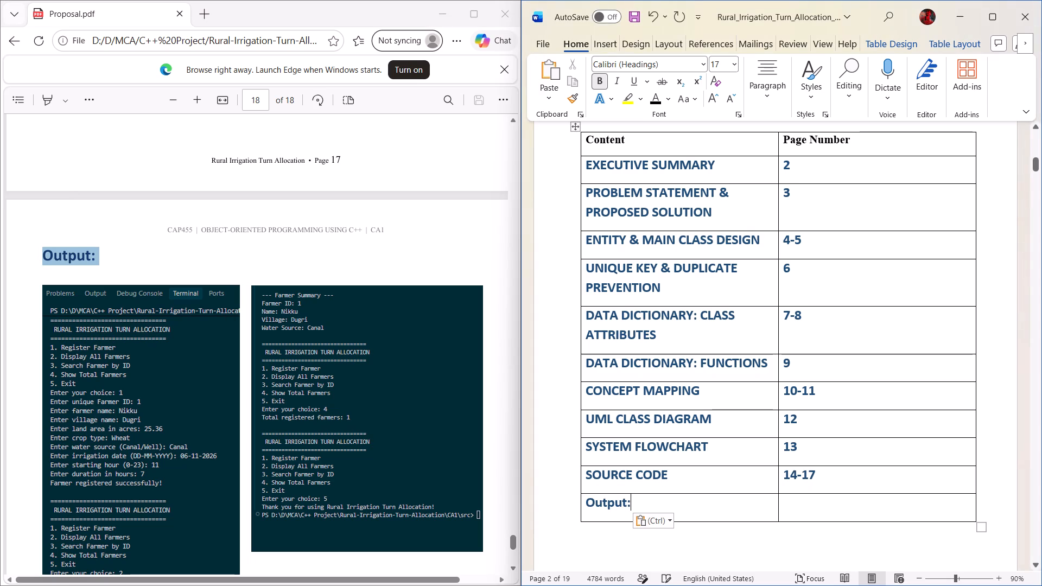
Rewrite the pasted Output: heading as OUTPUT, in capitals without the colon, and save the document.
left_click(636, 505)
key("BackSpace")
key("BackSpace")
key("BackSpace")
key("BackSpace")
key("BackSpace")
key("BackSpace")
type("ut")
key("BackSpace")
key("BackSpace")
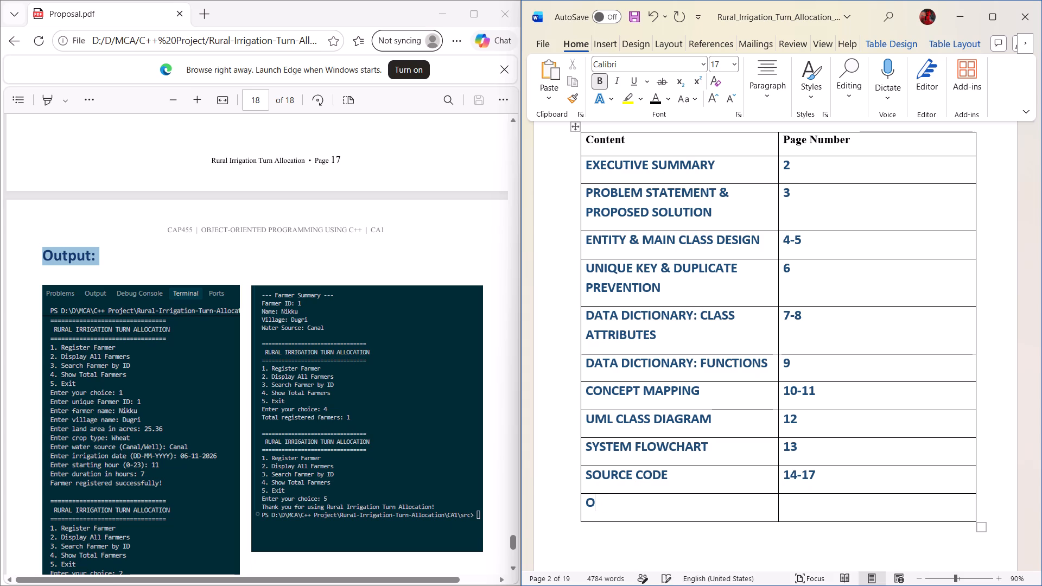
type("UTPUT")
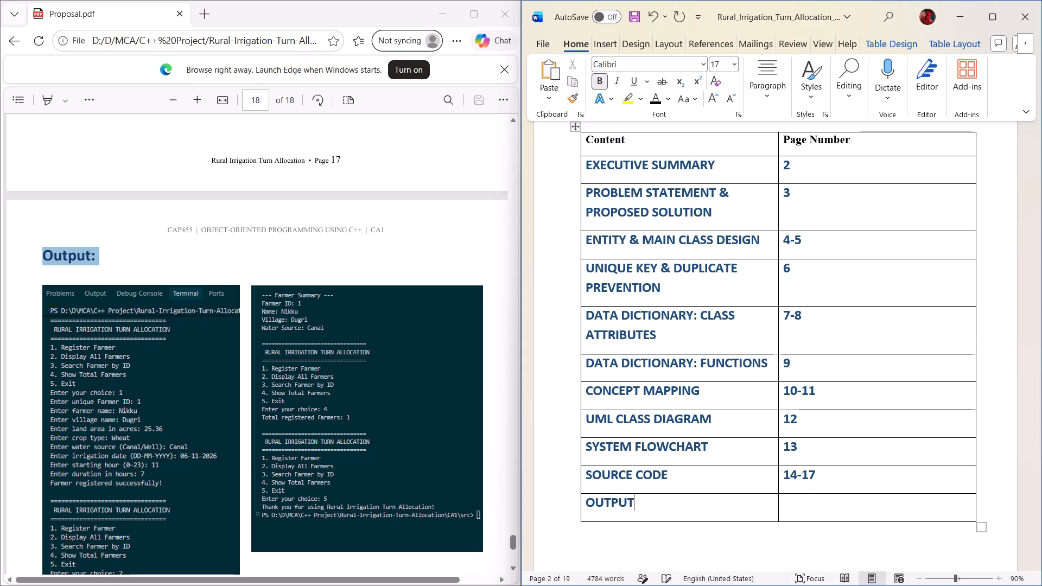
key("ctrl+s")
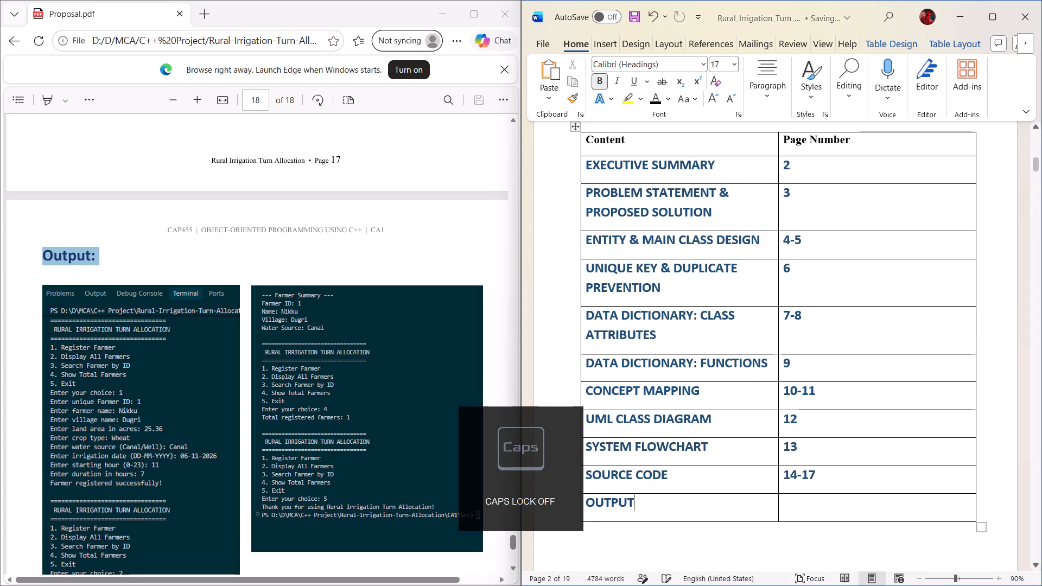
Enter 18 as the OUTPUT section's page number and check the end of the section in the PDF.
left_click(793, 502)
type("18")
scroll(206, 430, "down", 8)
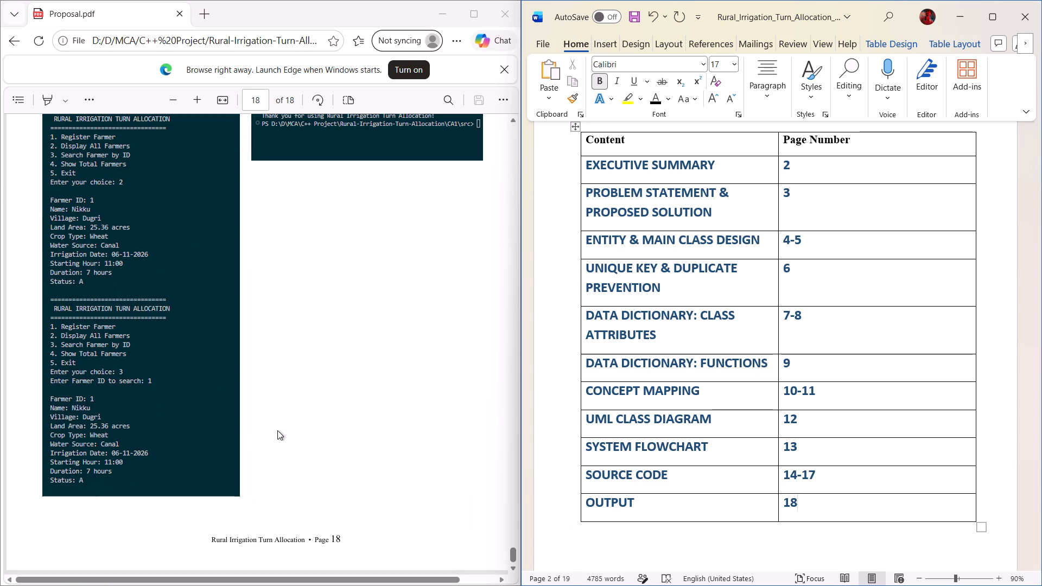
scroll(304, 422, "down", 2)
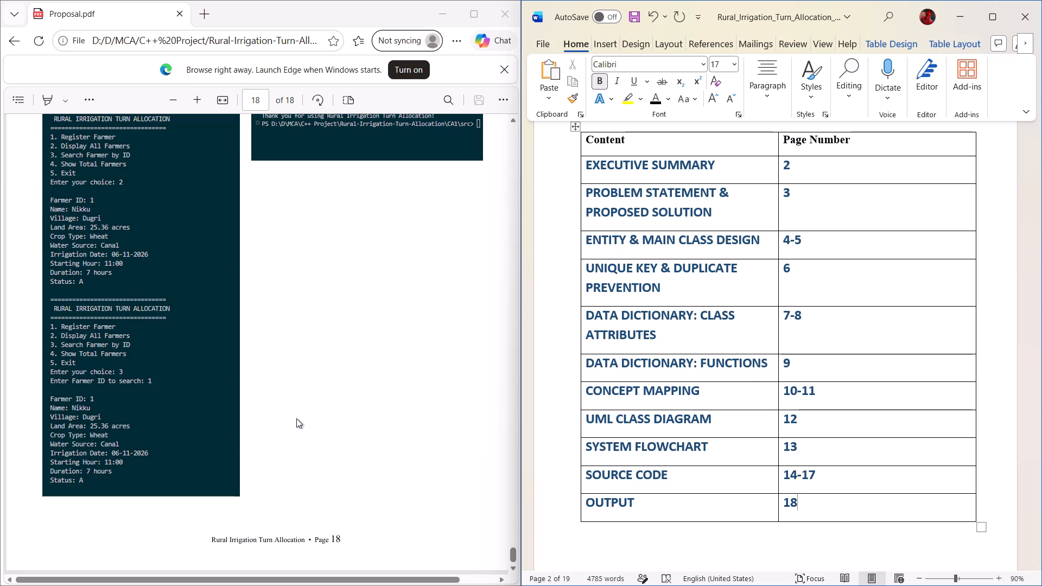
scroll(417, 448, "down", 1)
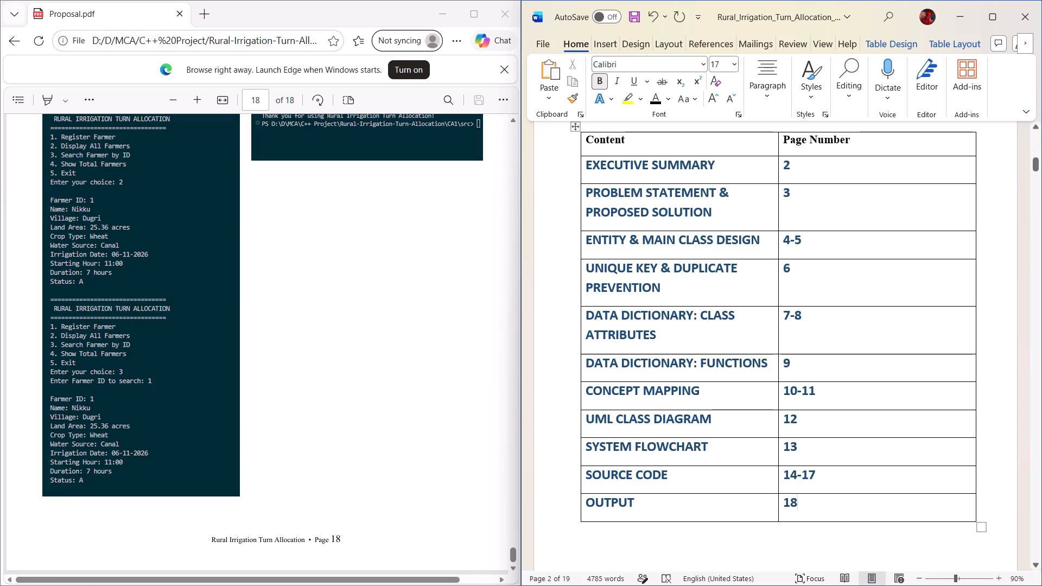
Review the completed table of contents and the opening pages of the Word document against the PDF, including the footer page numbers.
scroll(727, 424, "up", 5)
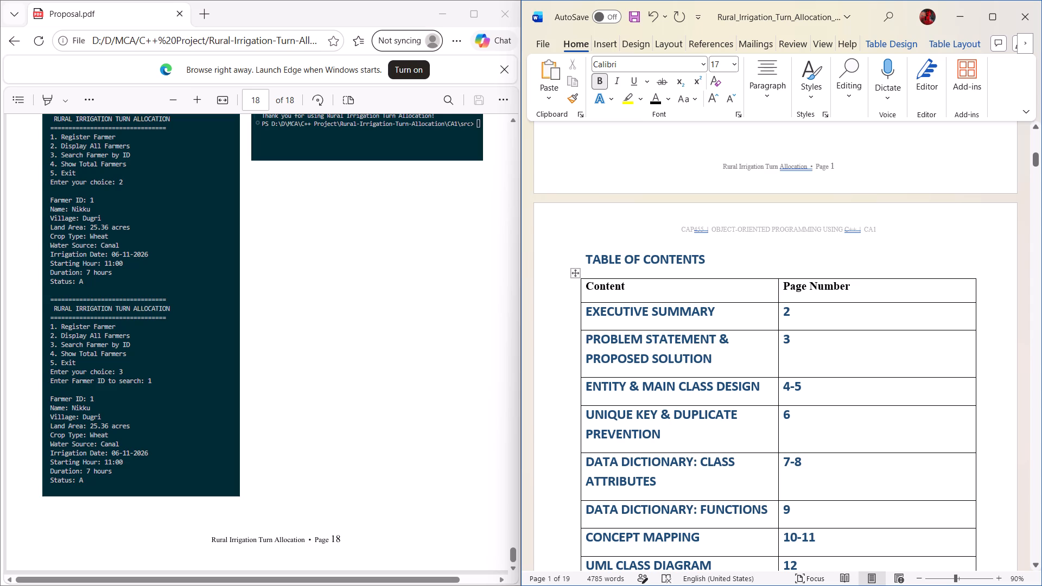
scroll(455, 343, "up", 5)
scroll(805, 245, "down", 3)
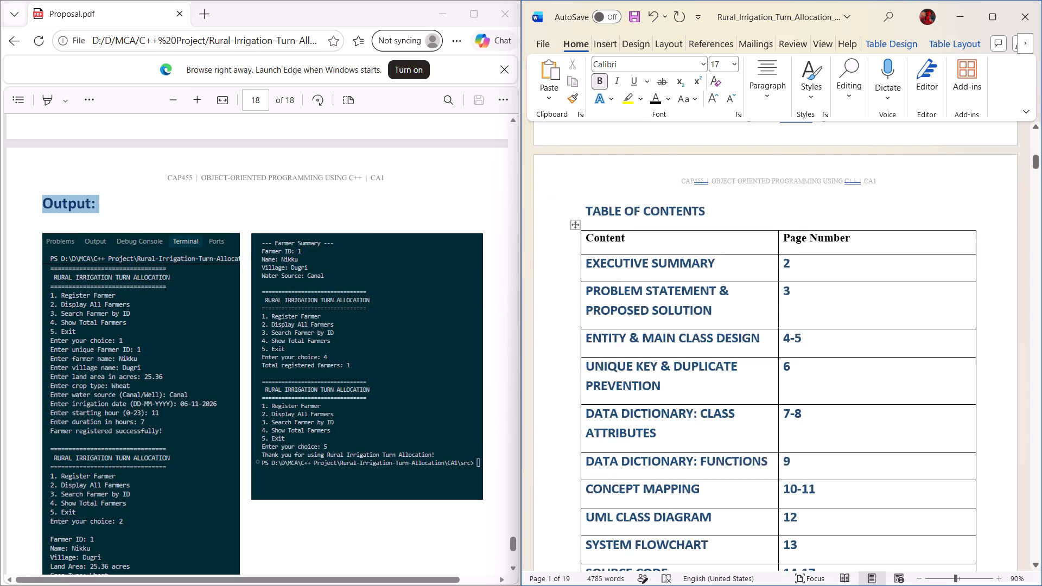
scroll(806, 245, "down", 9)
scroll(807, 253, "up", 5)
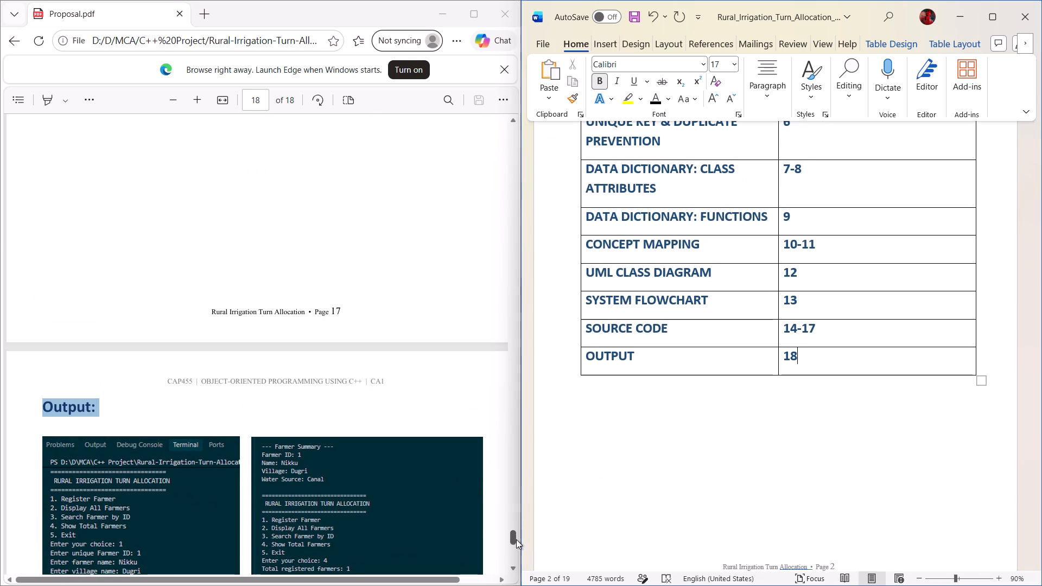
left_click_drag(513, 534, 514, 105)
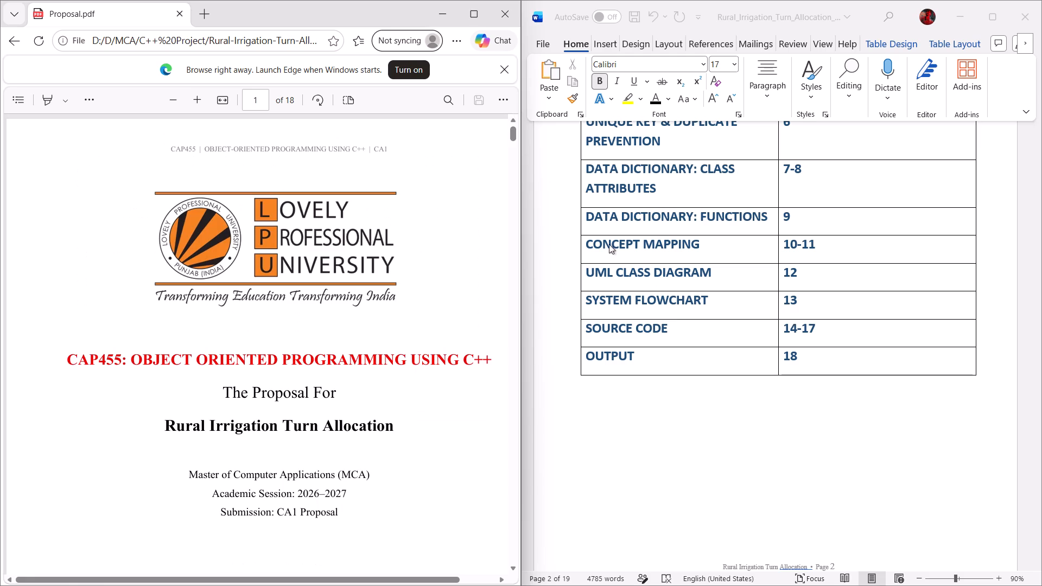
scroll(691, 364, "down", 16)
scroll(695, 375, "down", 8)
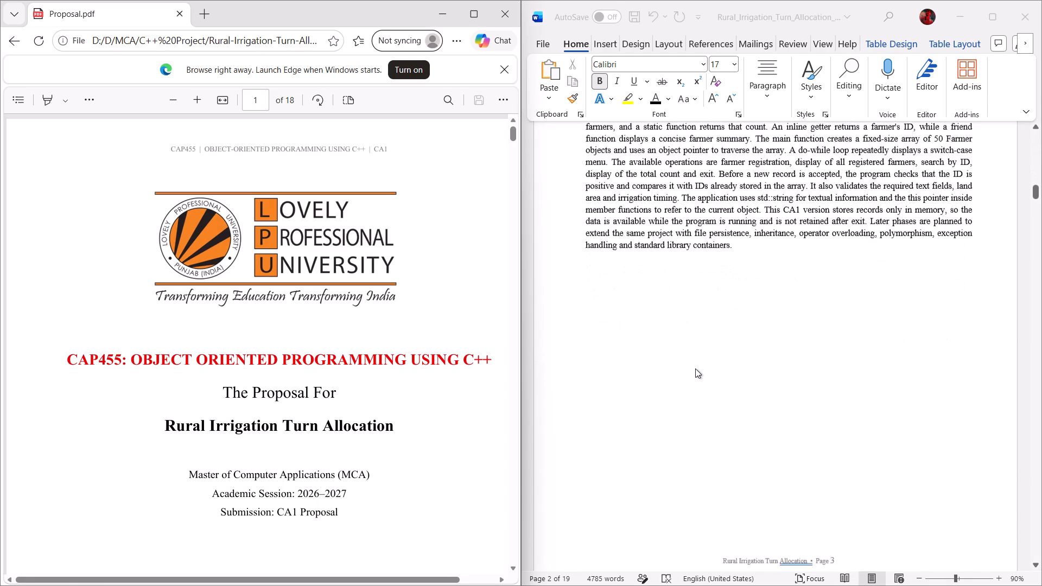
scroll(695, 368, "down", 6)
scroll(695, 368, "up", 11)
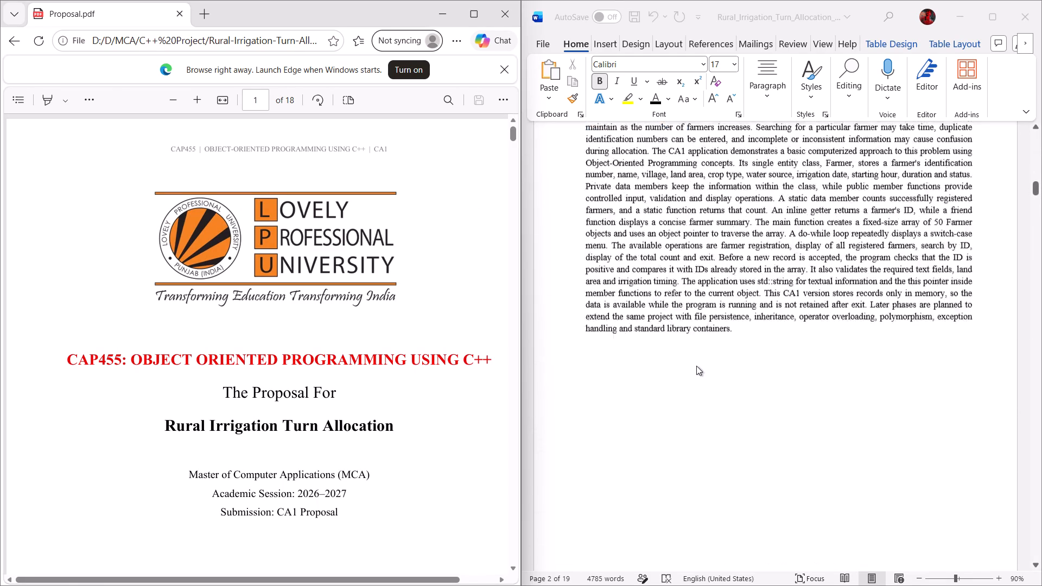
scroll(696, 366, "up", 20)
scroll(696, 366, "up", 2)
scroll(646, 348, "up", 5)
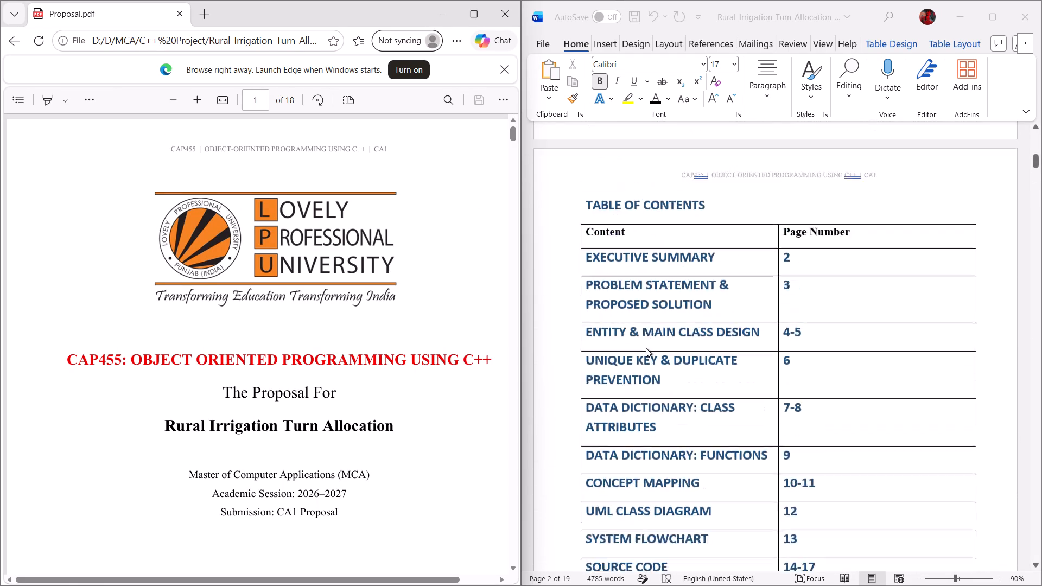
scroll(646, 348, "up", 2)
scroll(819, 343, "up", 5)
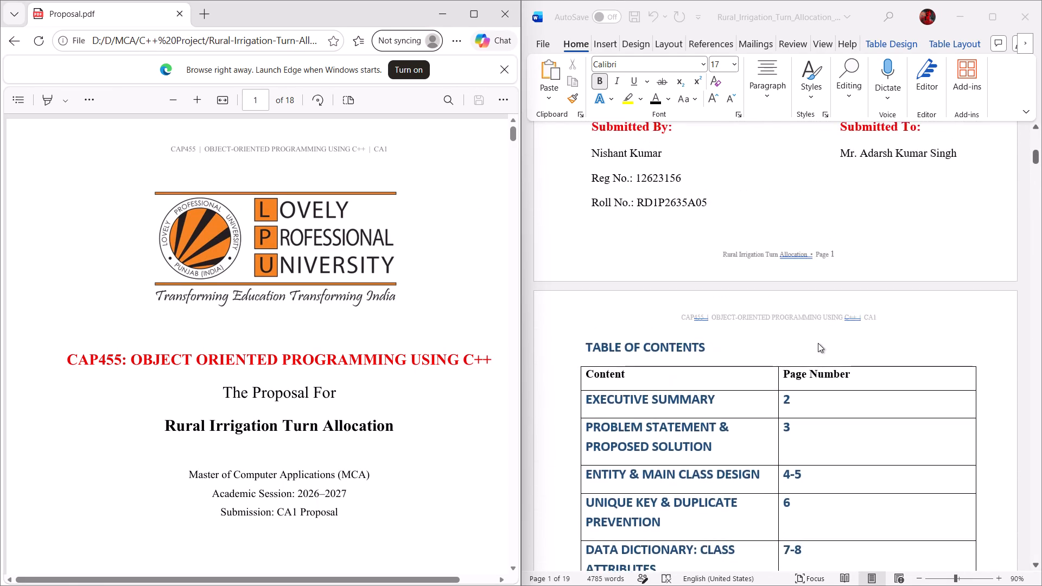
scroll(818, 343, "up", 10)
scroll(819, 342, "down", 2)
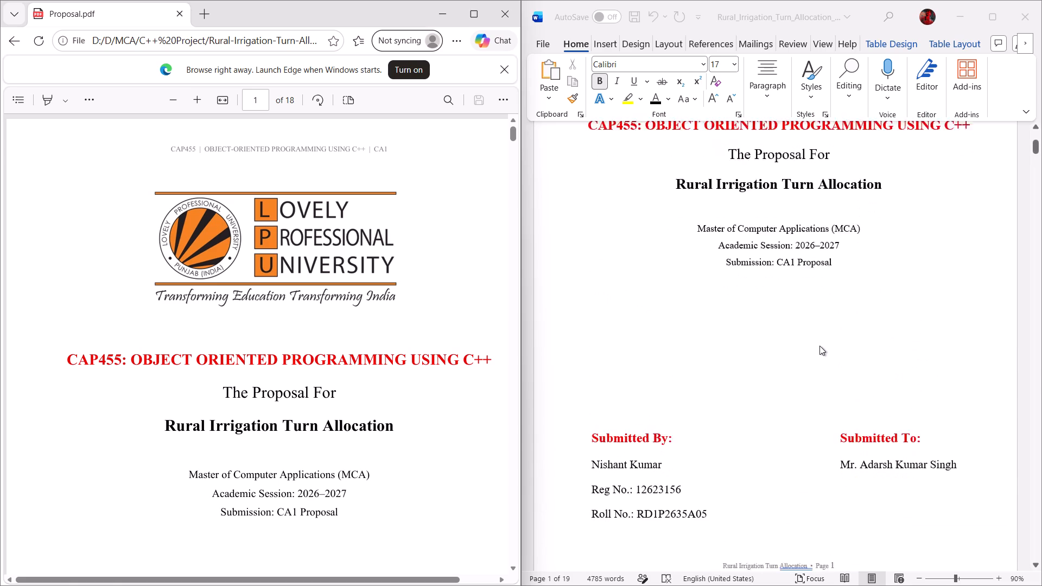
scroll(819, 346, "down", 2)
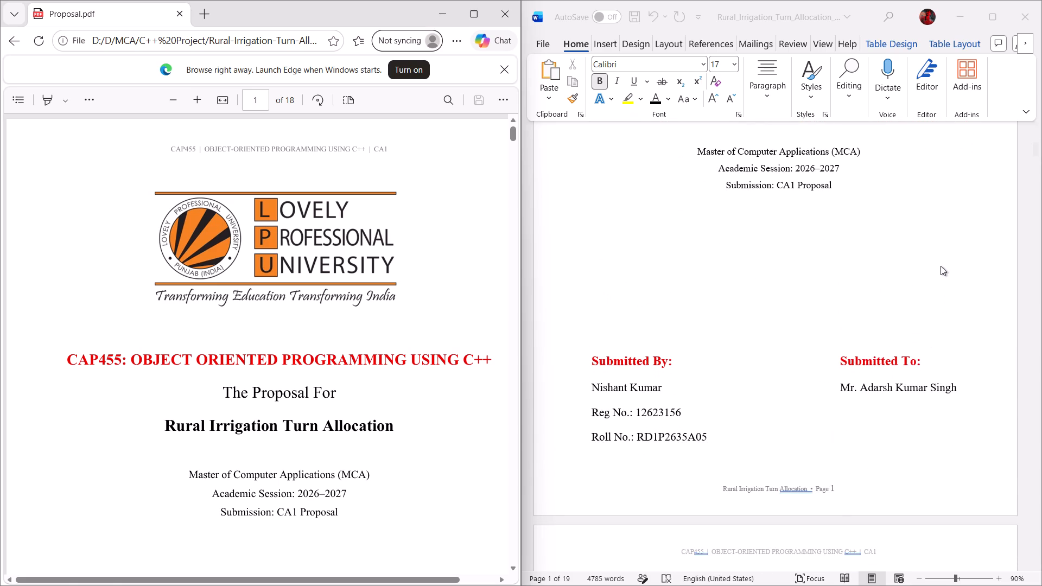
Open the cover page's footer for editing and place the cursor after its page number.
left_click(824, 483)
double_click(823, 486)
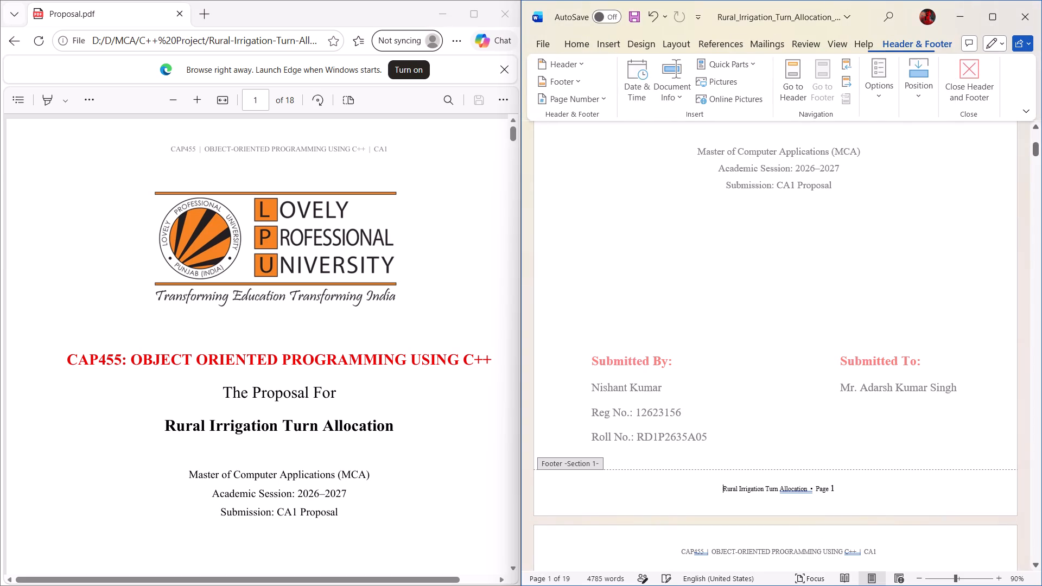
left_click(840, 490)
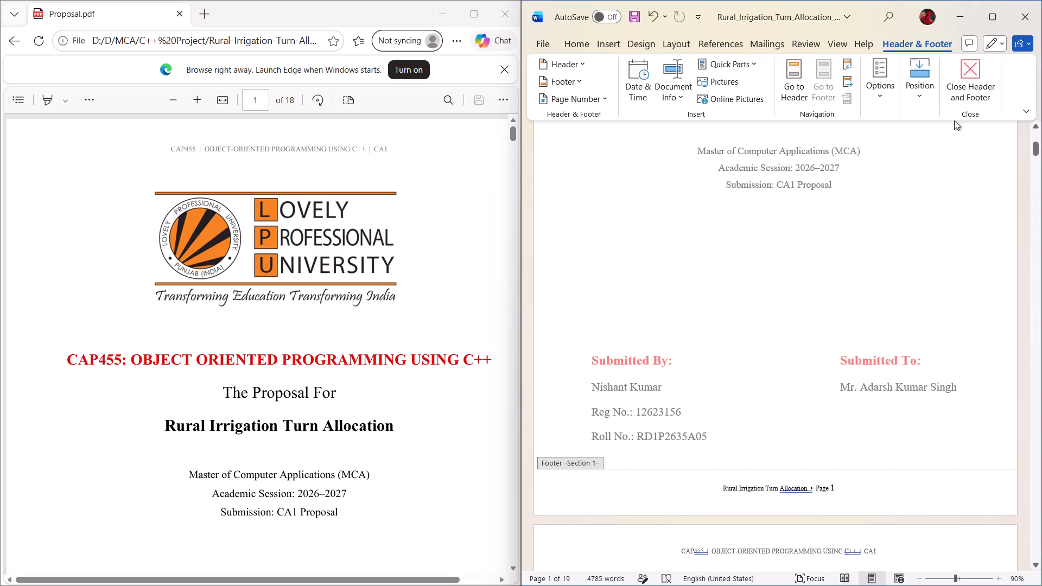
Maximise the Word document and examine the cover page, table of contents and footer page numbers on the opening pages.
left_click(991, 19)
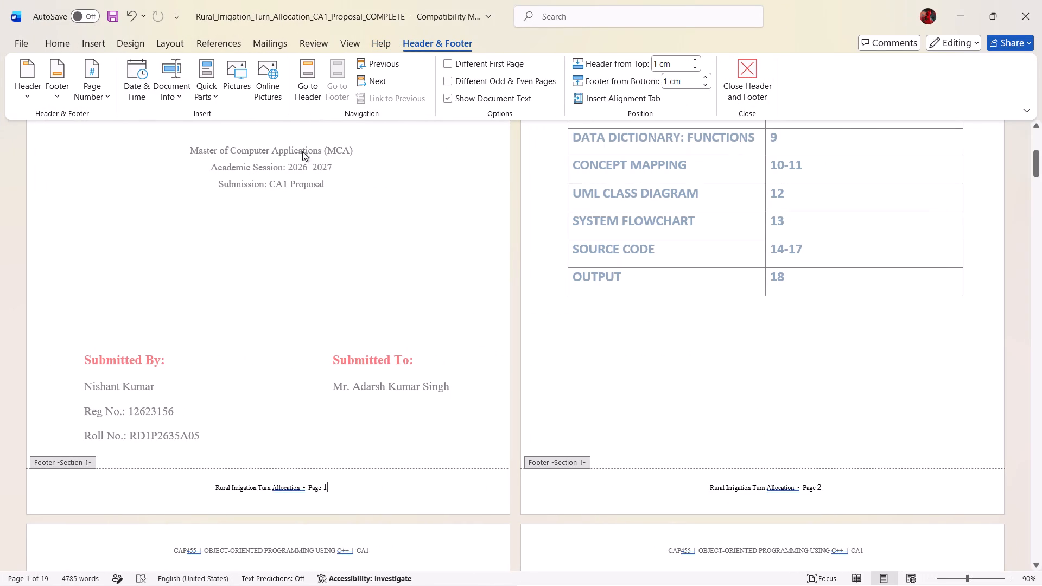
scroll(646, 353, "down", 6)
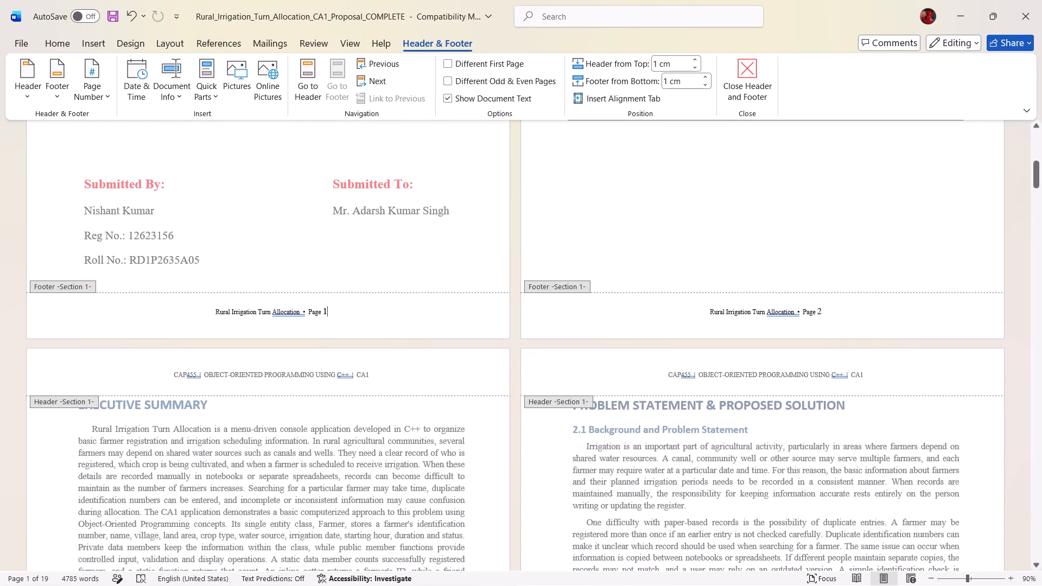
scroll(824, 313, "up", 10)
scroll(824, 308, "up", 11)
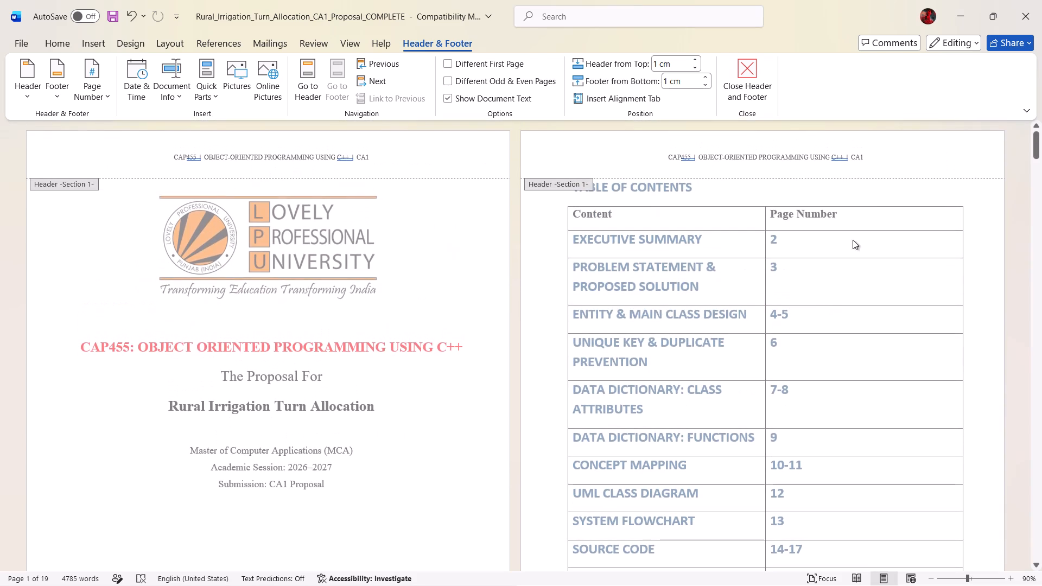
scroll(848, 203, "down", 12)
scroll(846, 213, "up", 6)
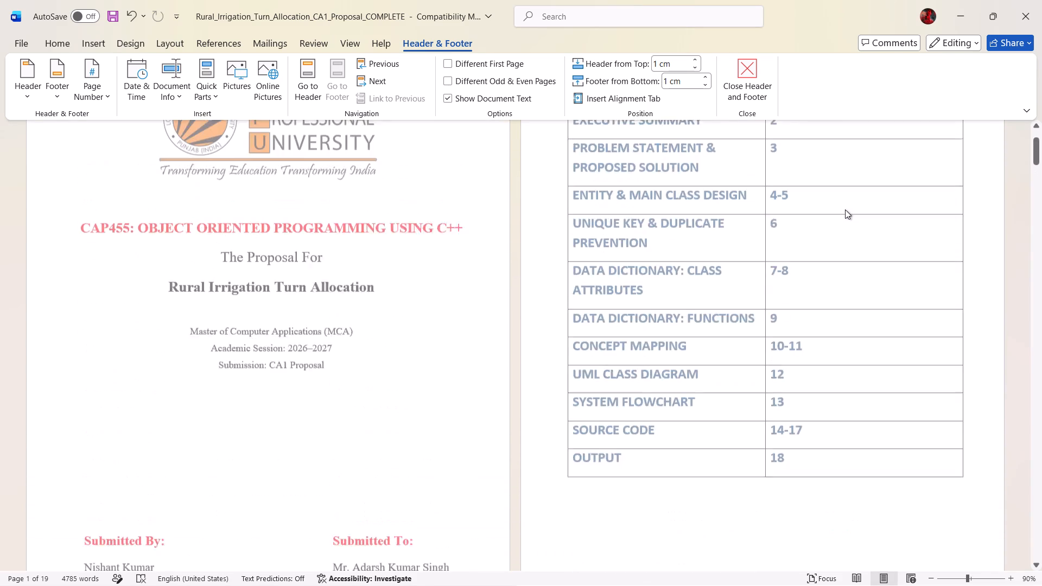
scroll(845, 209, "up", 17)
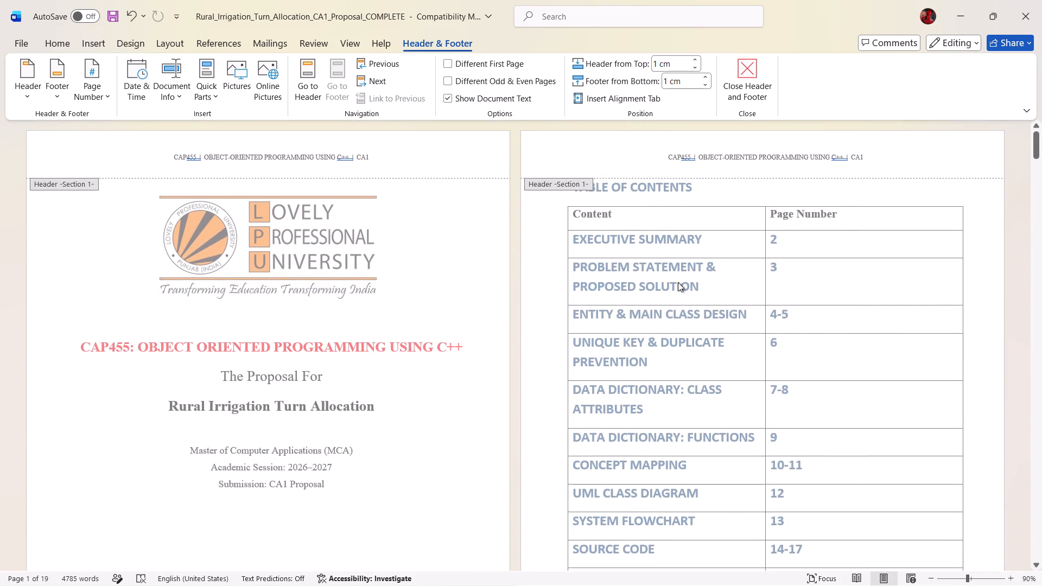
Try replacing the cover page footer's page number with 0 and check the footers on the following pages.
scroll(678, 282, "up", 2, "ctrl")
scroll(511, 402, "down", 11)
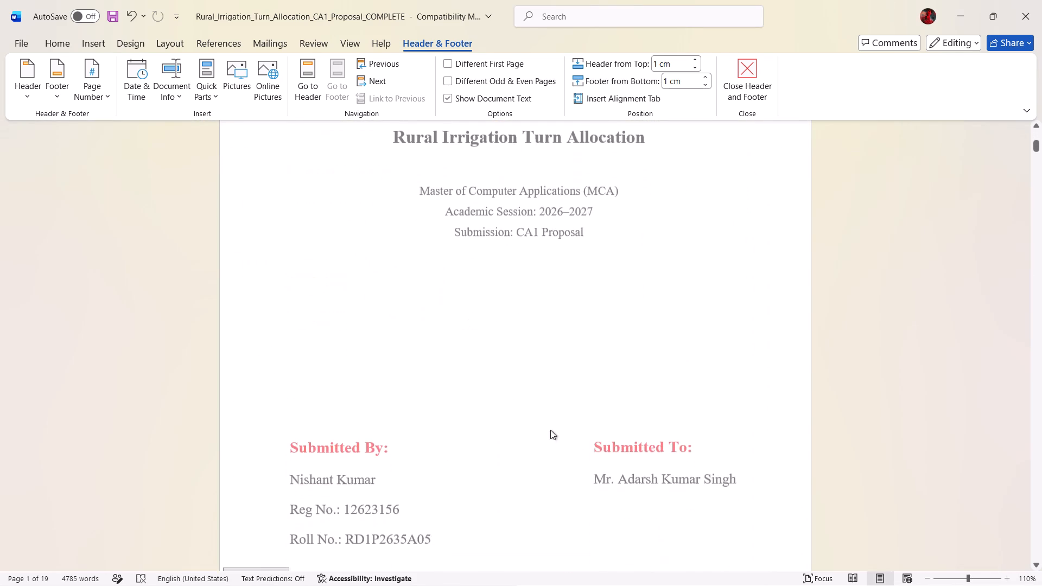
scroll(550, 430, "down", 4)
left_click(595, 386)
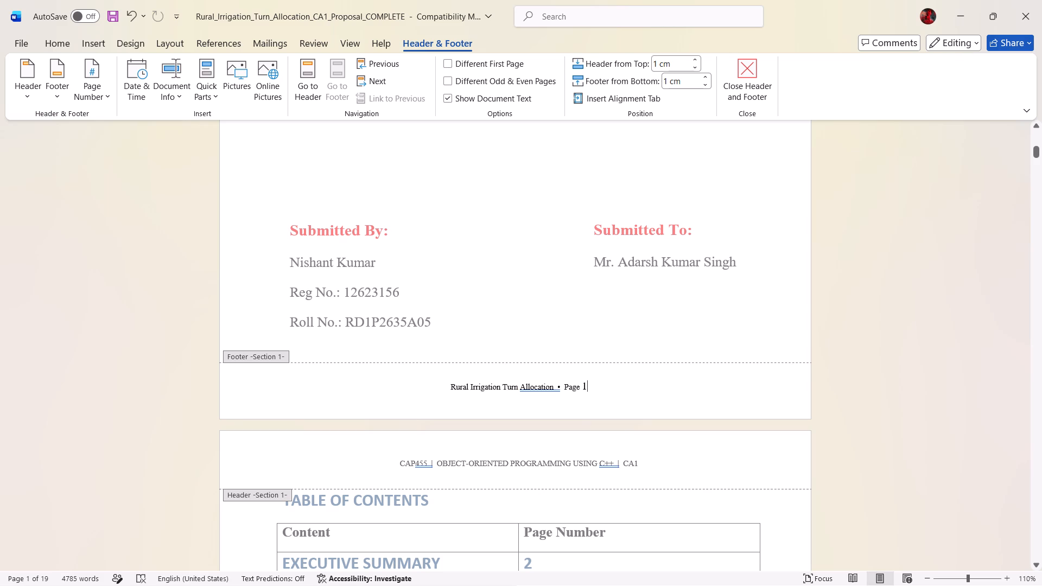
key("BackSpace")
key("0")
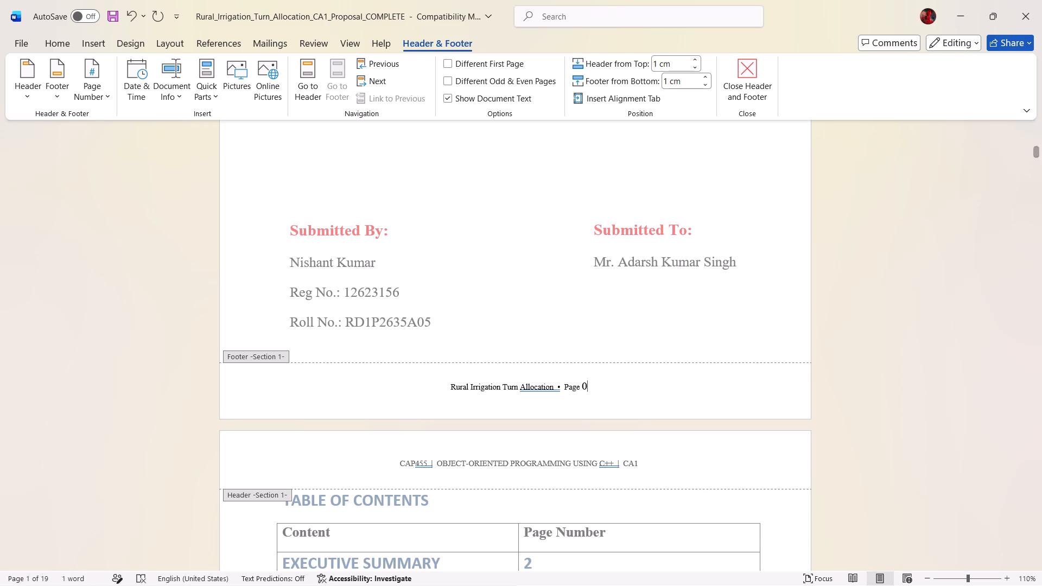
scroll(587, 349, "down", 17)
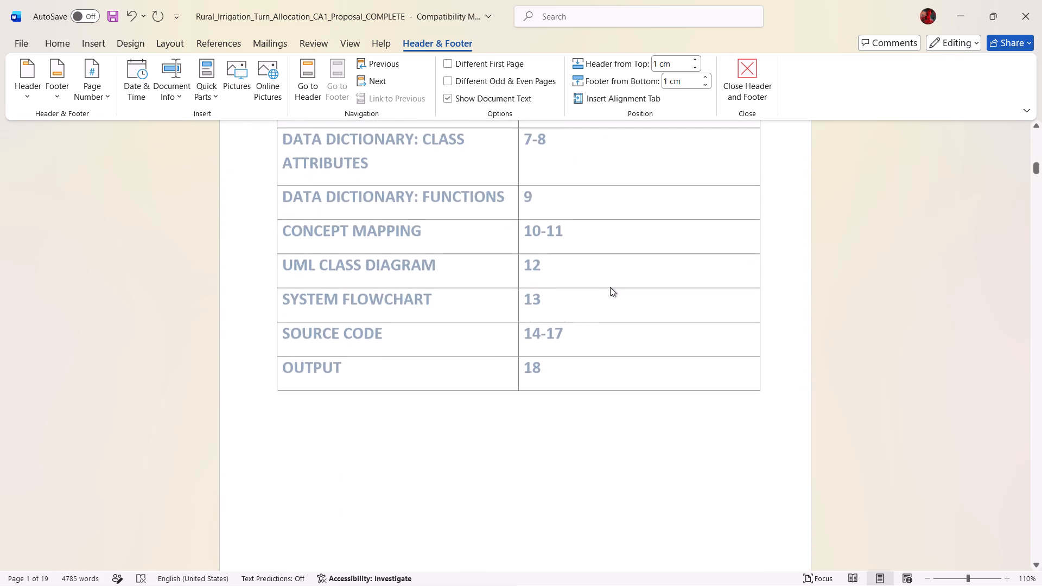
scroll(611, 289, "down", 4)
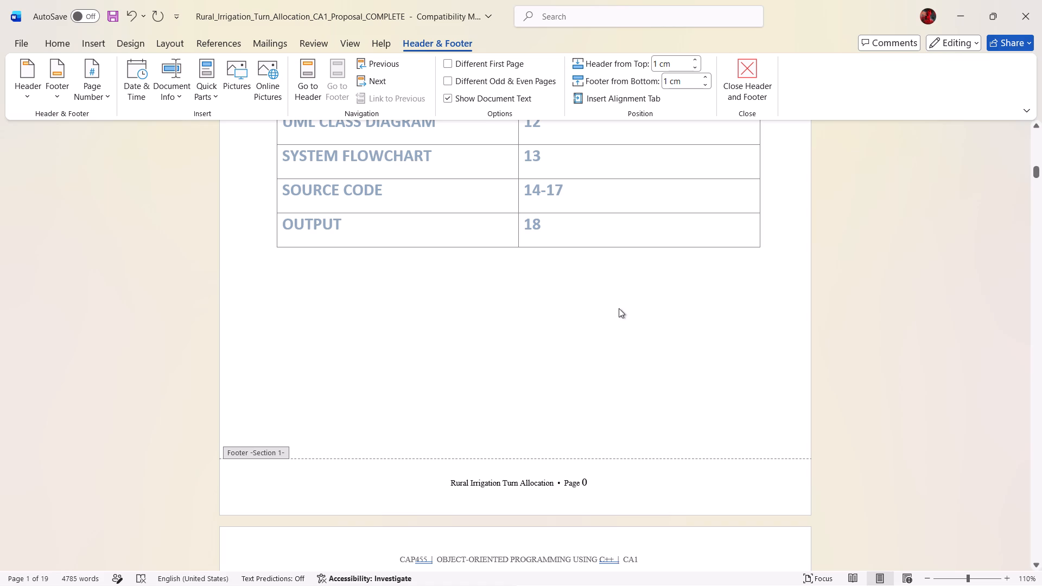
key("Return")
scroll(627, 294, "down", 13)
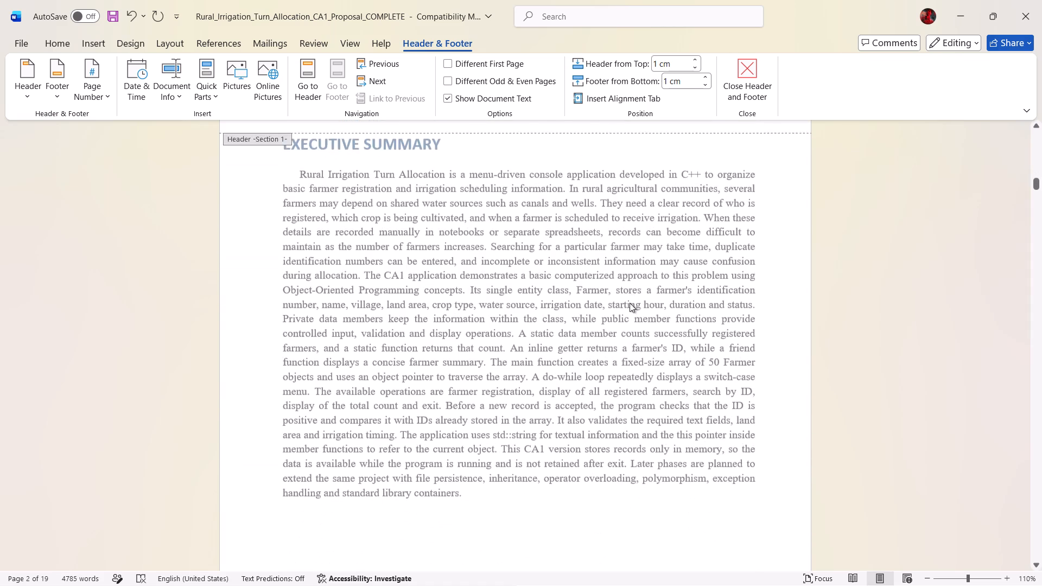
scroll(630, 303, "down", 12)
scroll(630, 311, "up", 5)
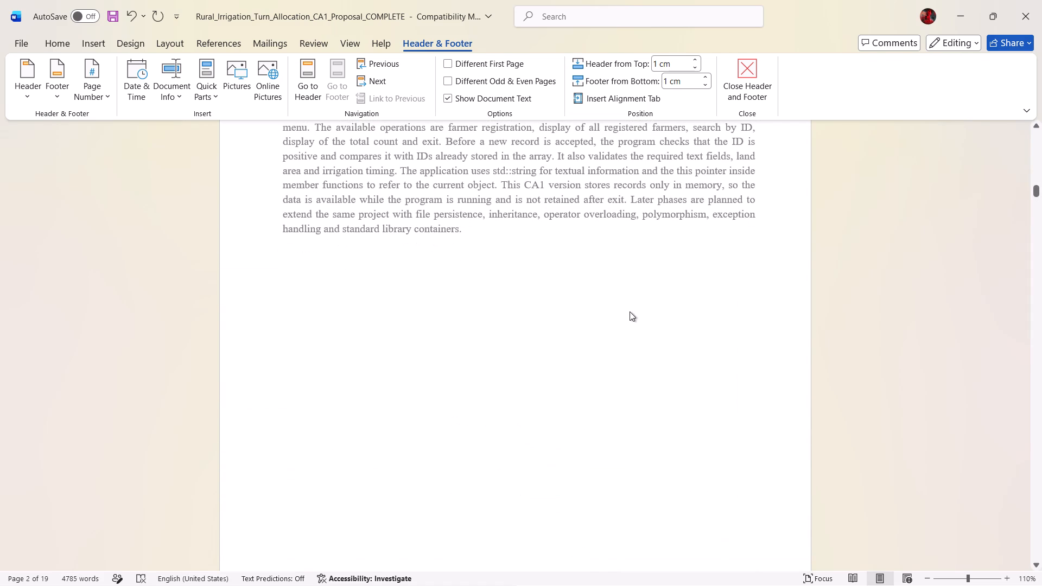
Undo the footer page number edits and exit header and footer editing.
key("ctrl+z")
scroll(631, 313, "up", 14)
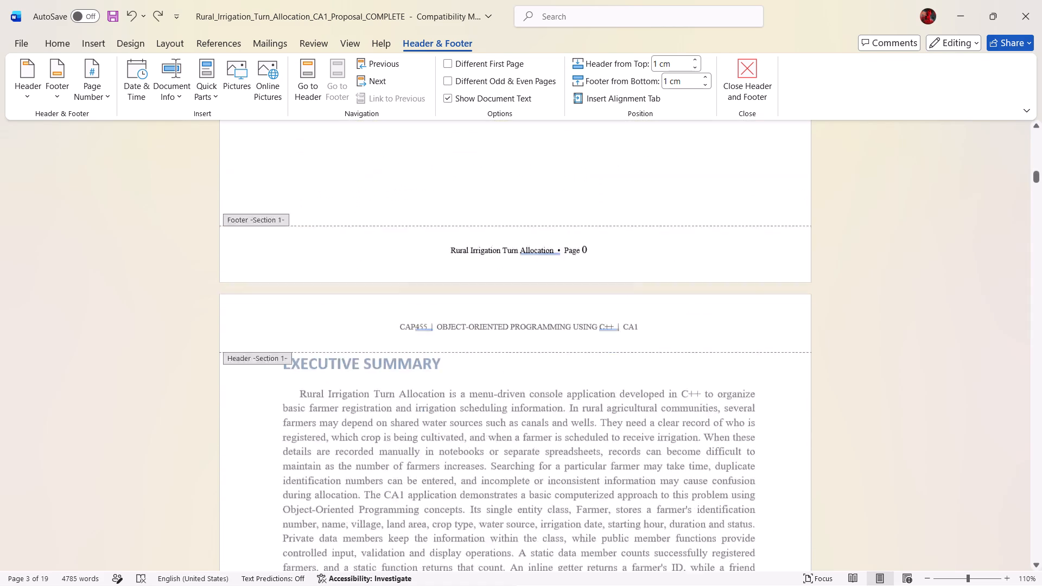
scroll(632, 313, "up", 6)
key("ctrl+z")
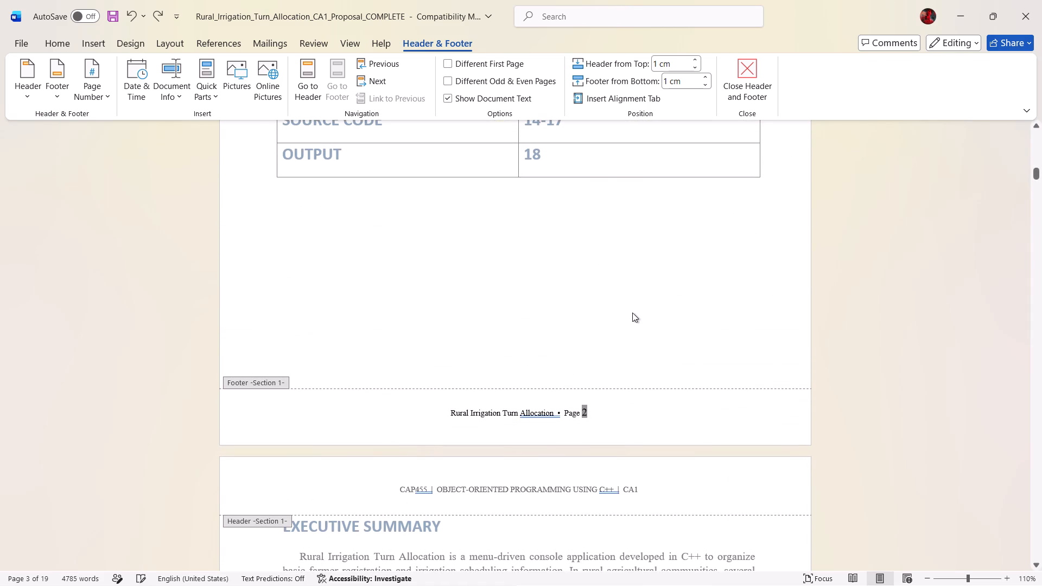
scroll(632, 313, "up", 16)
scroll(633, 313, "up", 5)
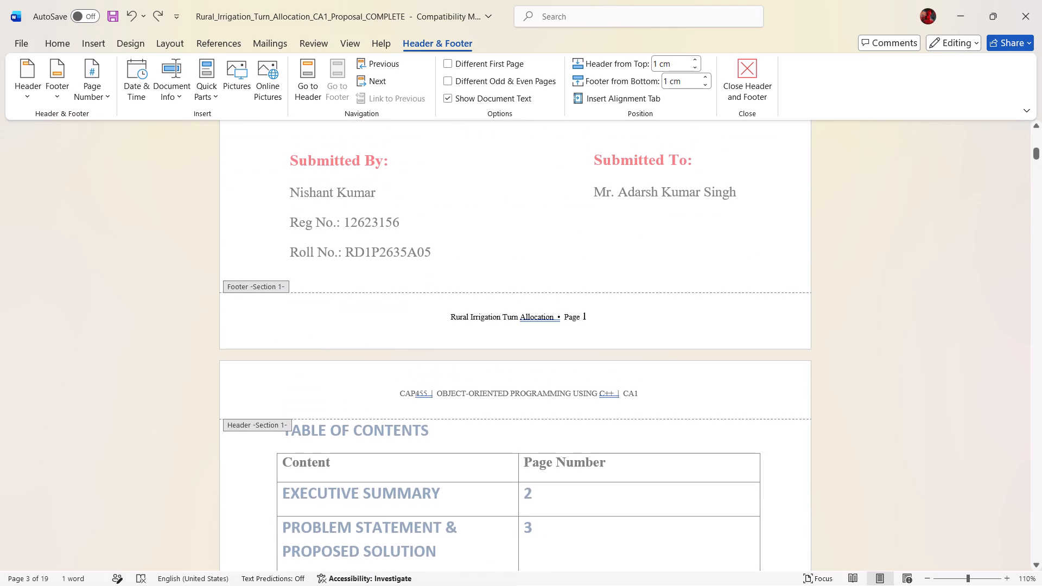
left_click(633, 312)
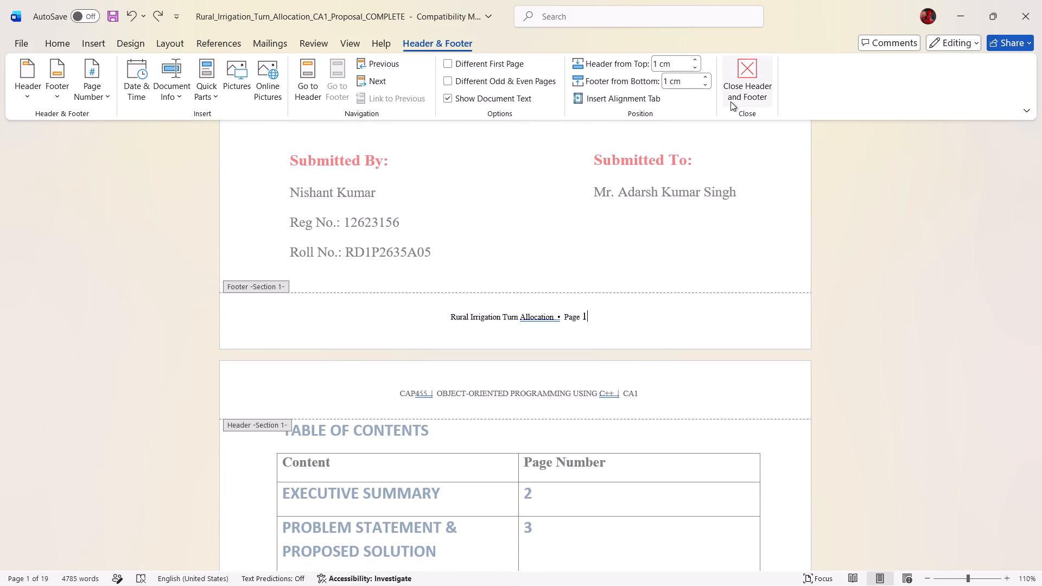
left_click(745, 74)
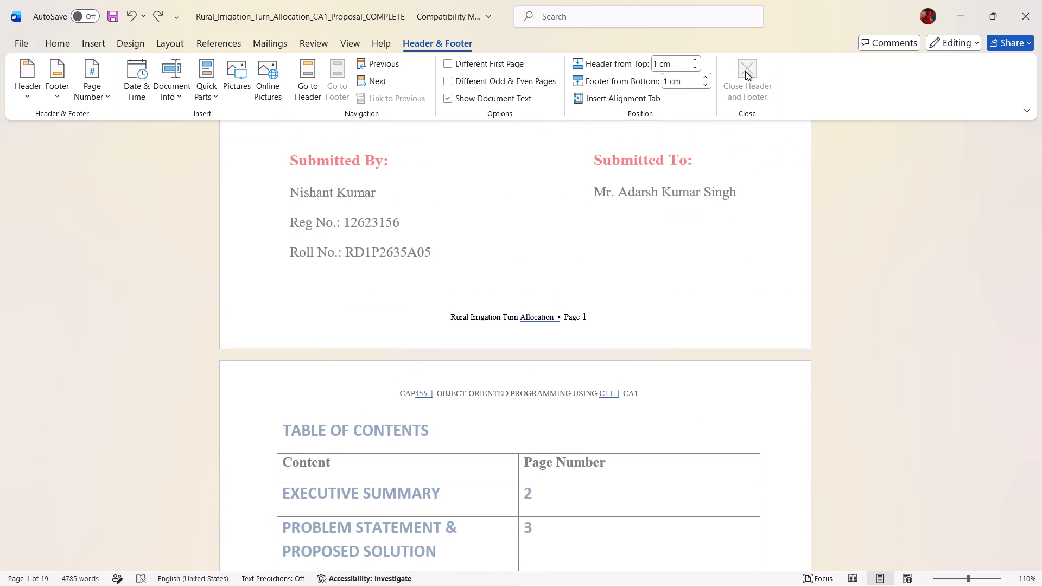
Review the cover page, its footer and the table of contents page numbers in the Word document.
scroll(624, 306, "up", 6)
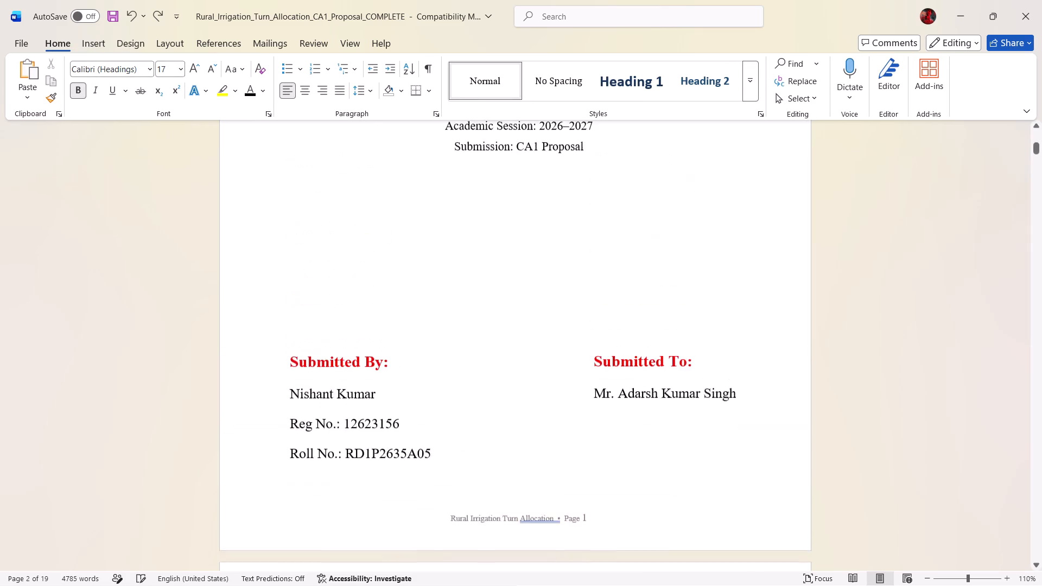
scroll(624, 305, "up", 10)
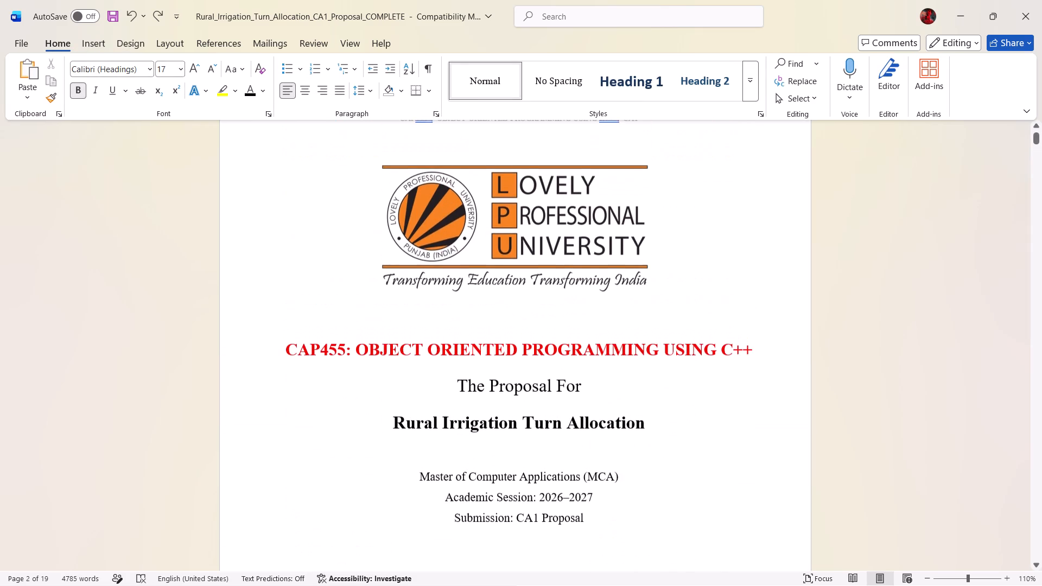
scroll(632, 297, "down", 13)
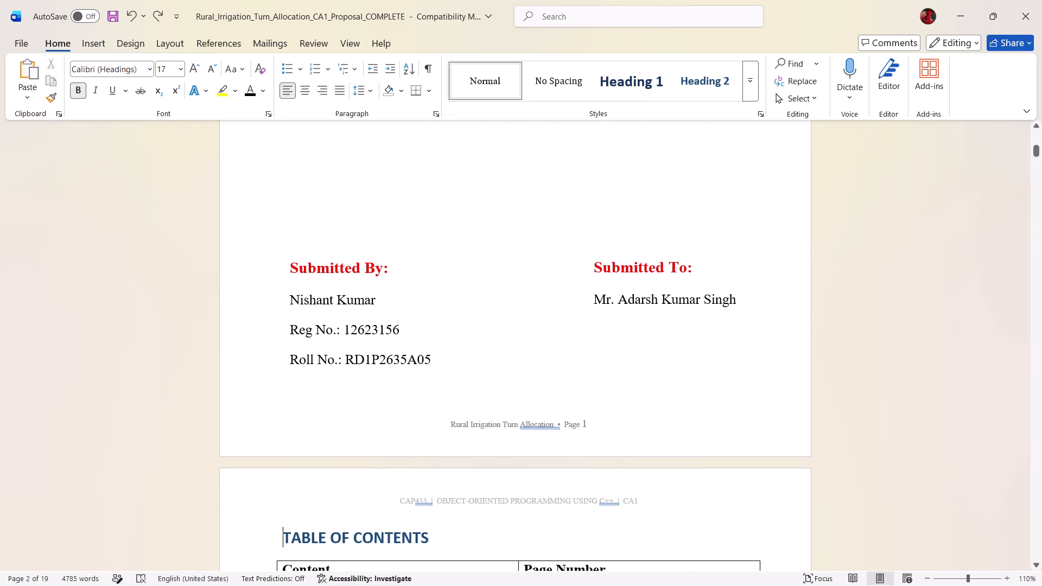
scroll(662, 379, "down", 6)
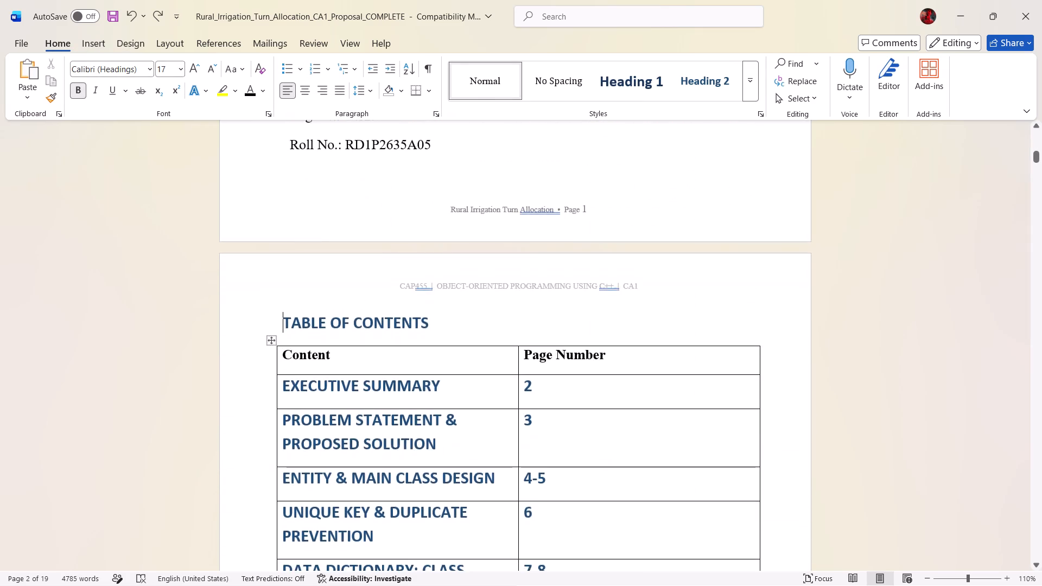
scroll(665, 371, "down", 4)
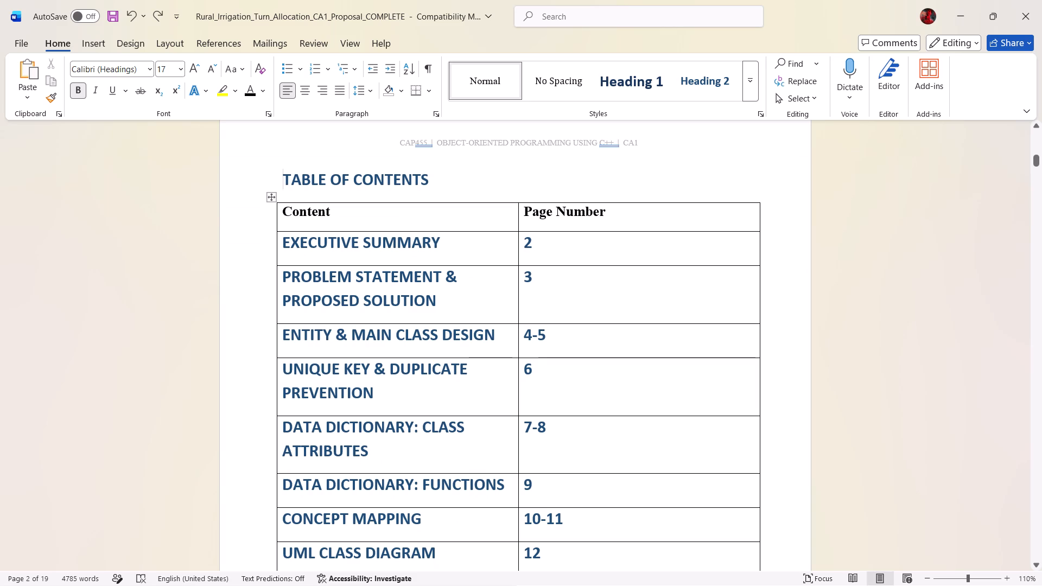
scroll(569, 254, "down", 7)
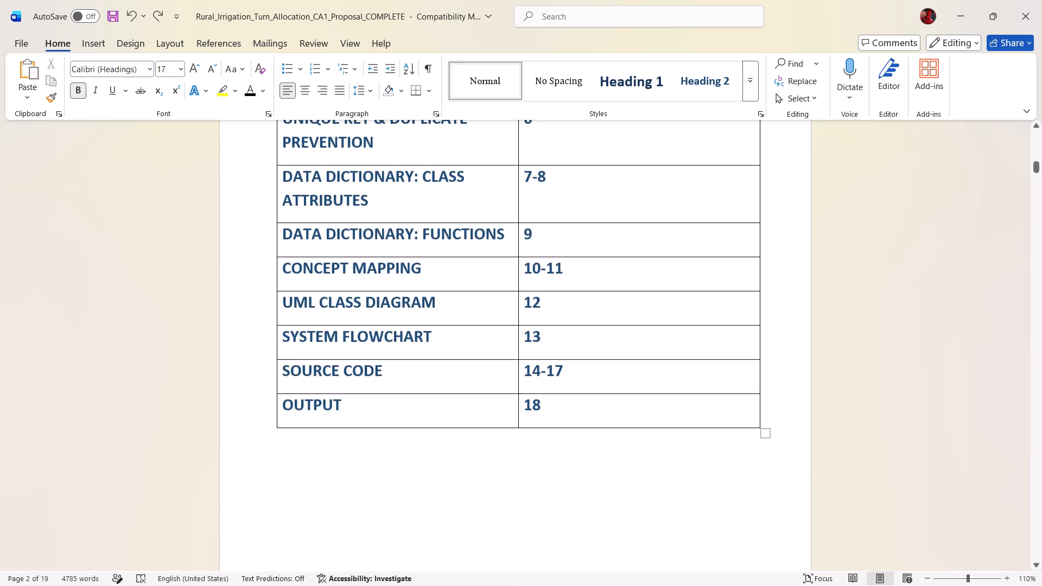
left_click(996, 11)
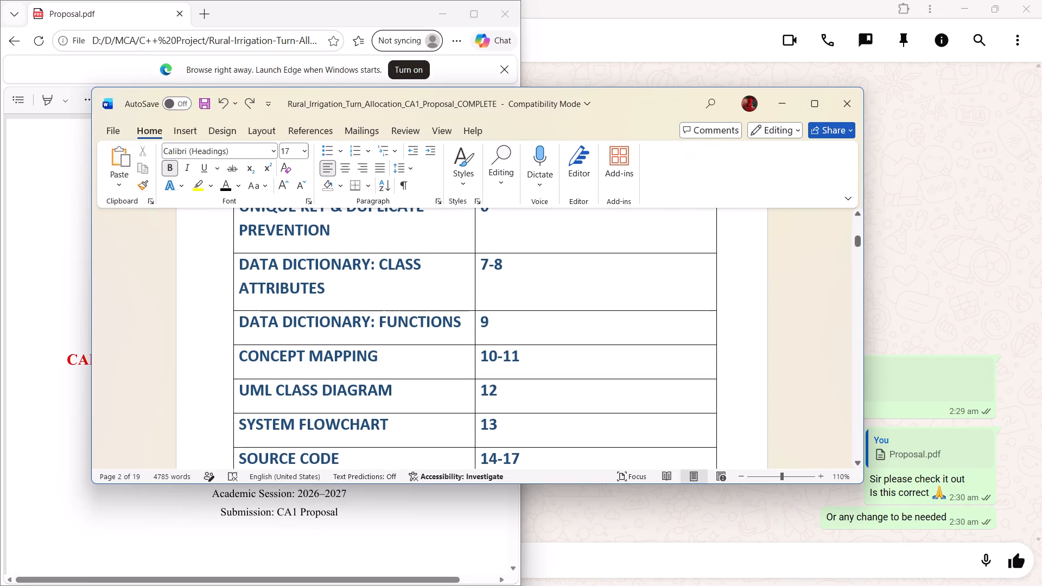
left_click(818, 95)
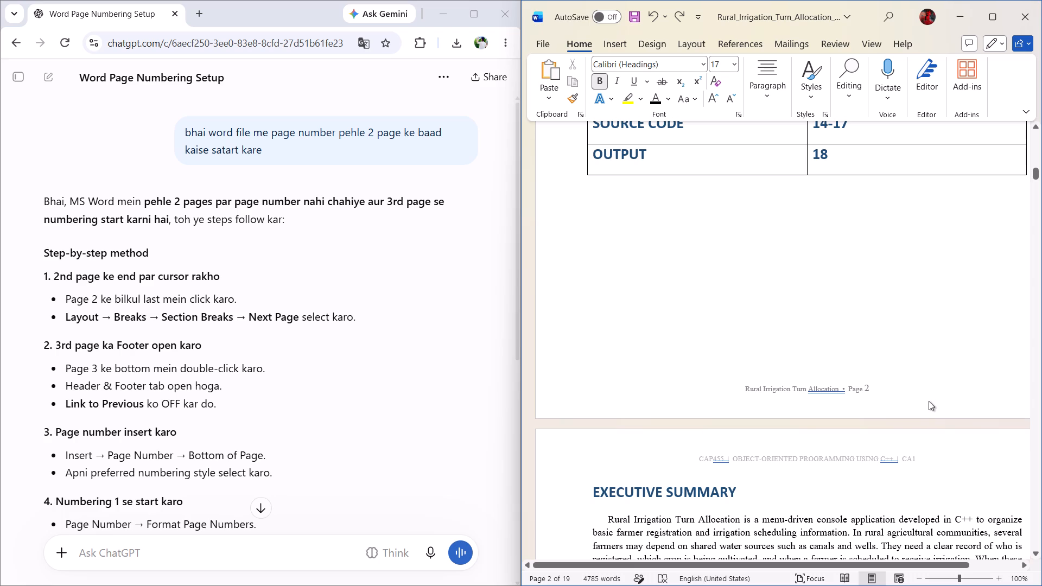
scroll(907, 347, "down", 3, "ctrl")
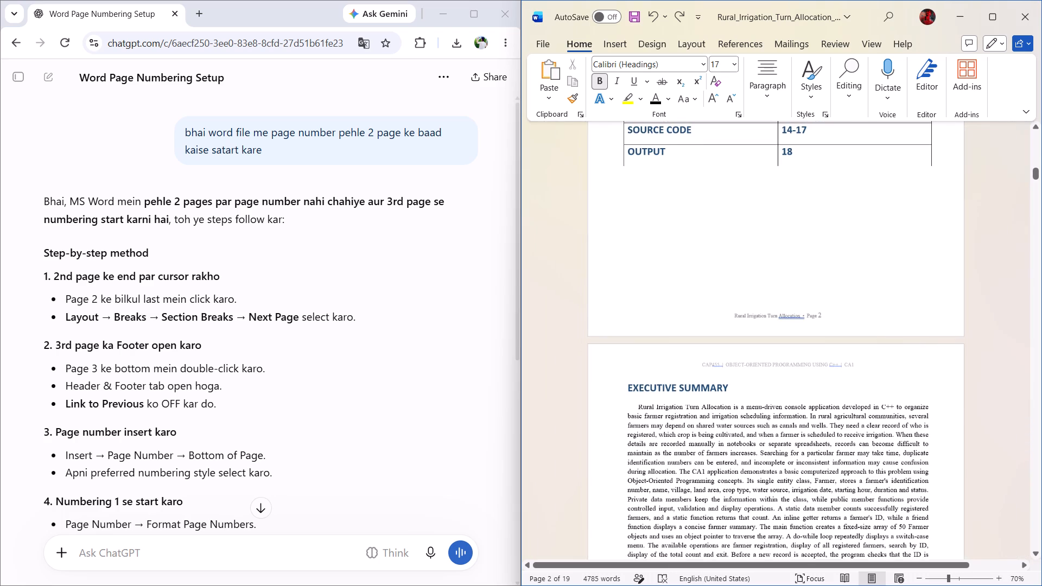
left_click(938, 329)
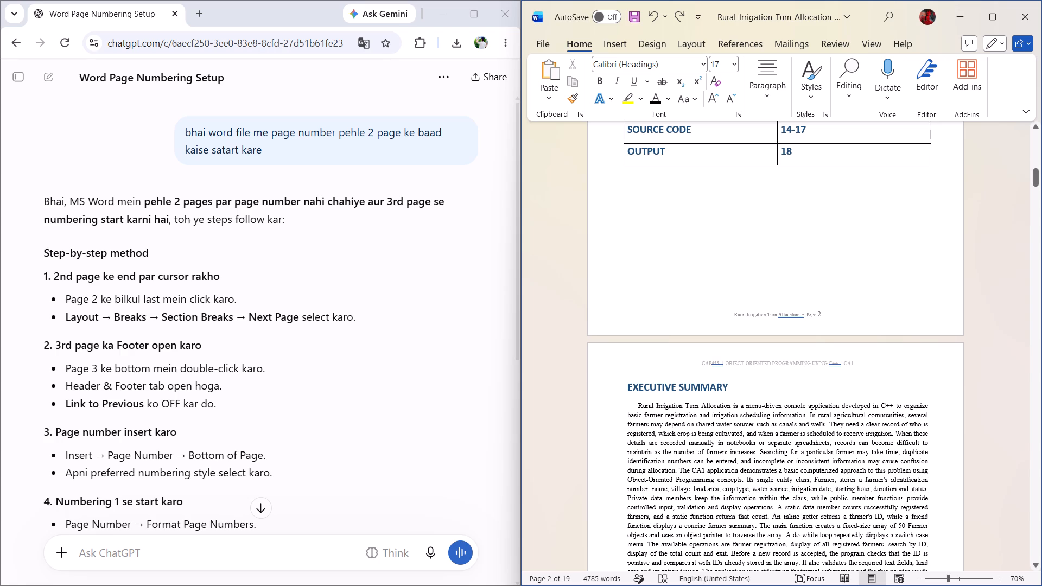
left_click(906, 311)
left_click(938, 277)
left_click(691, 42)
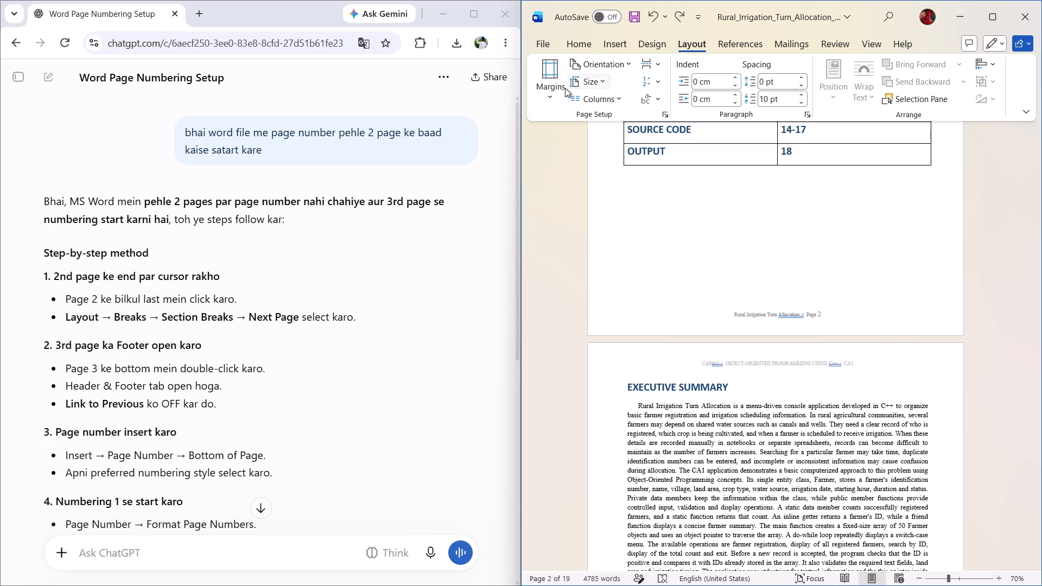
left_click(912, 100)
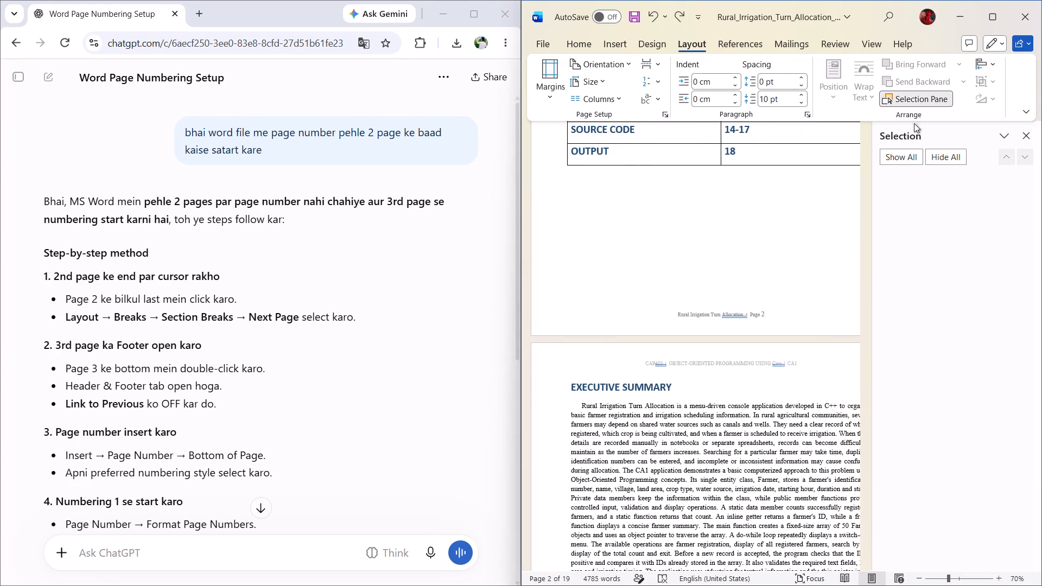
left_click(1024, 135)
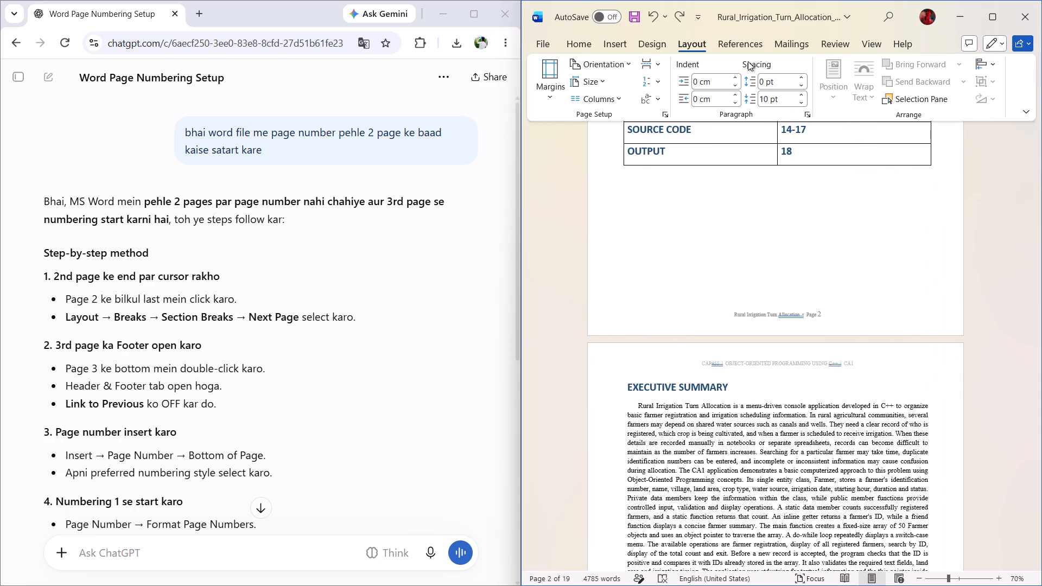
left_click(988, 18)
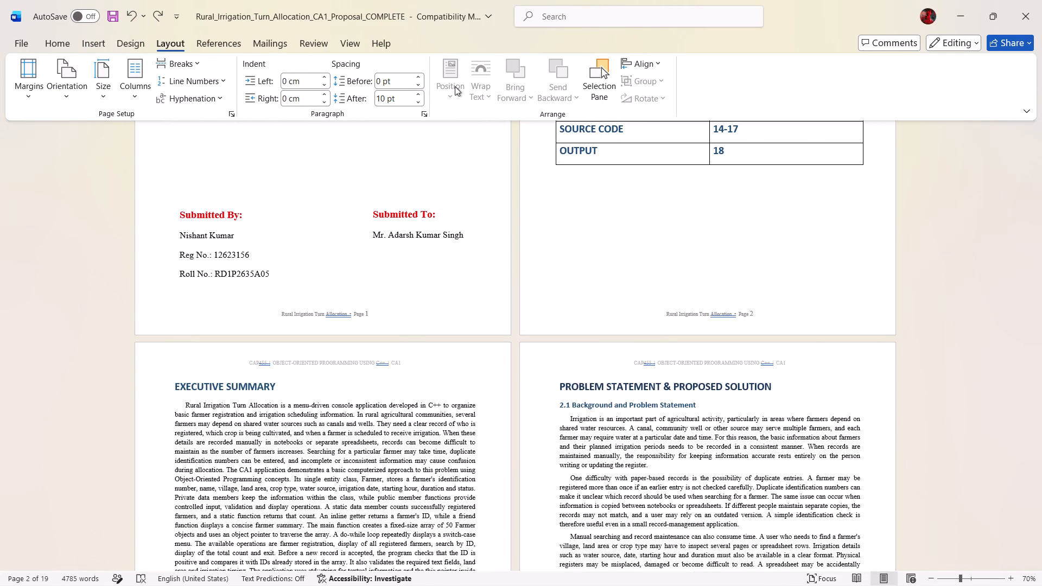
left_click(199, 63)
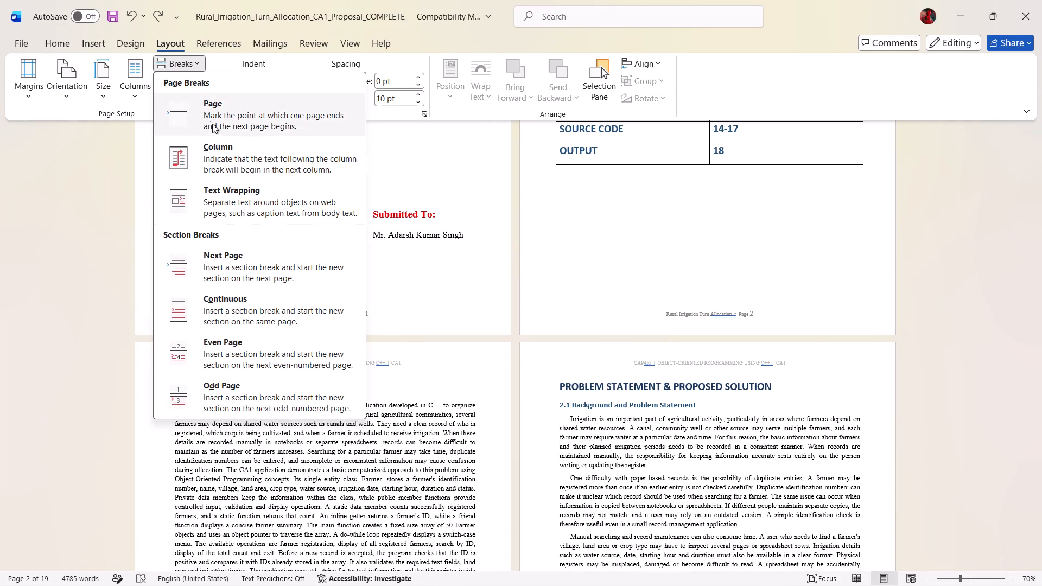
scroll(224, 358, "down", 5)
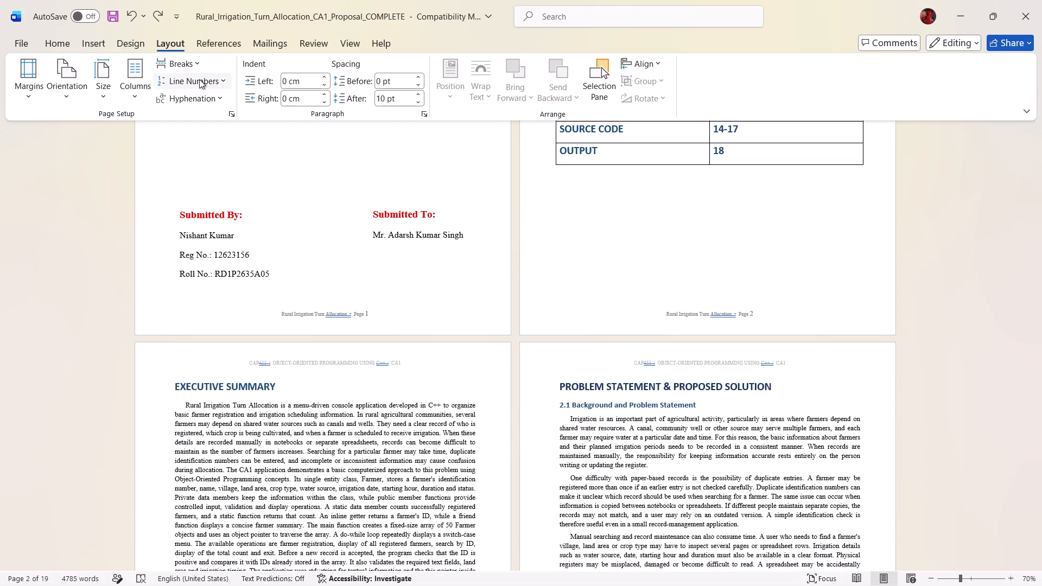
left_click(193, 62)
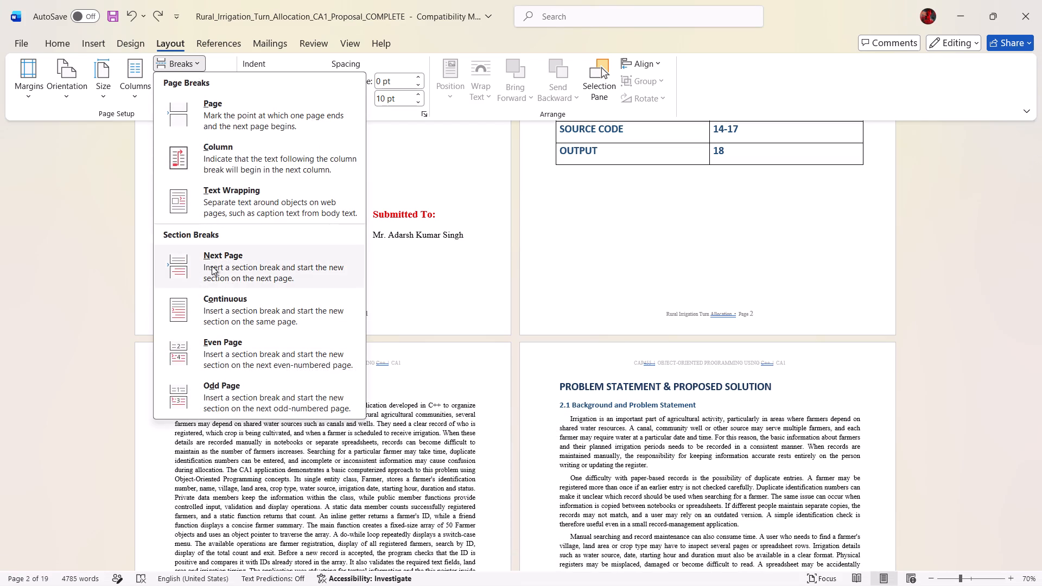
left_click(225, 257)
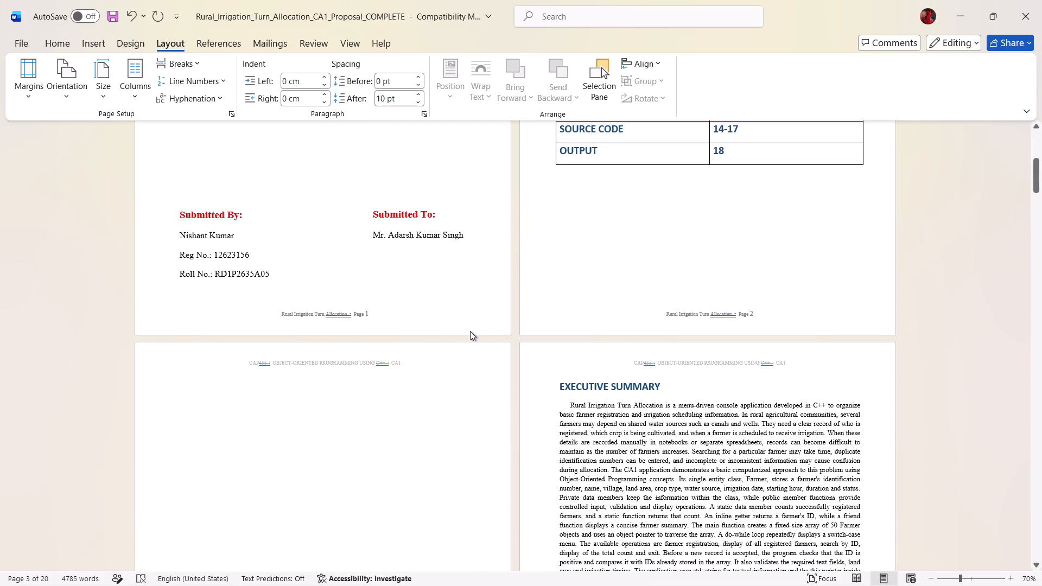
Check the pages around the new section break and their footer page numbers.
scroll(469, 331, "down", 15)
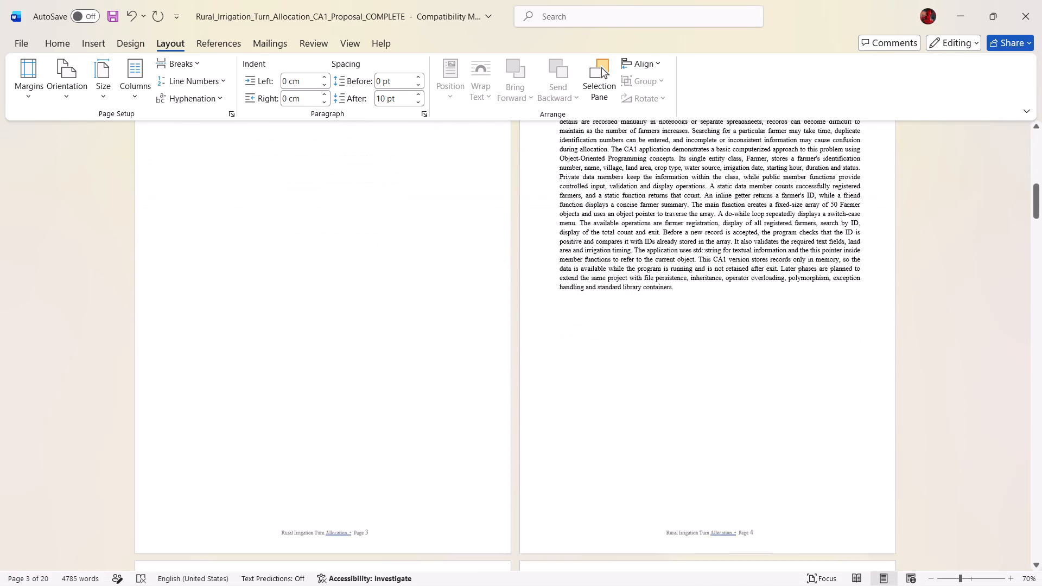
scroll(469, 329, "down", 1)
scroll(469, 329, "up", 11)
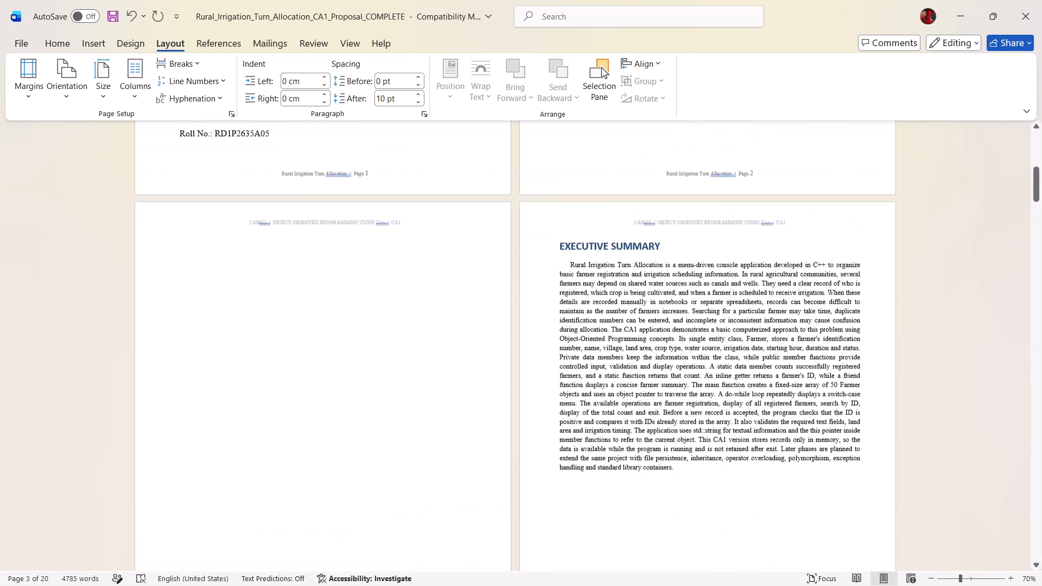
scroll(473, 320, "up", 9)
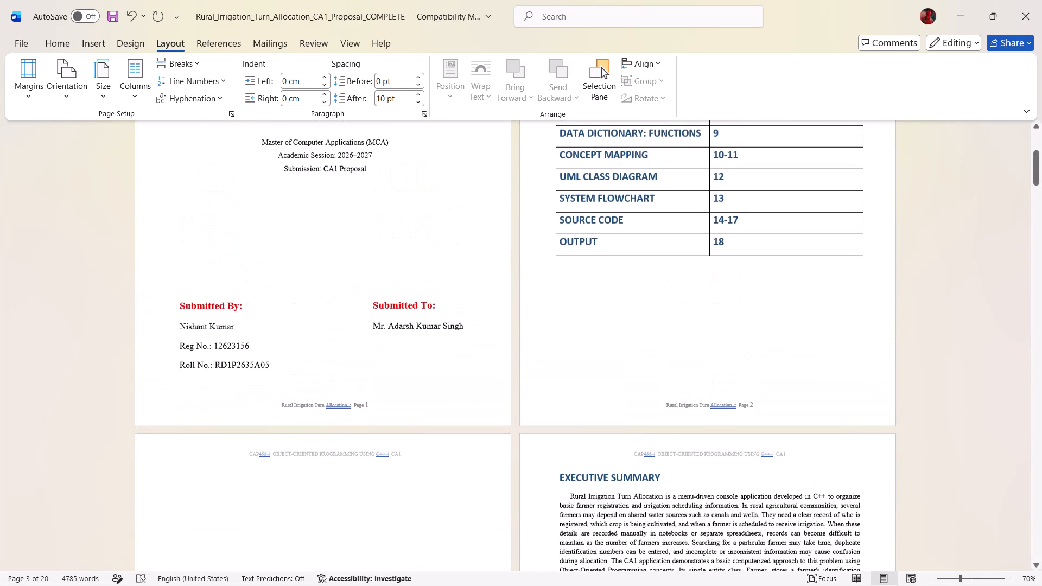
scroll(473, 320, "down", 15)
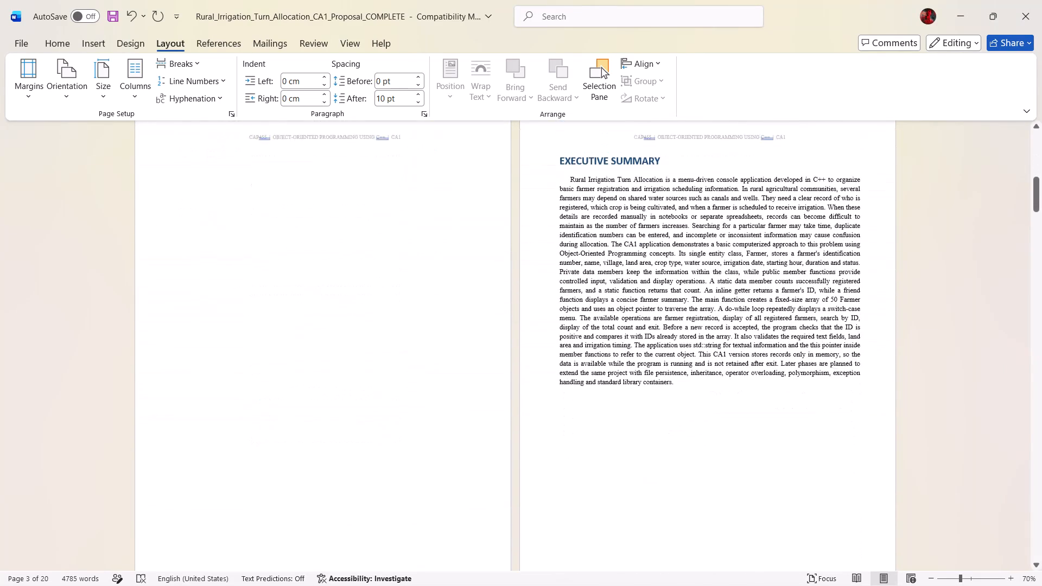
scroll(473, 320, "down", 7)
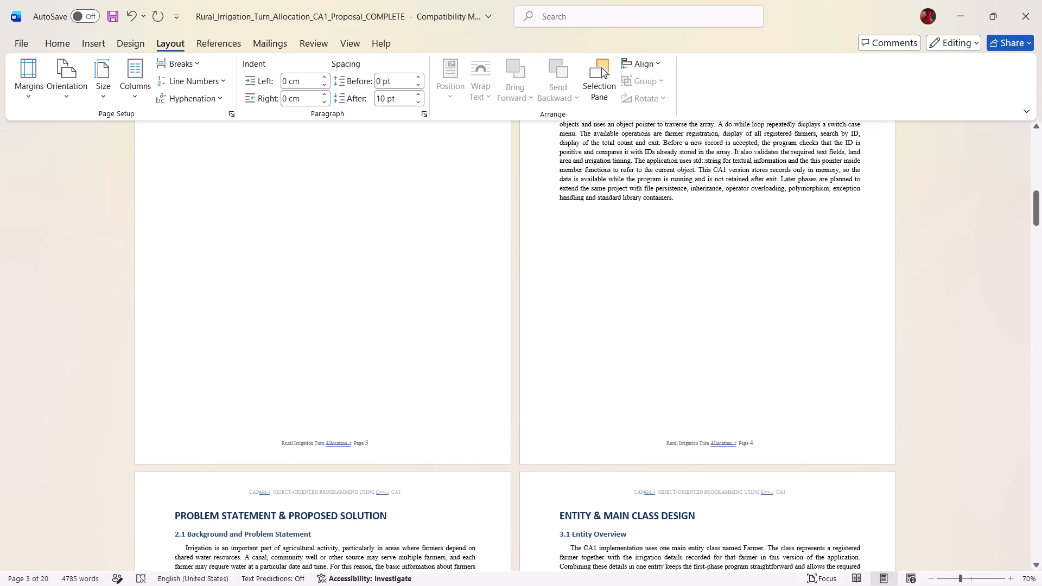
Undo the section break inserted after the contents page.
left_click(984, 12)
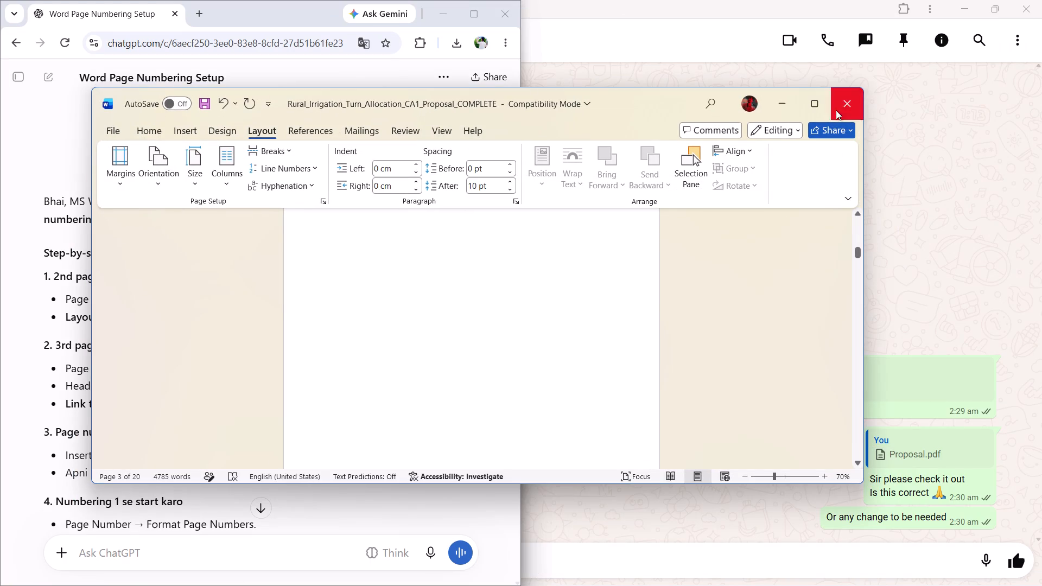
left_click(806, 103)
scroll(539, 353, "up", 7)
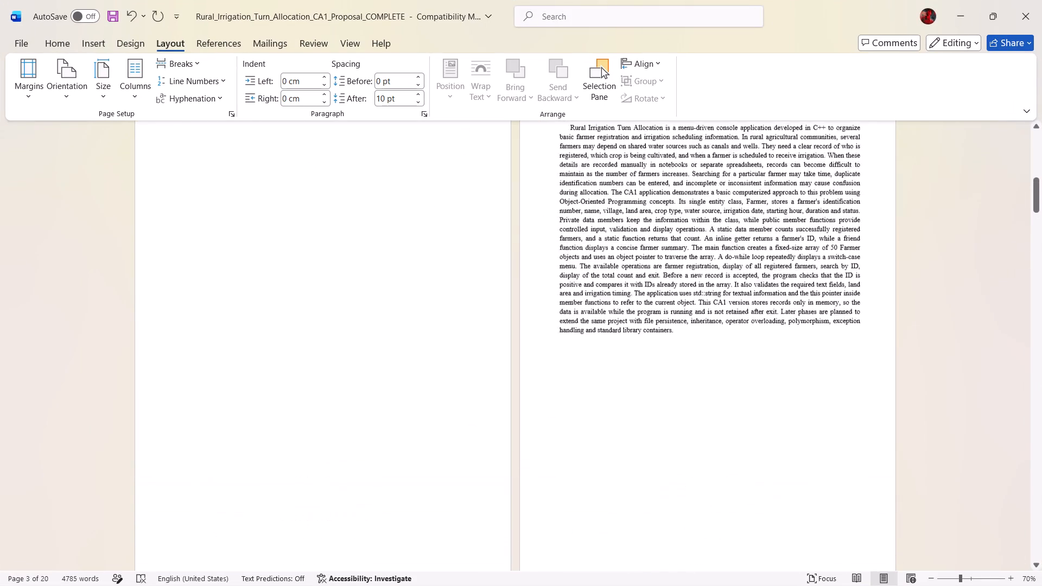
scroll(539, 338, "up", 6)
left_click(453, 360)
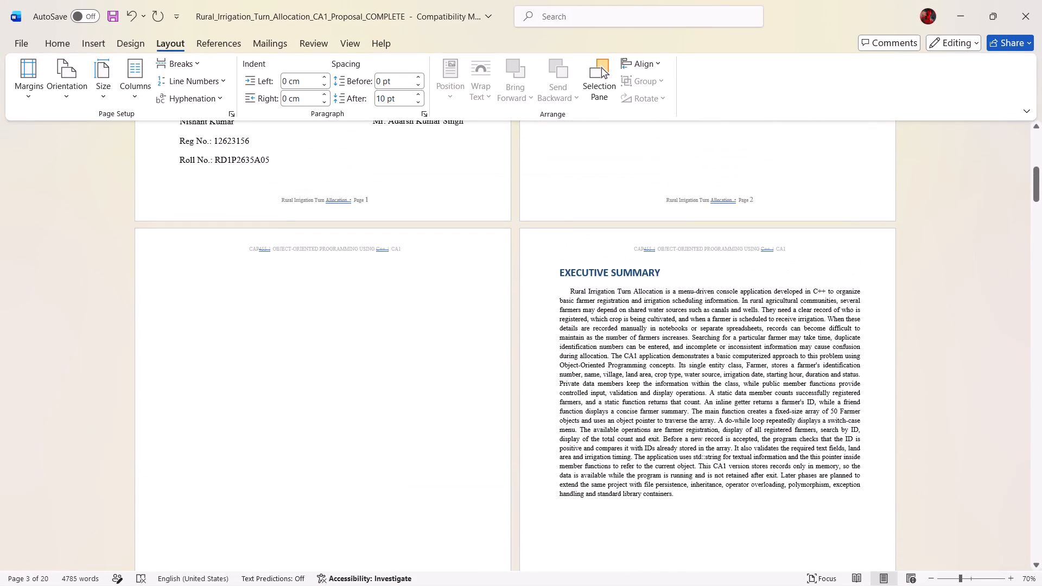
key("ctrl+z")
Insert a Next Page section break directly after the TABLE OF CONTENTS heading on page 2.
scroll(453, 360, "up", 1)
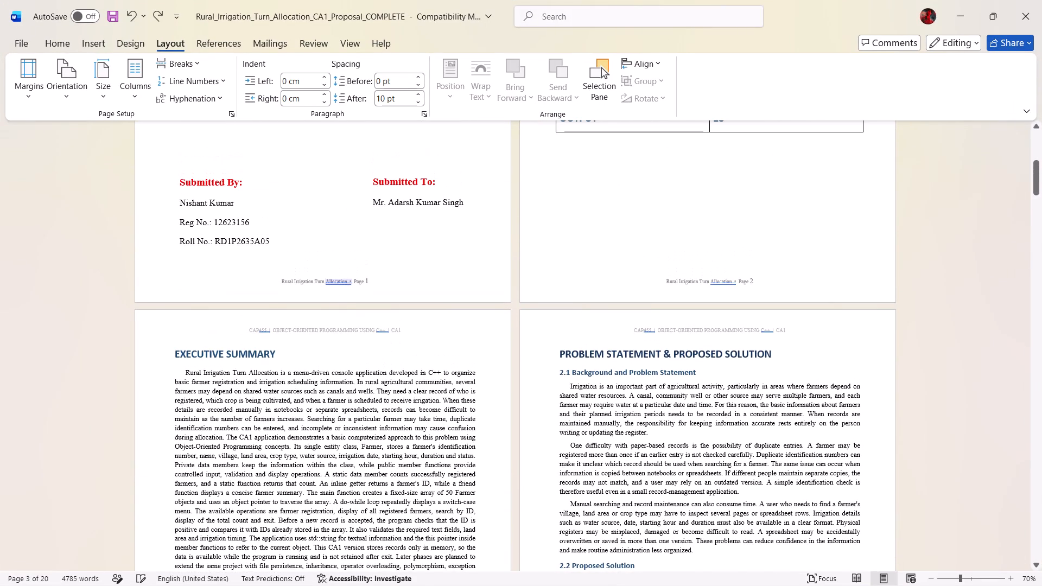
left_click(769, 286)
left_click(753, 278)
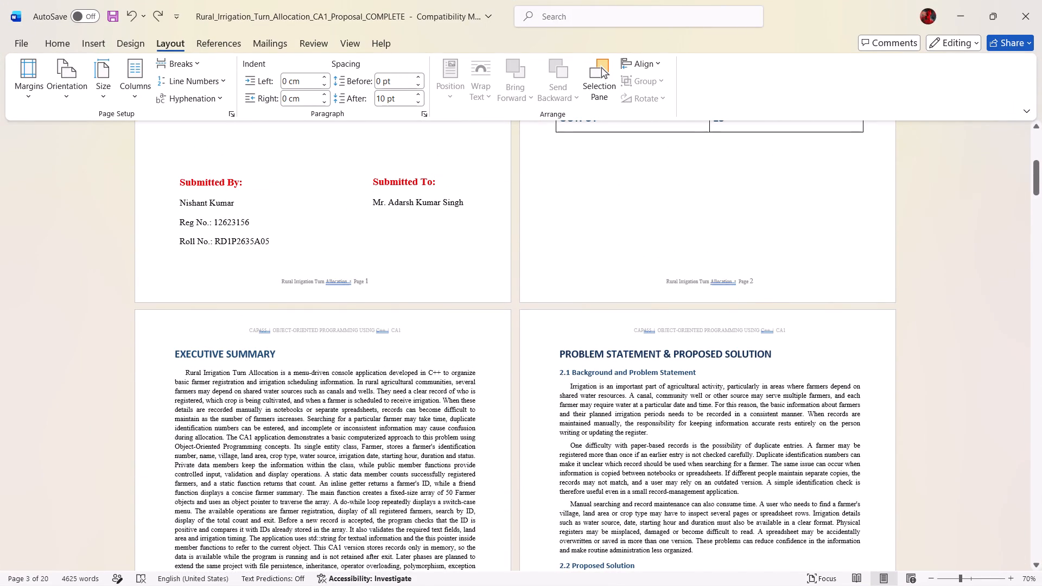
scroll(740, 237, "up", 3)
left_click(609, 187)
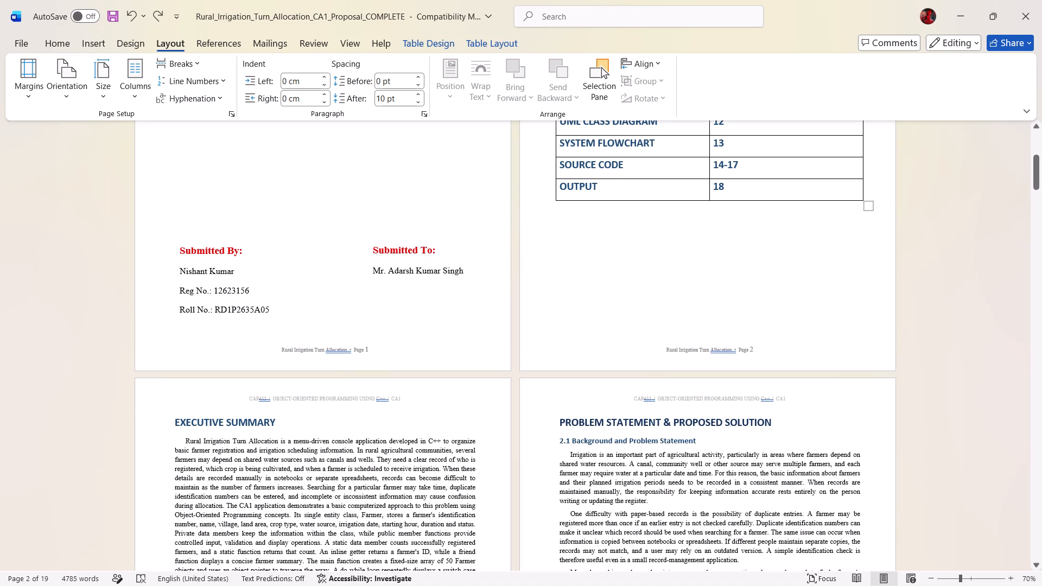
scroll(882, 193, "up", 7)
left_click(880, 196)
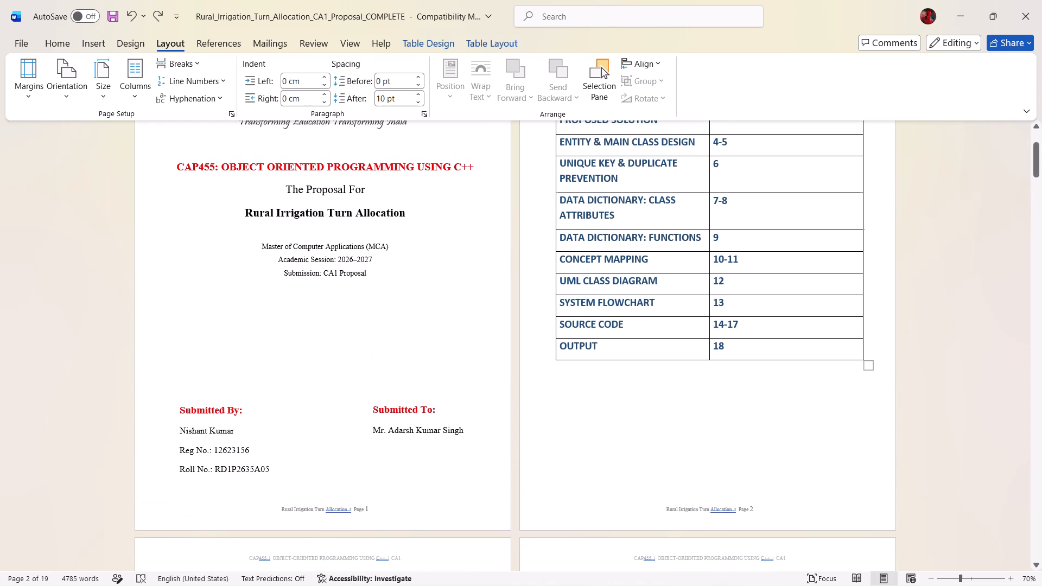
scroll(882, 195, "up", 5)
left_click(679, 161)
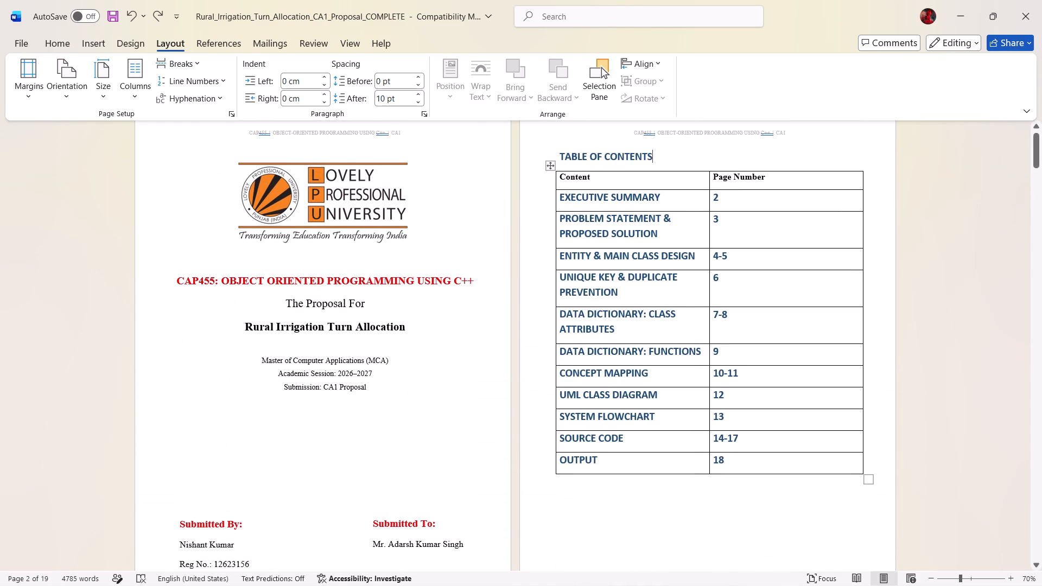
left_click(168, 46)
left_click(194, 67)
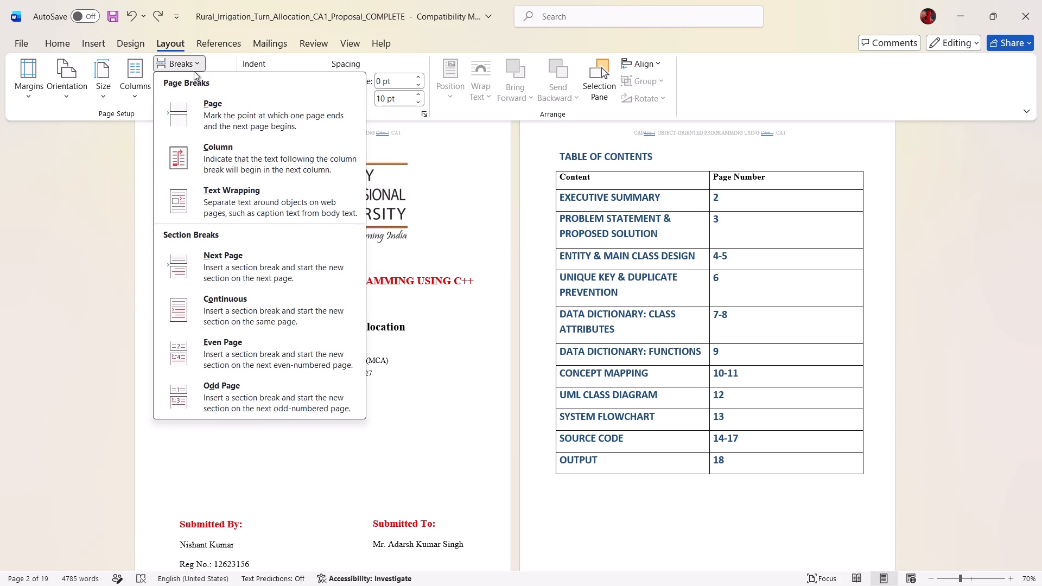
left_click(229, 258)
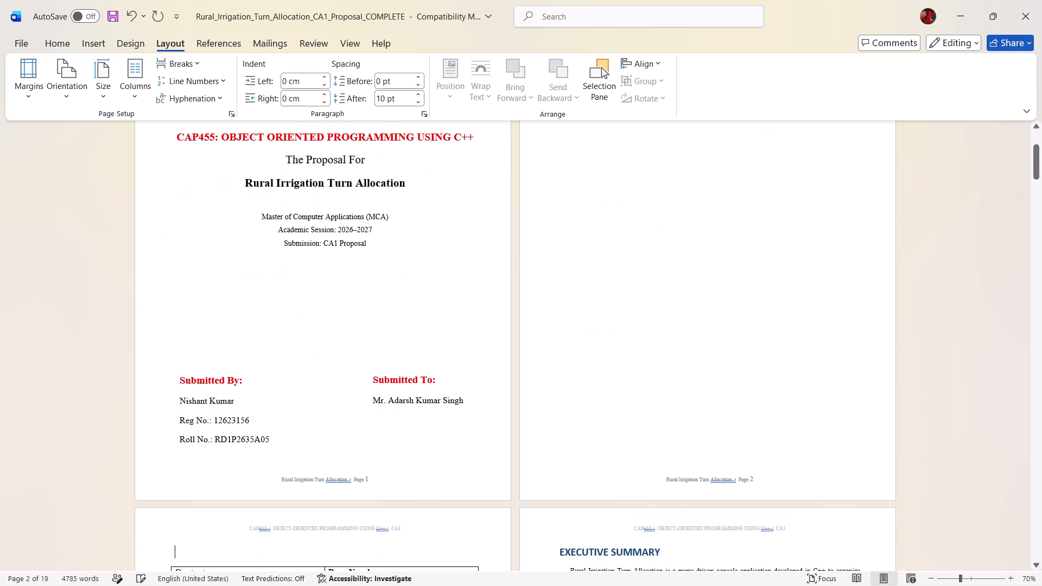
Check the cover, contents and Executive Summary pages around the new section break, including their footer page numbers.
scroll(520, 333, "down", 6)
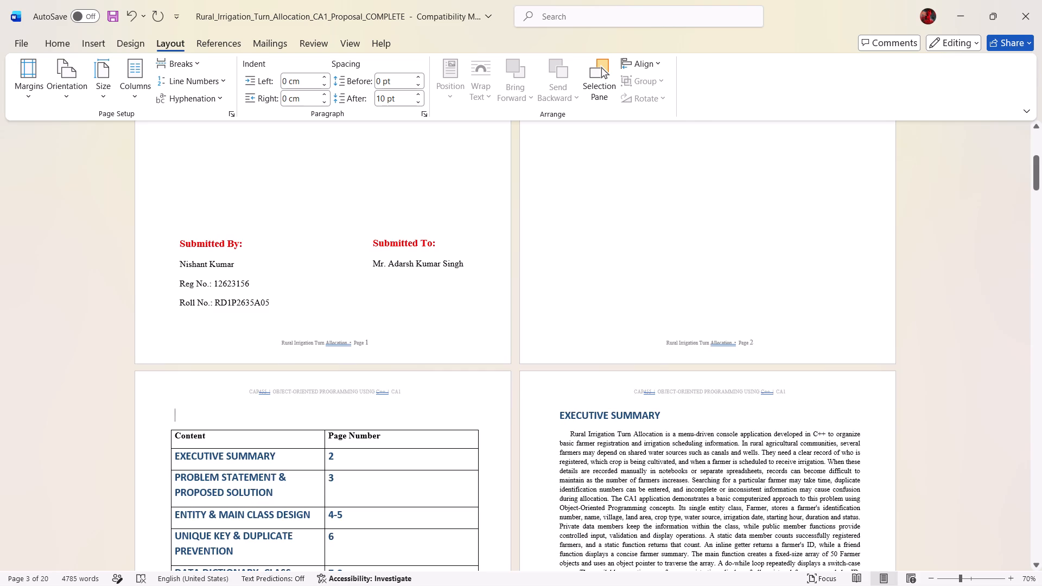
scroll(555, 332, "up", 18)
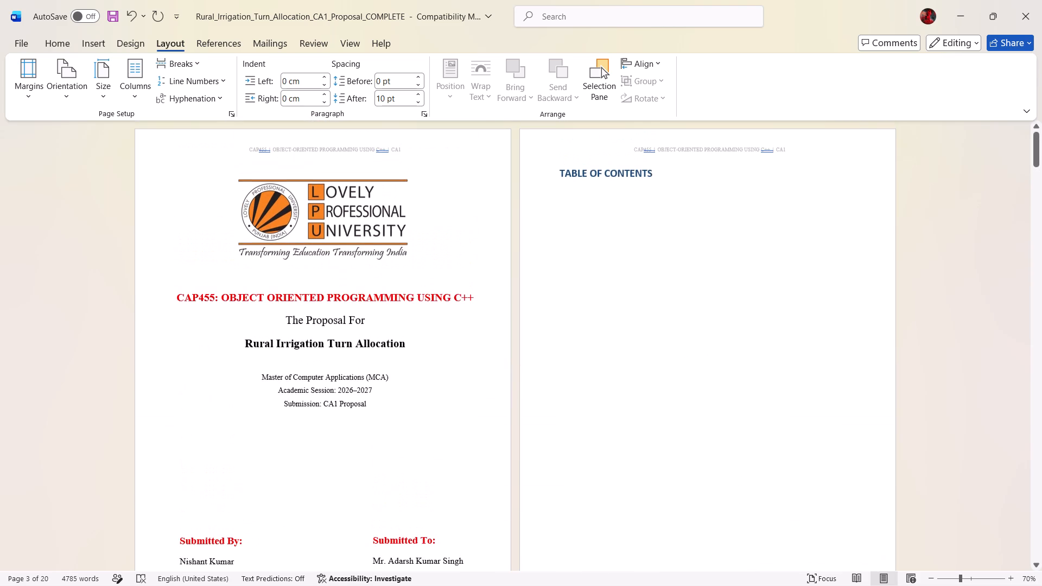
scroll(561, 326, "down", 2)
scroll(561, 326, "up", 3)
scroll(561, 326, "down", 5)
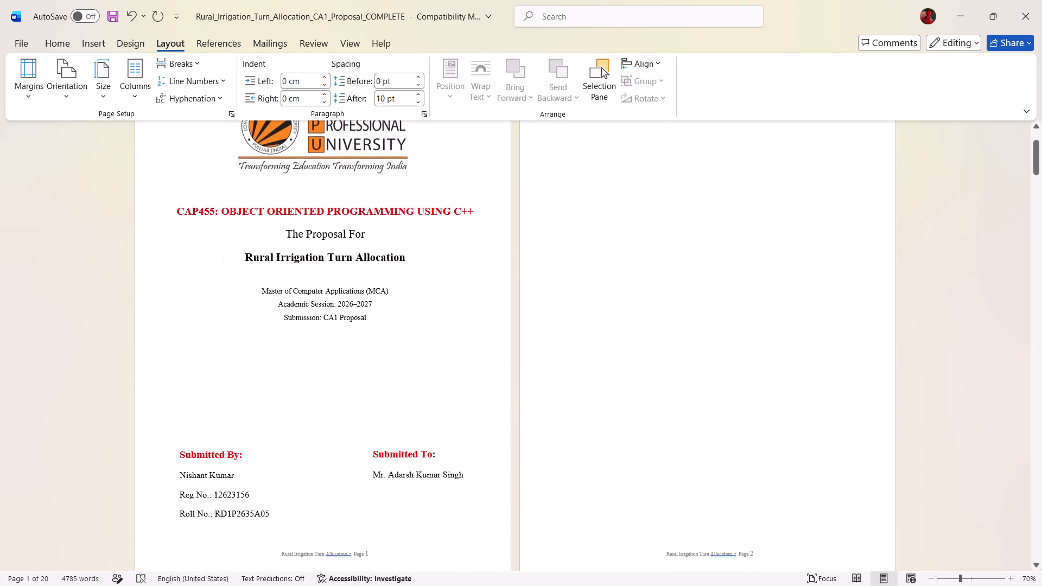
scroll(561, 326, "down", 13)
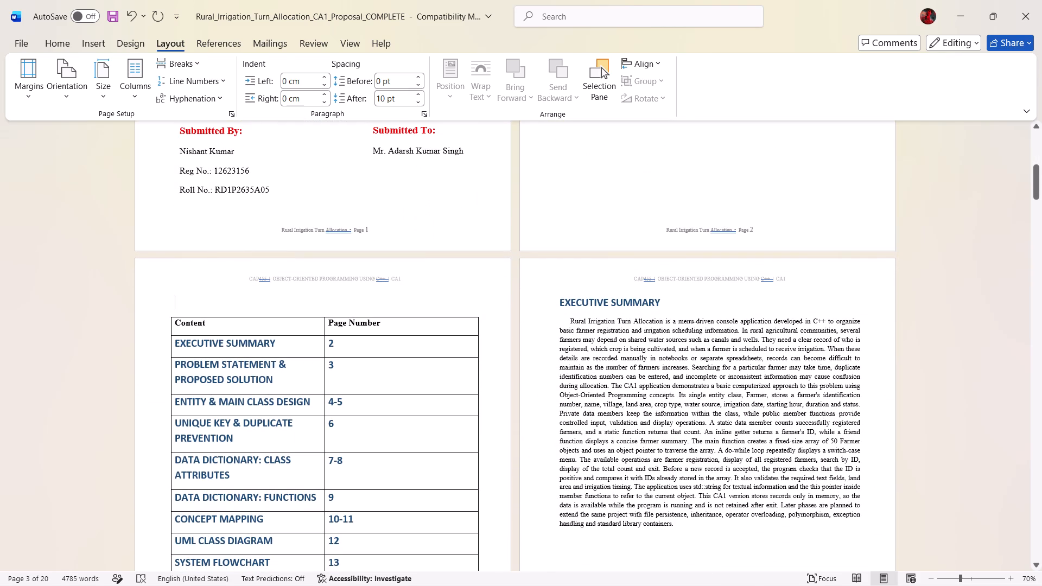
scroll(556, 321, "up", 5)
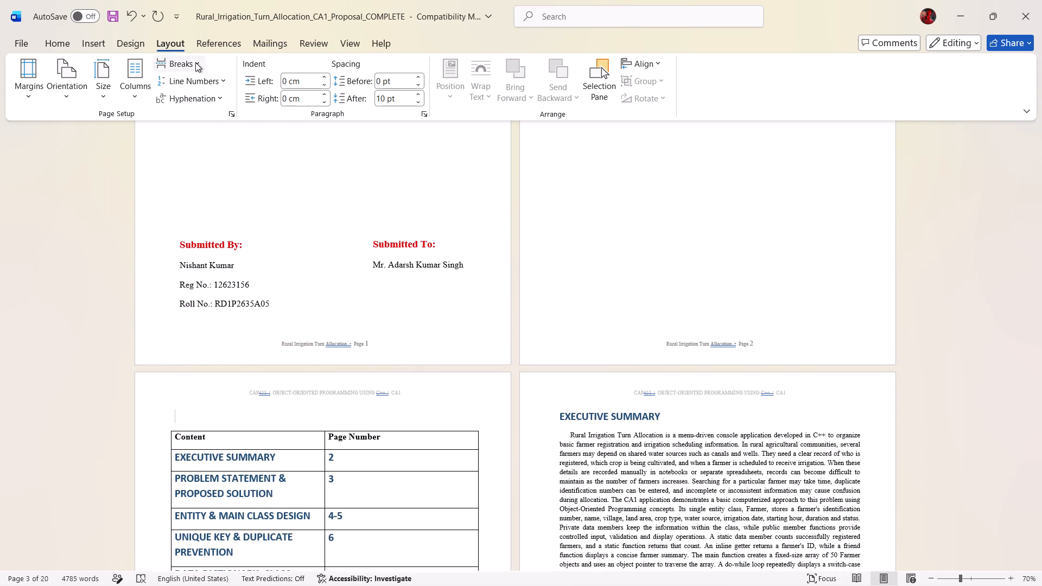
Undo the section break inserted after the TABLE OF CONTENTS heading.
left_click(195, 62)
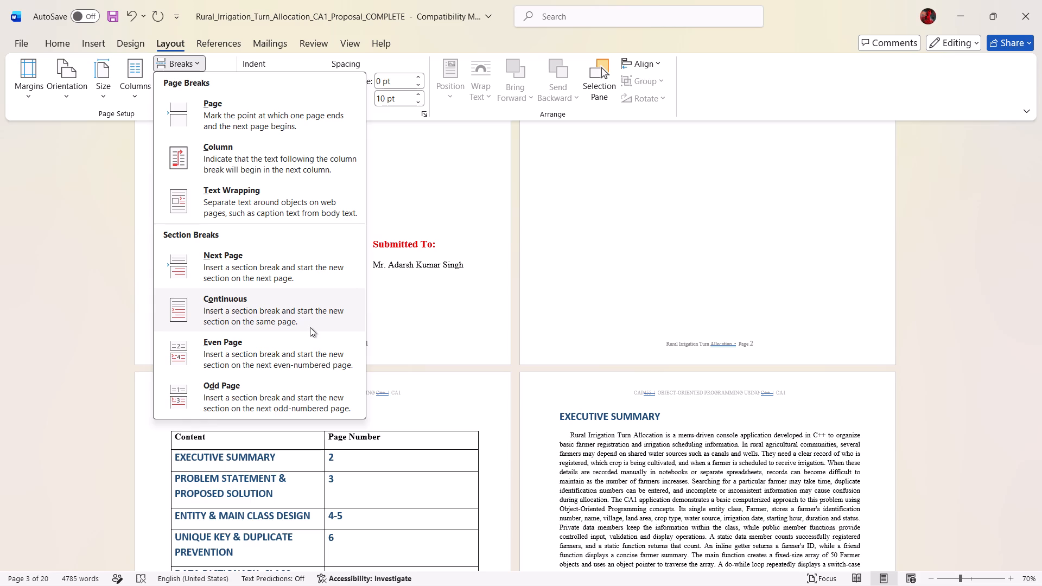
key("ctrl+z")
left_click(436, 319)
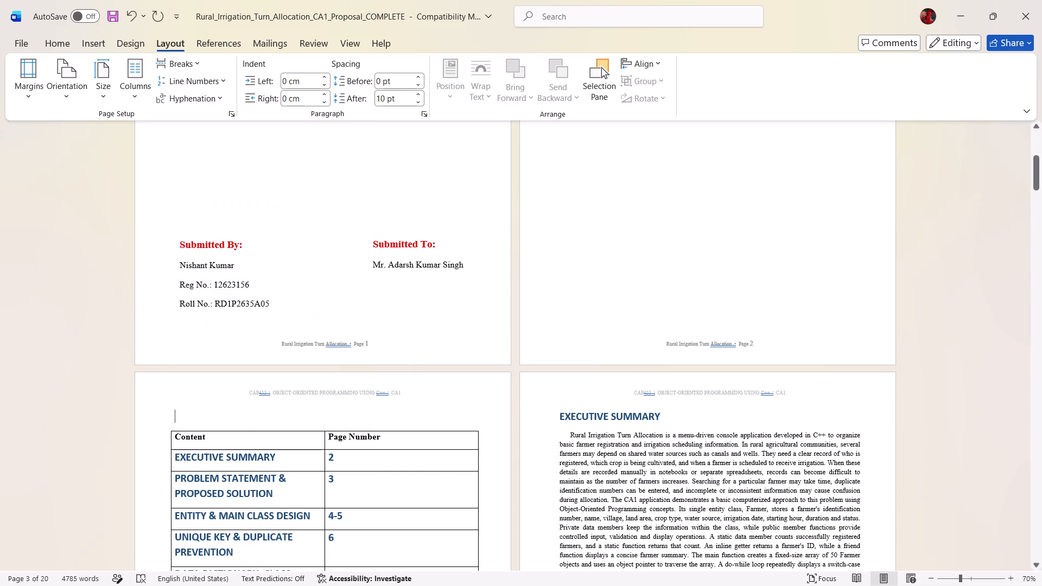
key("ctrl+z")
Insert a Continuous section break at the end of the Executive Summary page, before the Problem Statement & Proposed Solution heading.
scroll(576, 320, "down", 5)
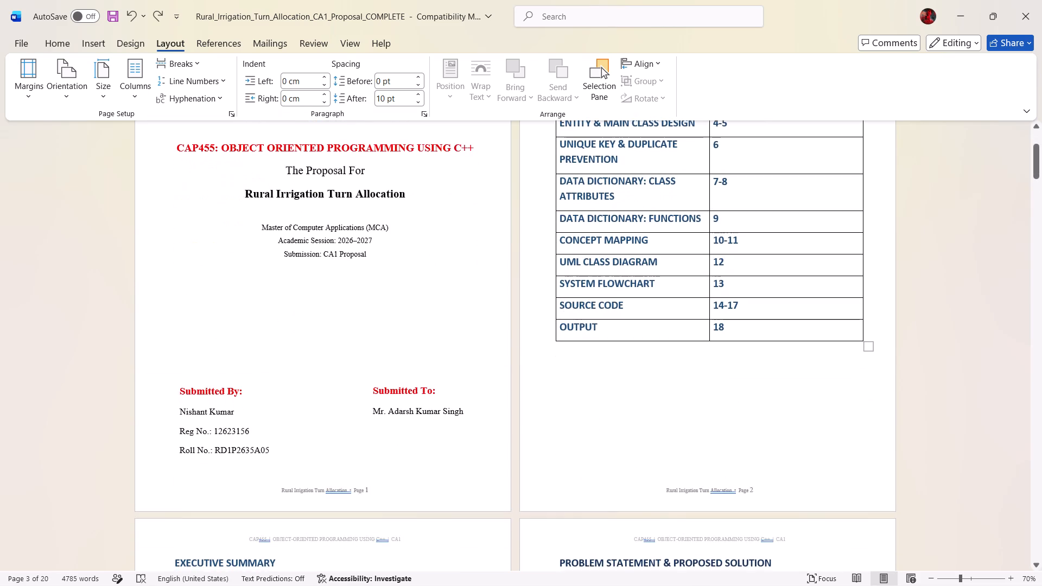
scroll(418, 469, "down", 4)
left_click(366, 475)
scroll(449, 494, "down", 7)
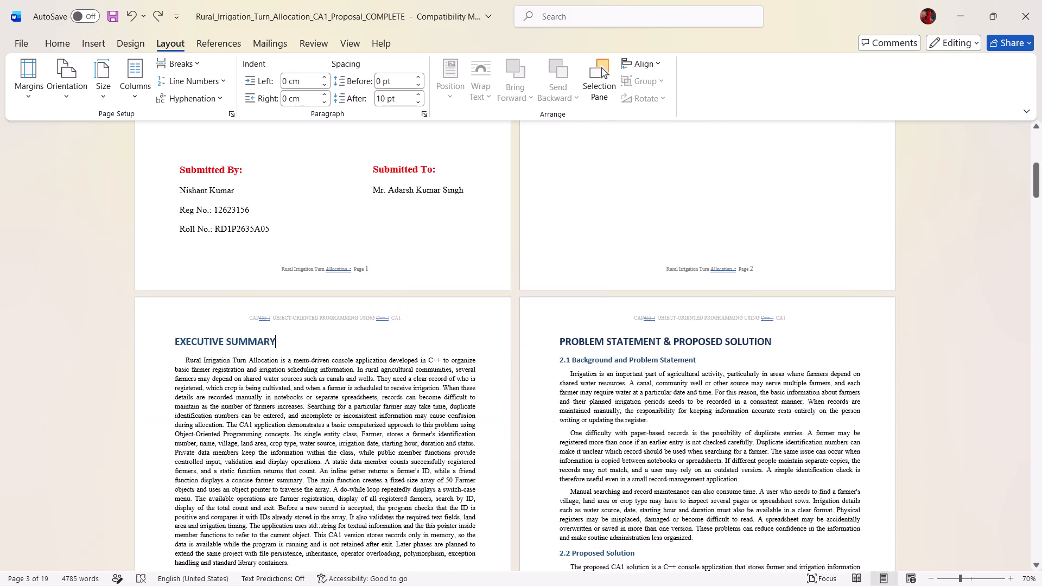
scroll(447, 483, "down", 3)
left_click(369, 476)
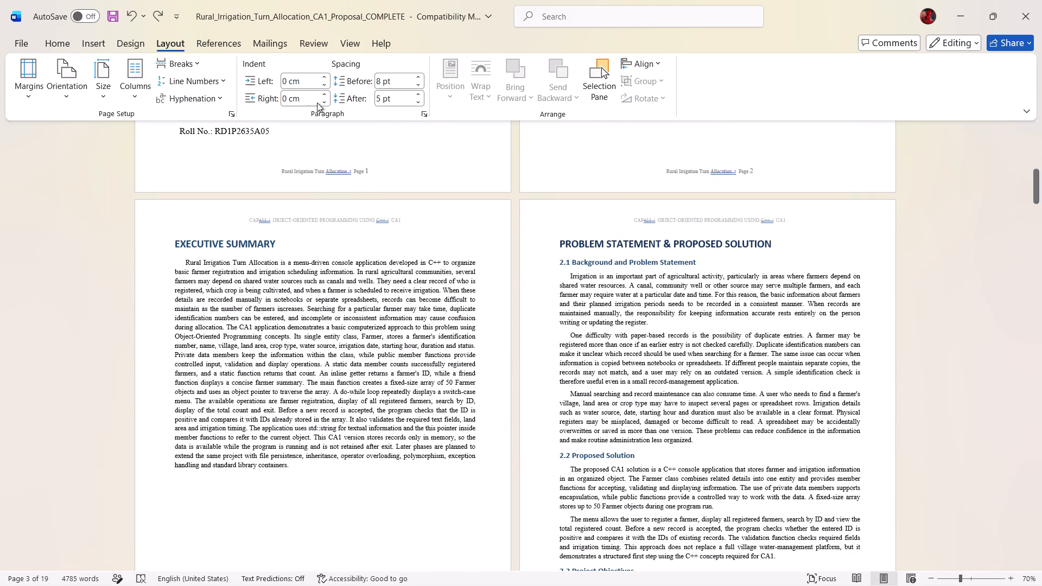
left_click(195, 58)
left_click(219, 307)
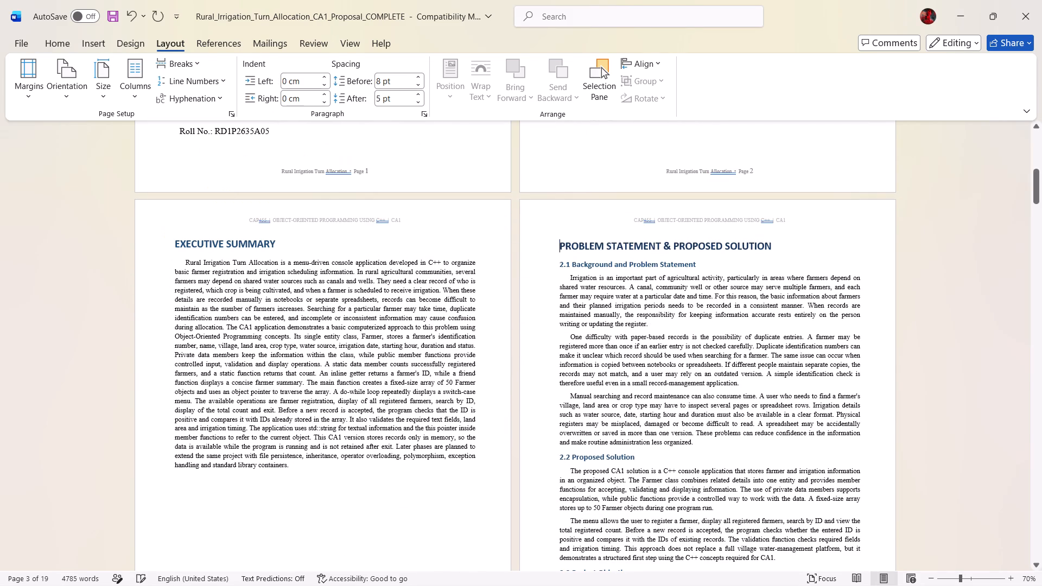
Check the first four pages and their footer page numbers around the Continuous section break.
scroll(381, 355, "up", 11)
scroll(390, 351, "down", 2)
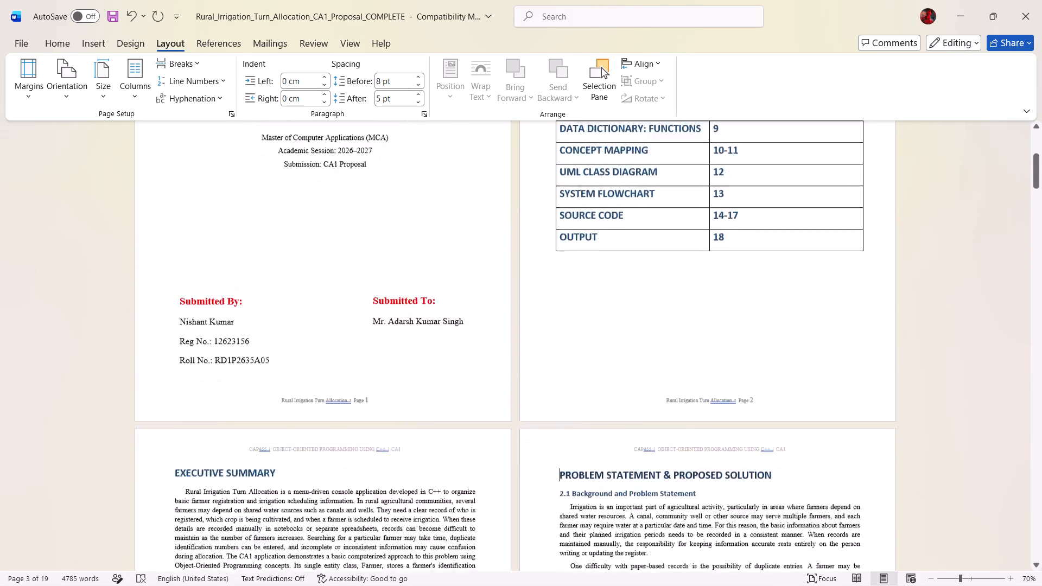
scroll(390, 351, "down", 20)
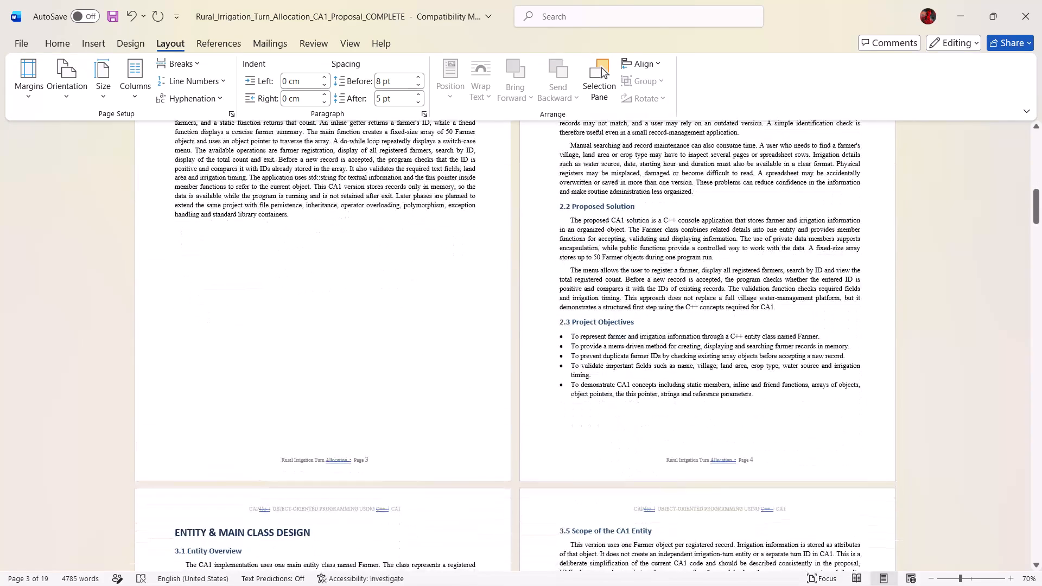
scroll(389, 371, "up", 19)
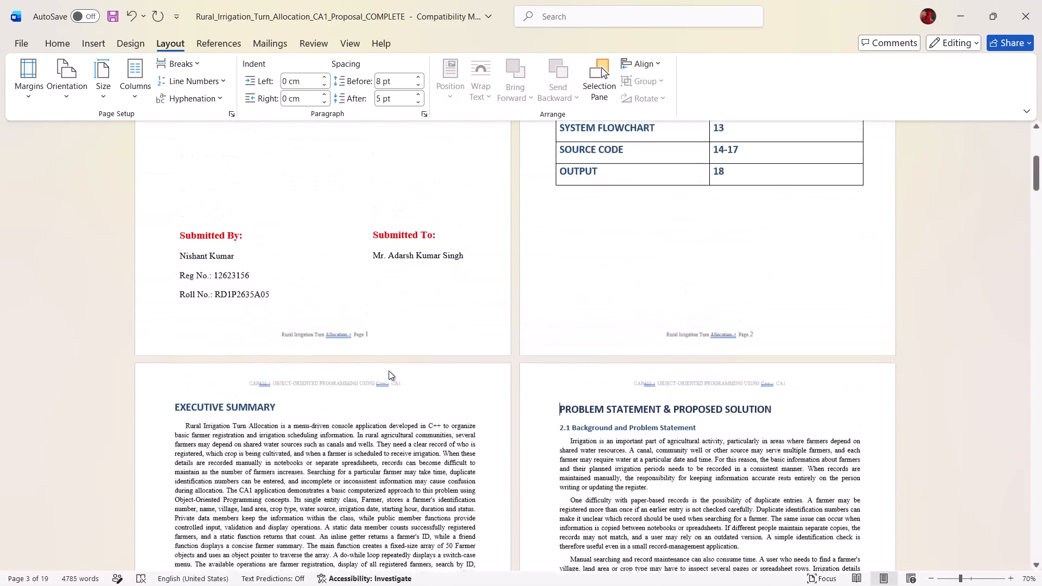
scroll(389, 371, "up", 10)
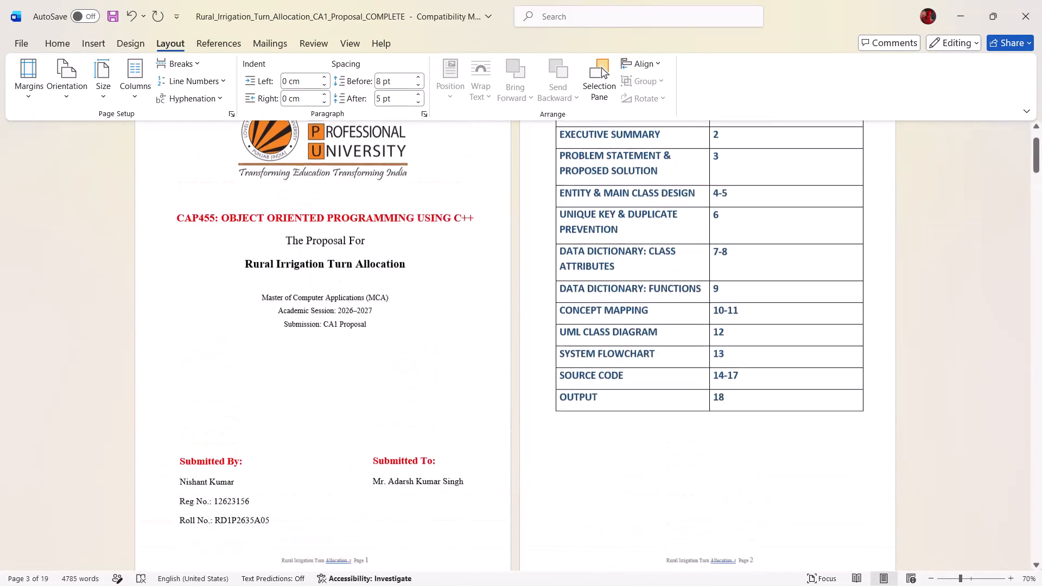
scroll(281, 273, "up", 5)
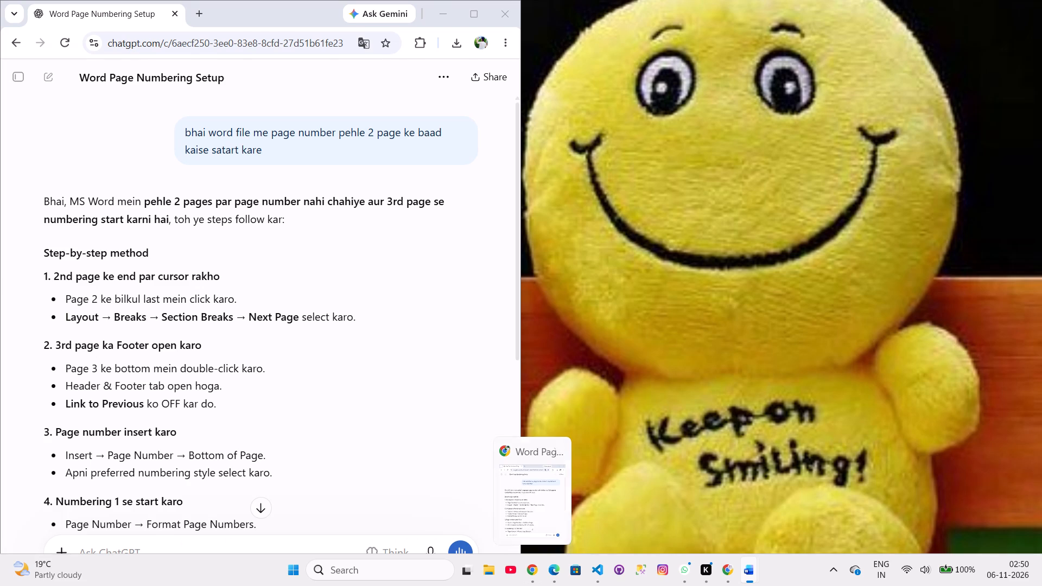
Replace the page number in the Executive Summary page's footer with a plain 1 and add an empty line below it.
scroll(391, 404, "down", 13)
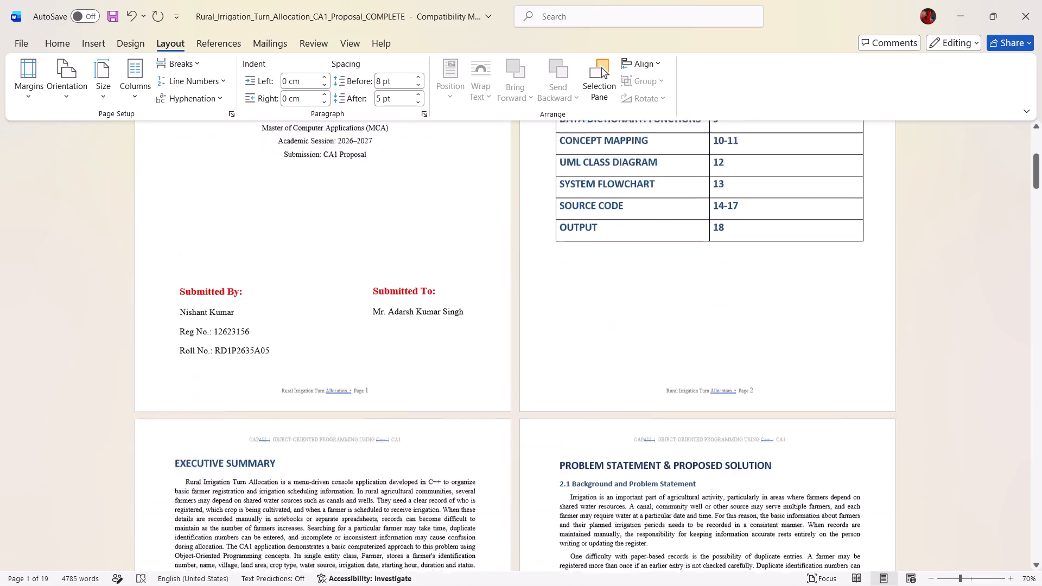
scroll(395, 399, "down", 11)
scroll(396, 492, "down", 4)
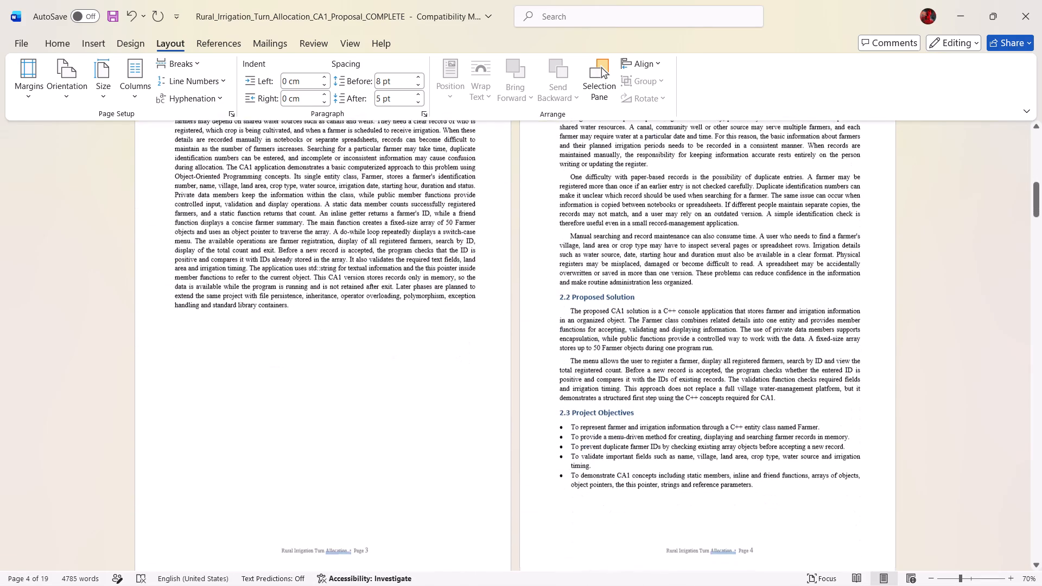
double_click(376, 540)
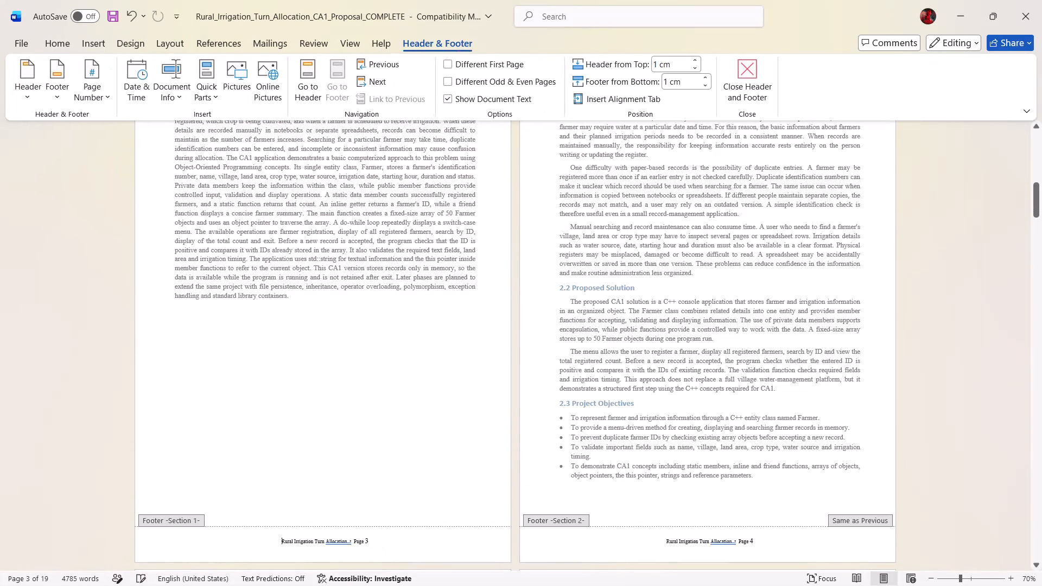
left_click(366, 540)
key("1")
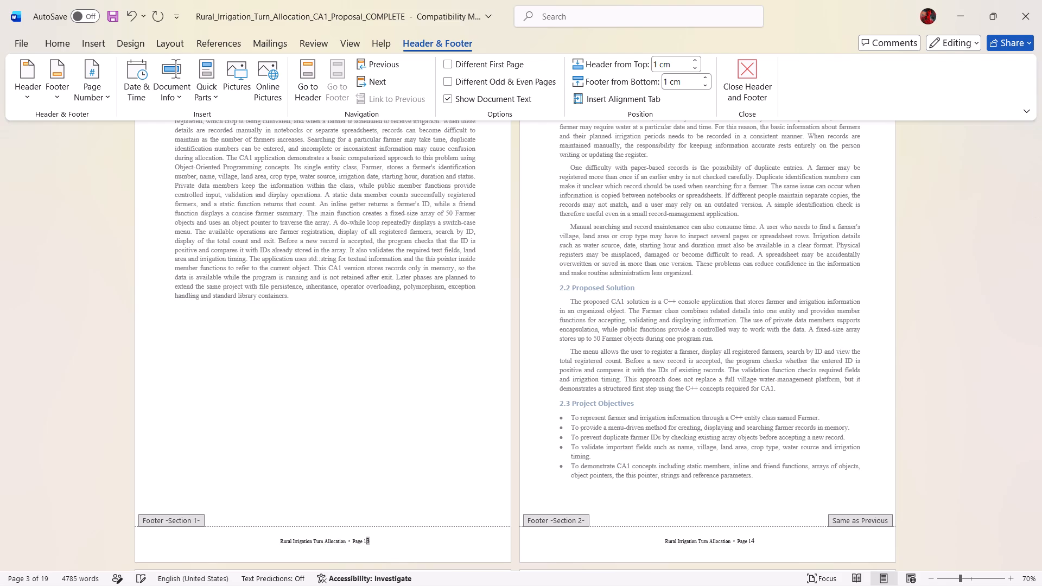
key("Right")
key("BackSpace")
key("BackSpace")
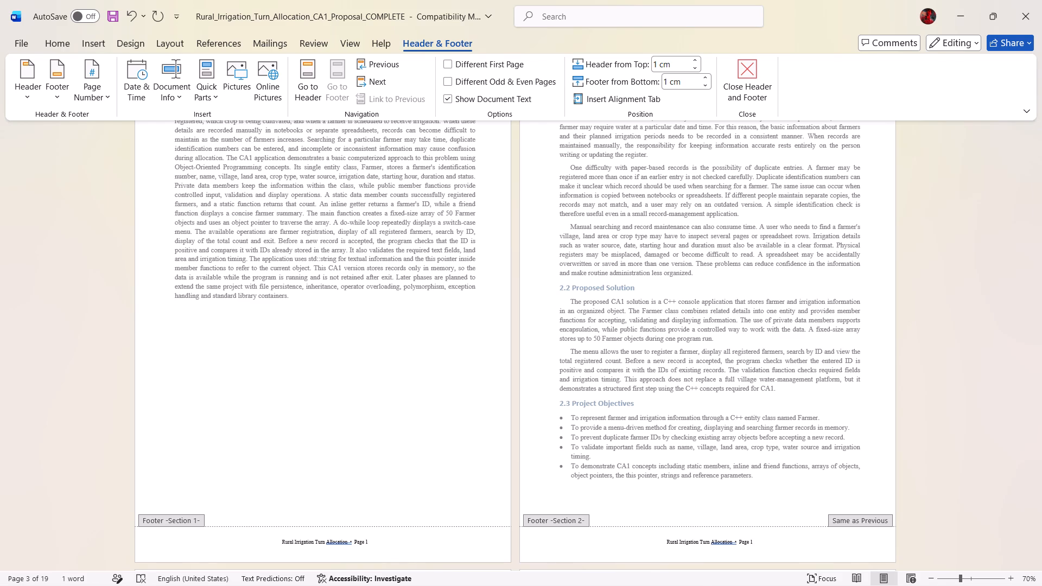
key("BackSpace")
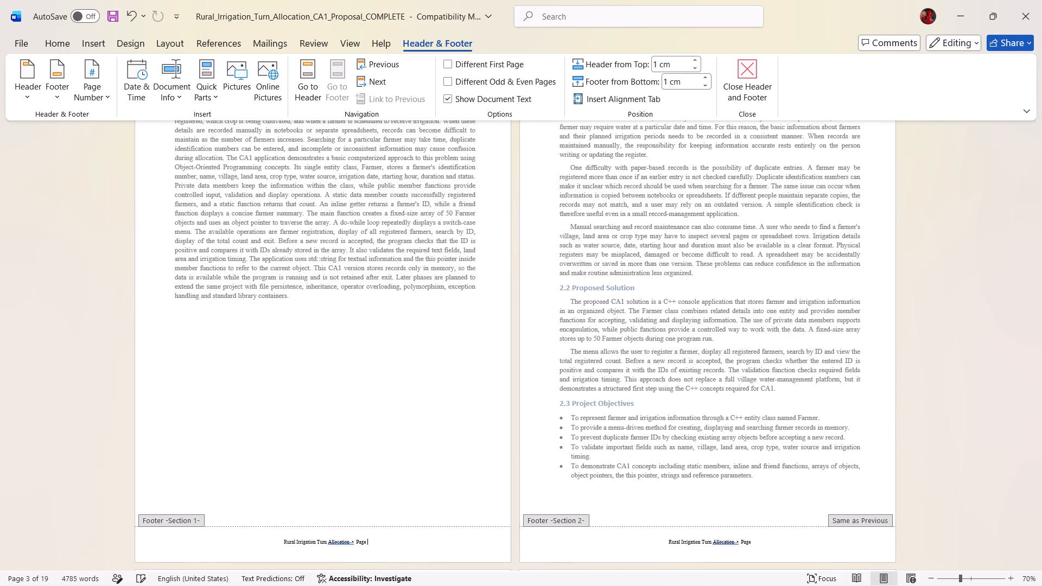
key("1")
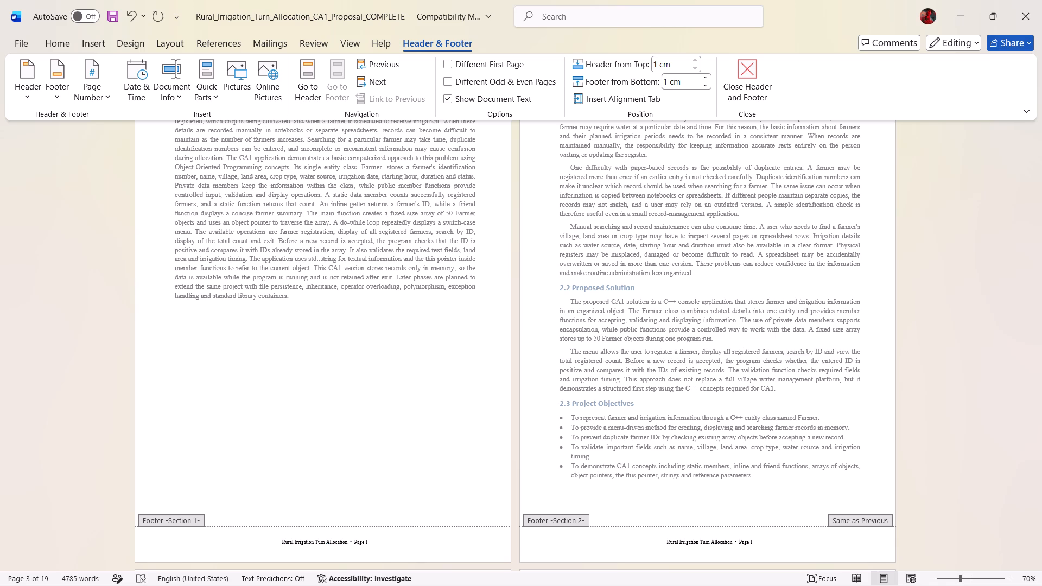
key("2")
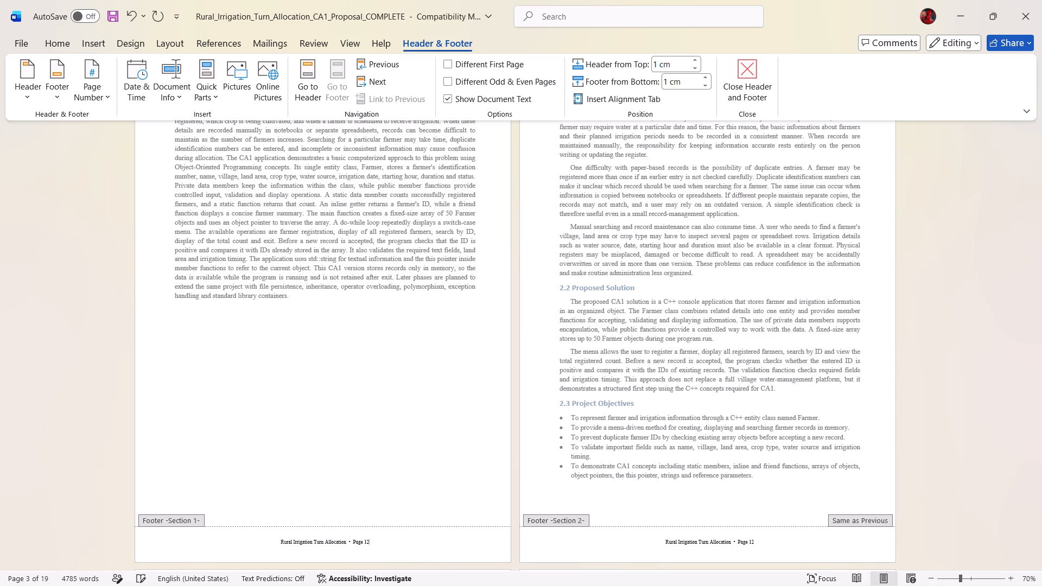
key("BackSpace")
key("Return")
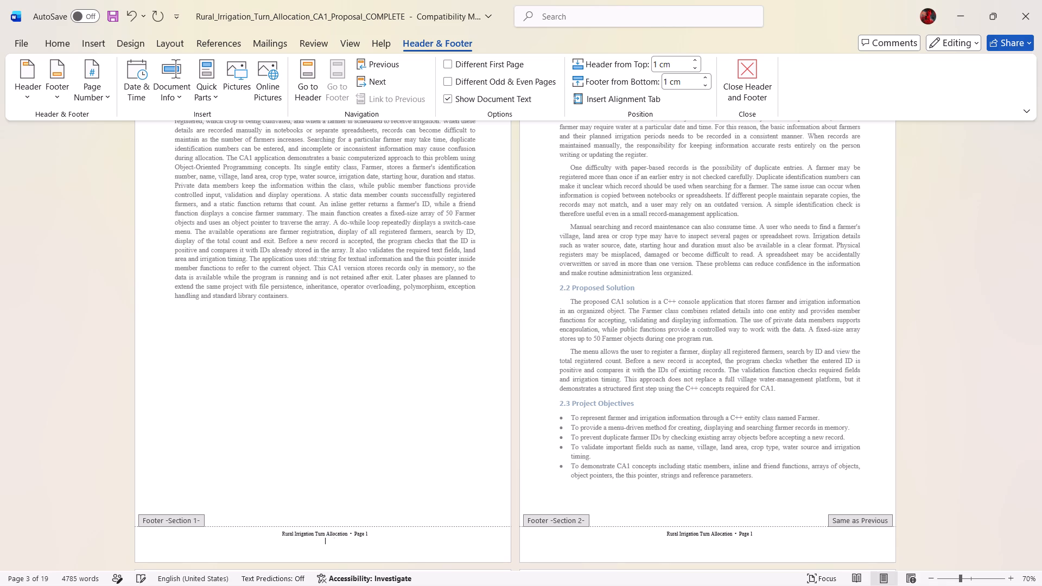
scroll(476, 294, "down", 7)
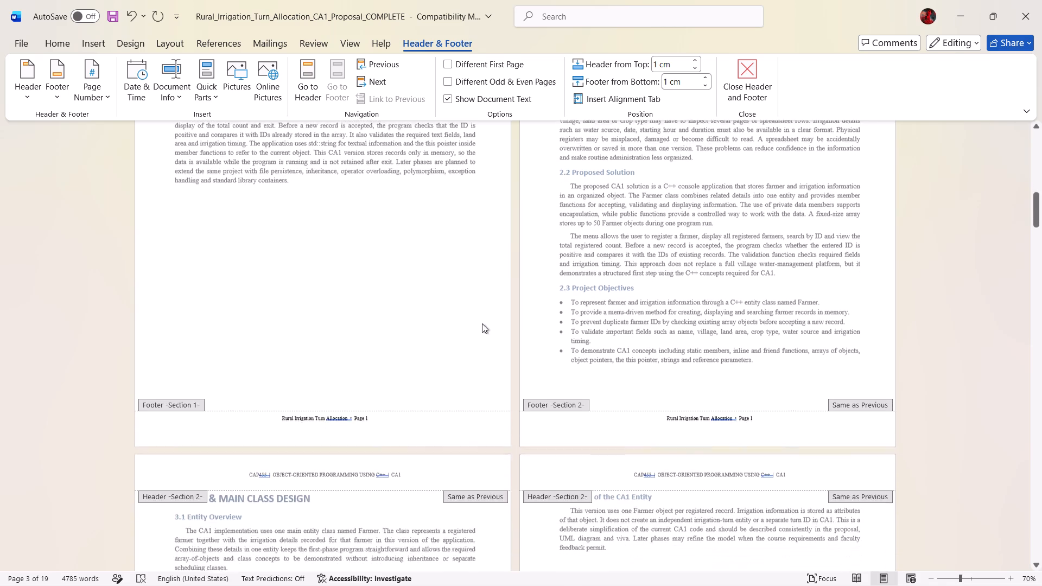
Undo the Executive Summary footer's page number edits and the Continuous section break before the Problem Statement & Proposed Solution heading.
scroll(482, 323, "down", 17)
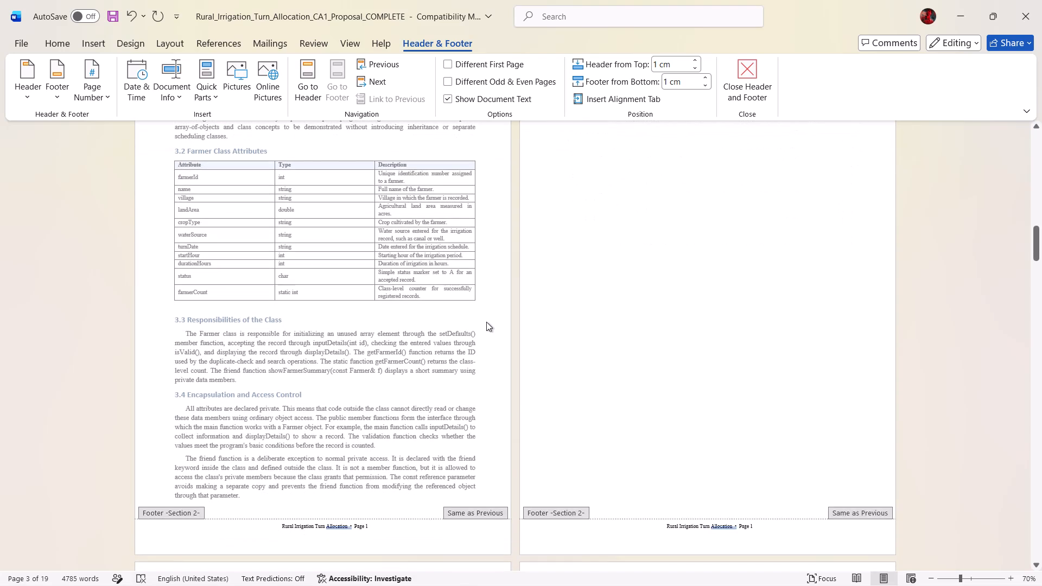
scroll(486, 322, "up", 13)
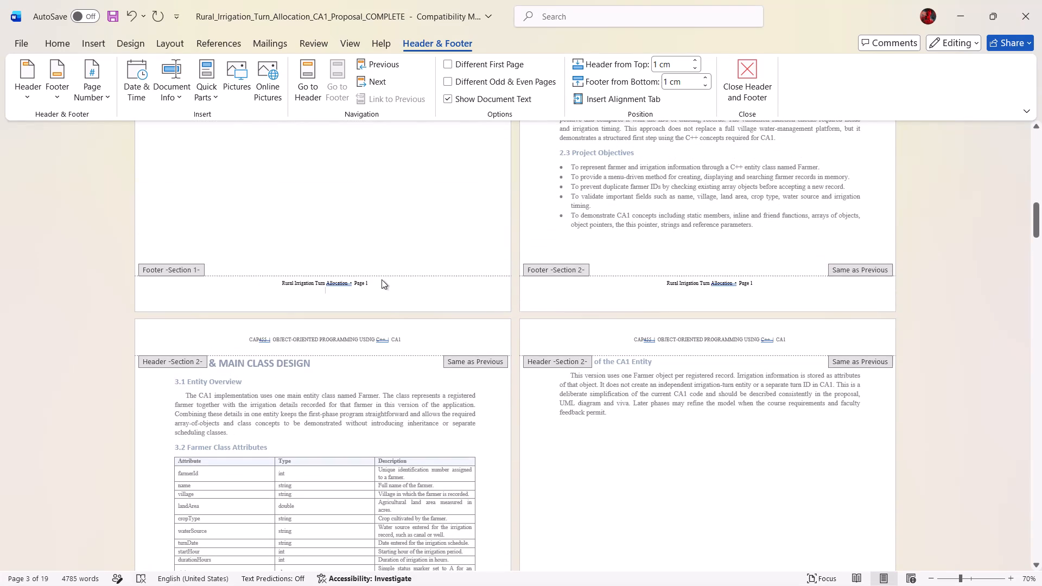
left_click(382, 279)
left_click(371, 285)
key("ctrl+z")
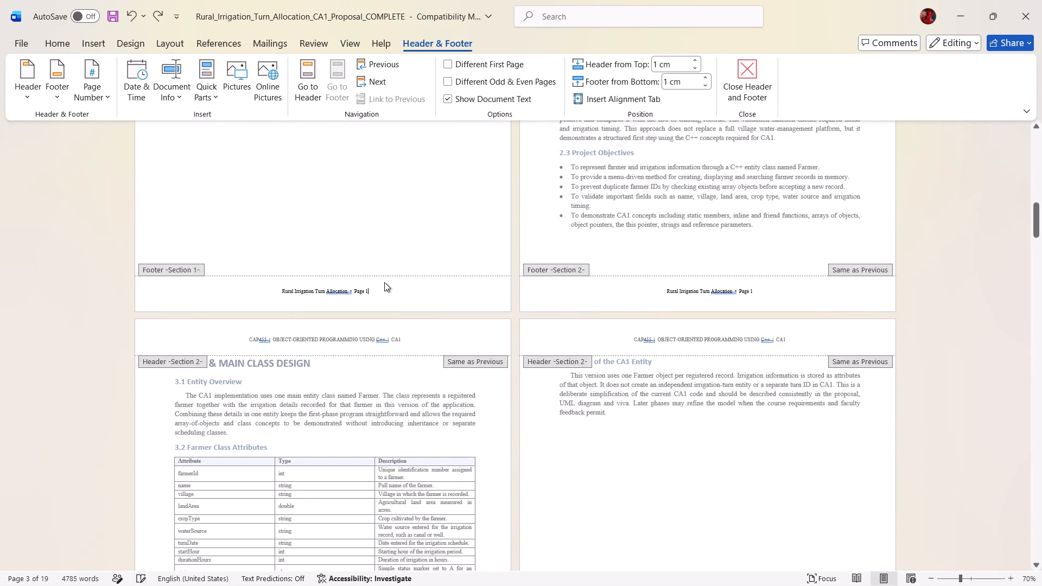
key("ctrl+z")
key("ctrl+z")
key("ctrl+z")
key("ctrl+z")
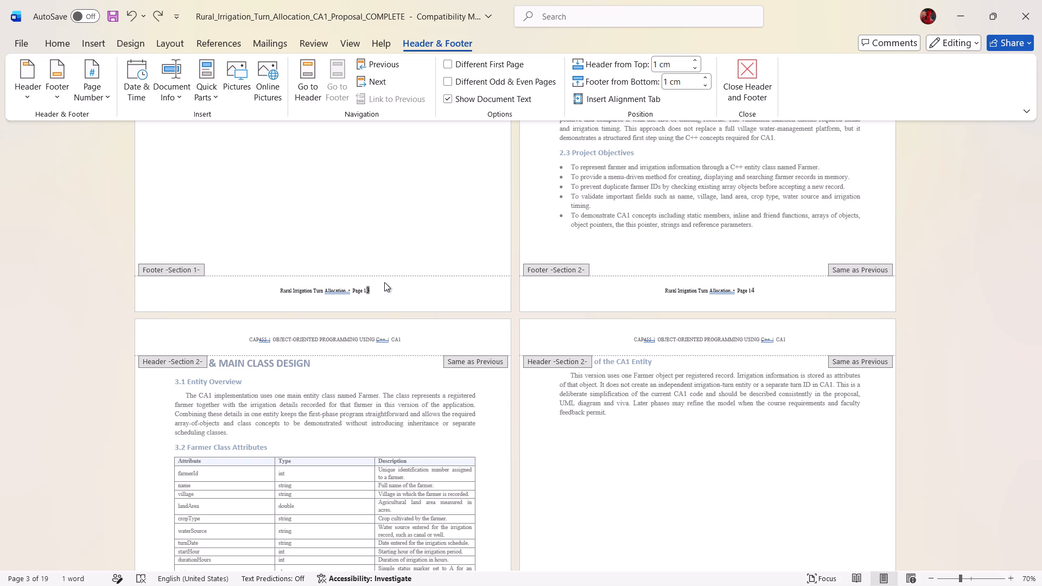
key("ctrl+z")
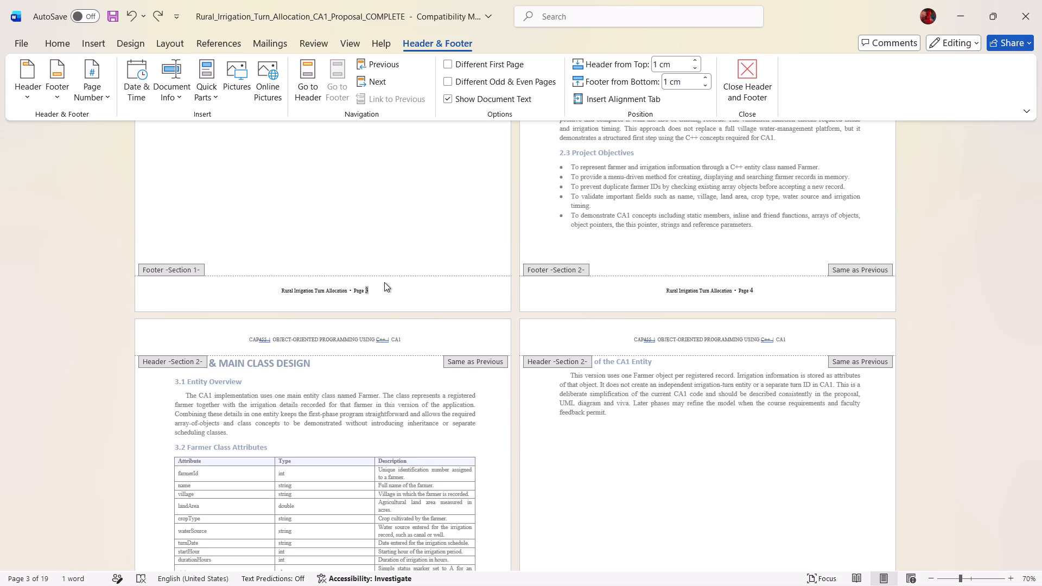
key("ctrl+z")
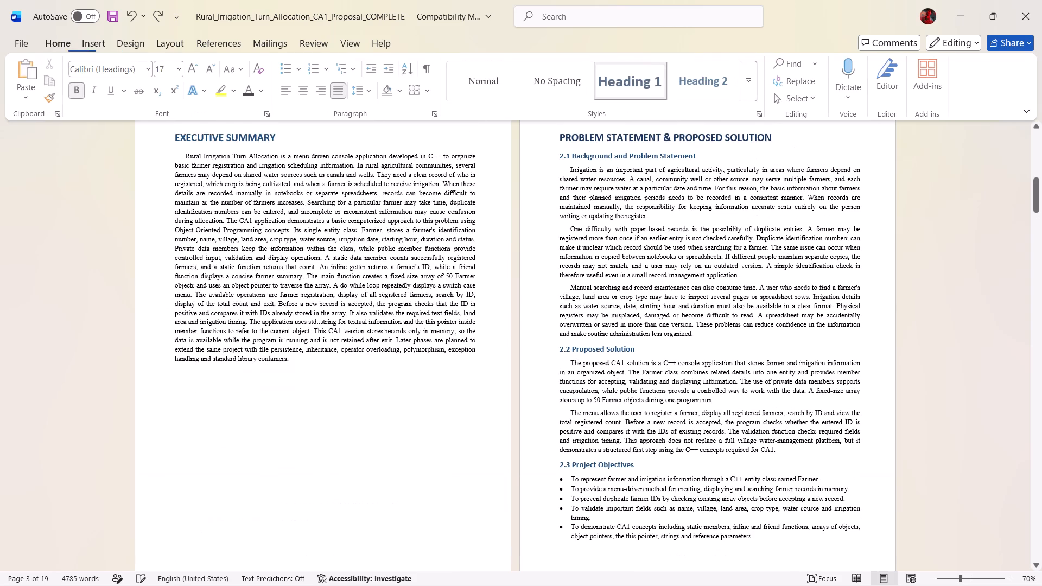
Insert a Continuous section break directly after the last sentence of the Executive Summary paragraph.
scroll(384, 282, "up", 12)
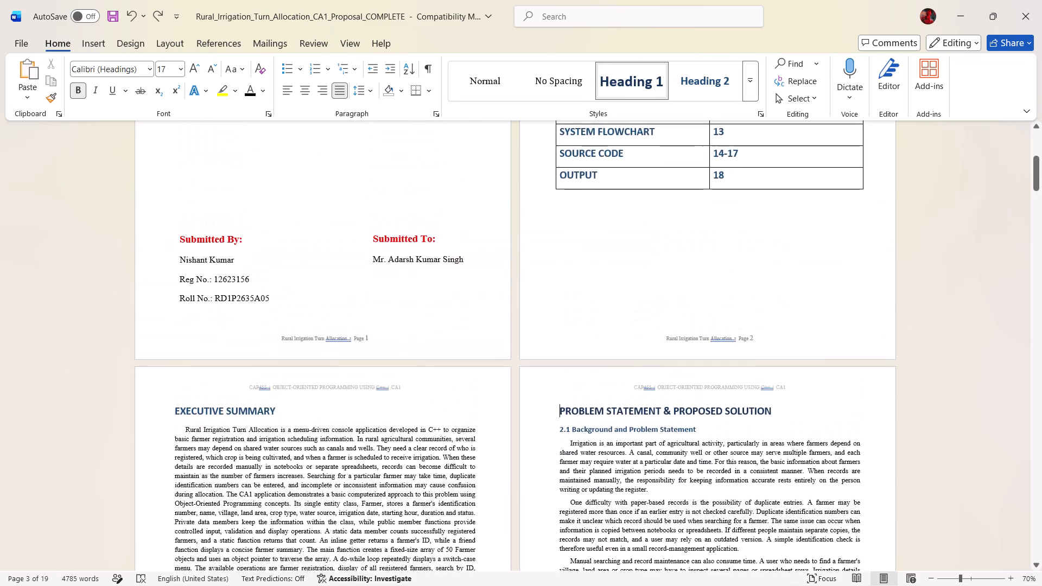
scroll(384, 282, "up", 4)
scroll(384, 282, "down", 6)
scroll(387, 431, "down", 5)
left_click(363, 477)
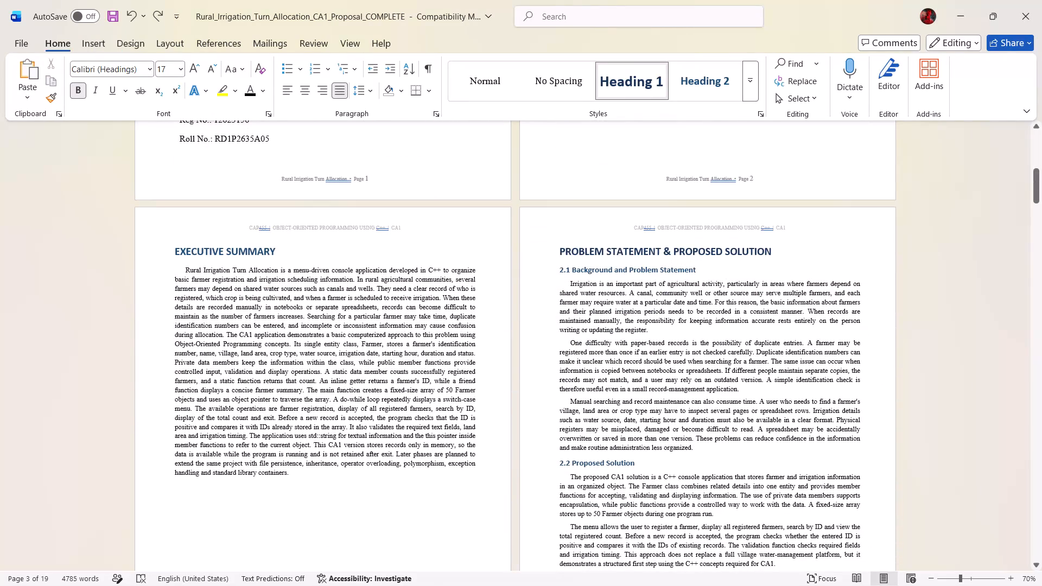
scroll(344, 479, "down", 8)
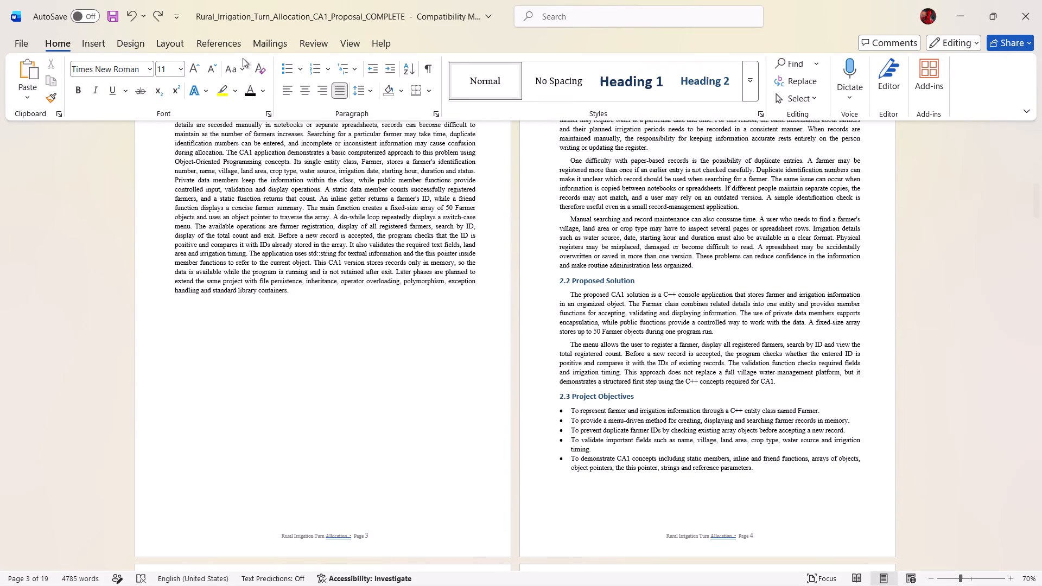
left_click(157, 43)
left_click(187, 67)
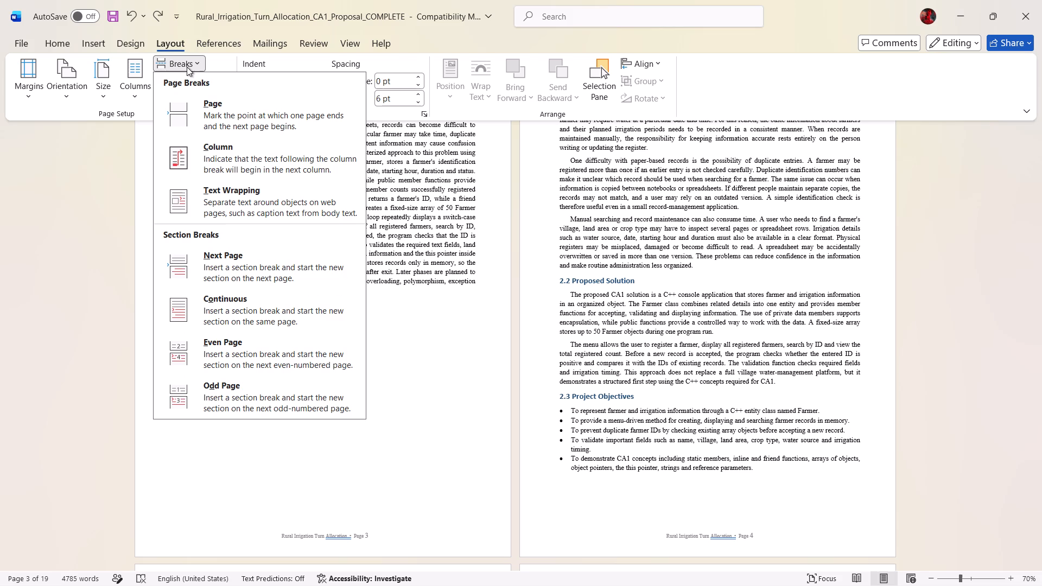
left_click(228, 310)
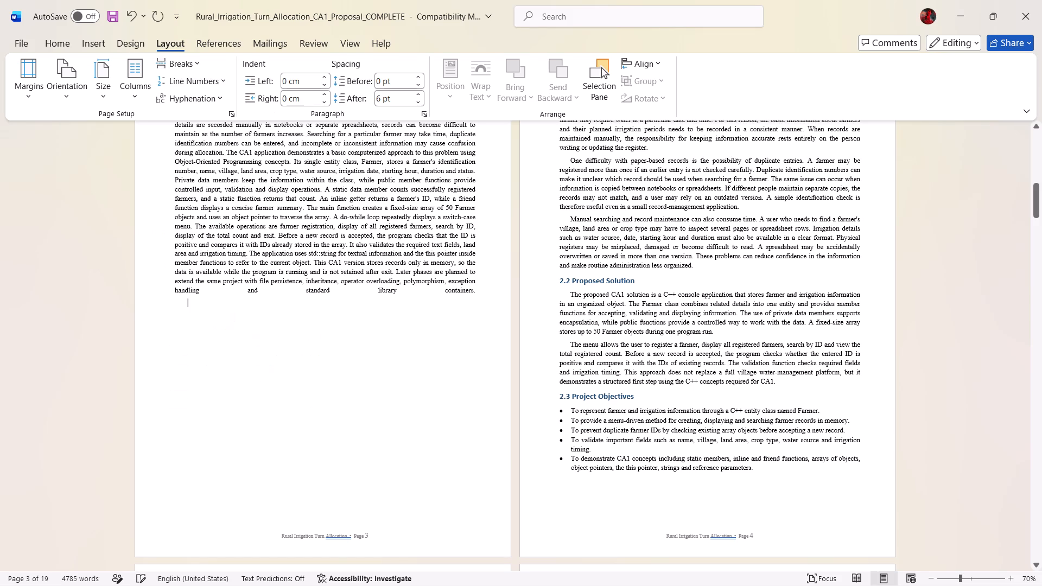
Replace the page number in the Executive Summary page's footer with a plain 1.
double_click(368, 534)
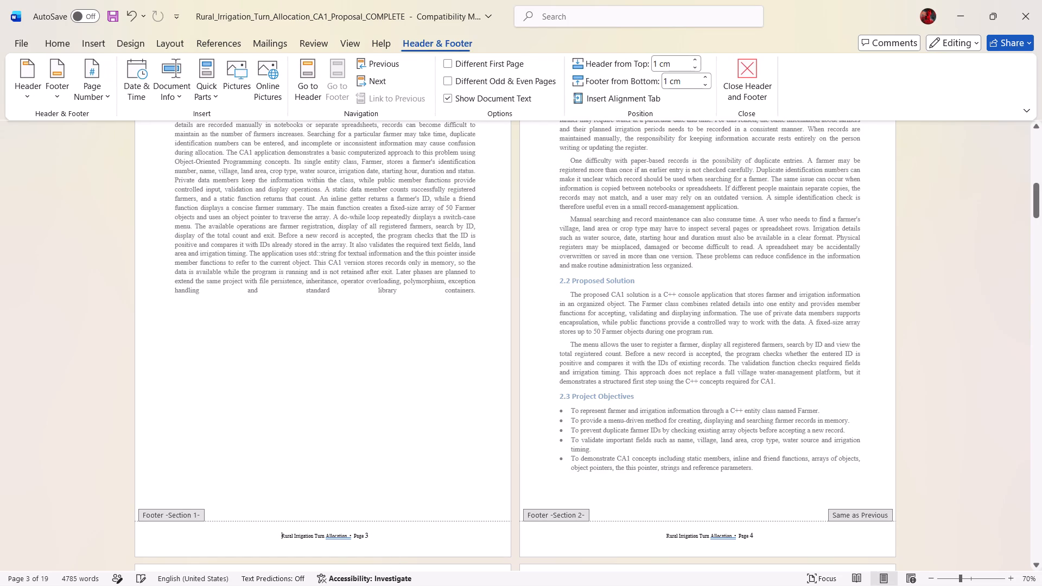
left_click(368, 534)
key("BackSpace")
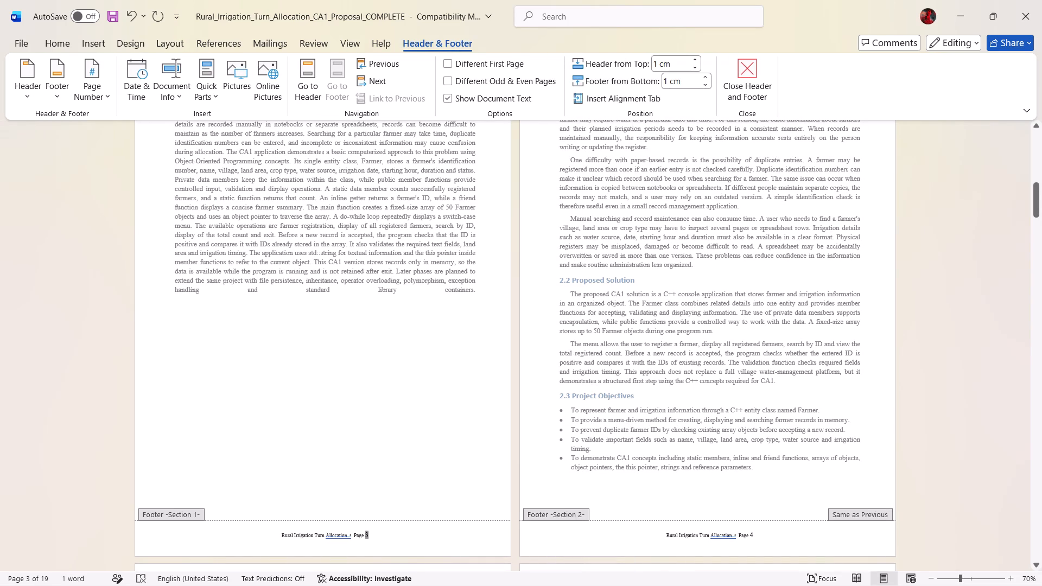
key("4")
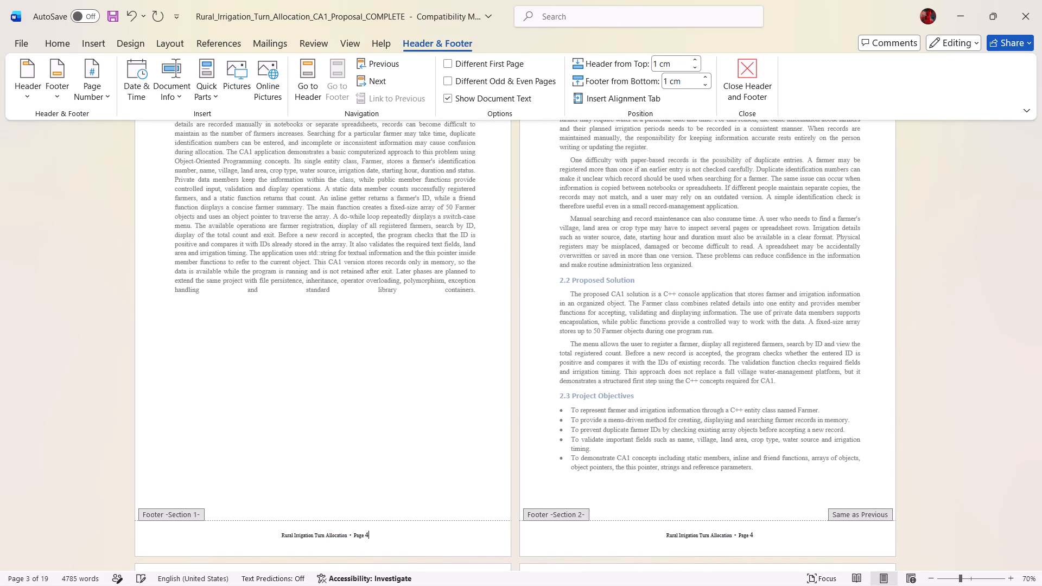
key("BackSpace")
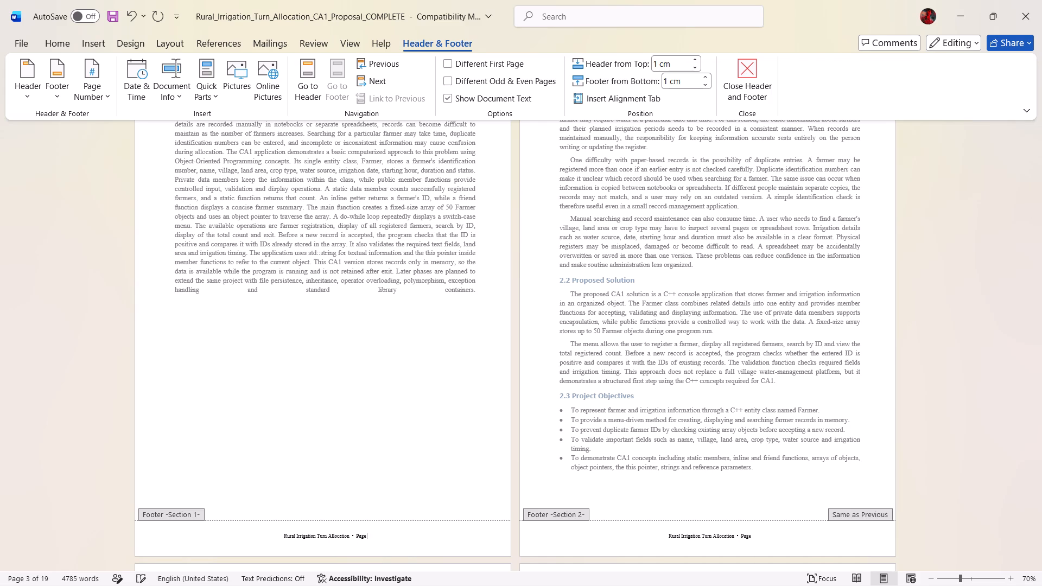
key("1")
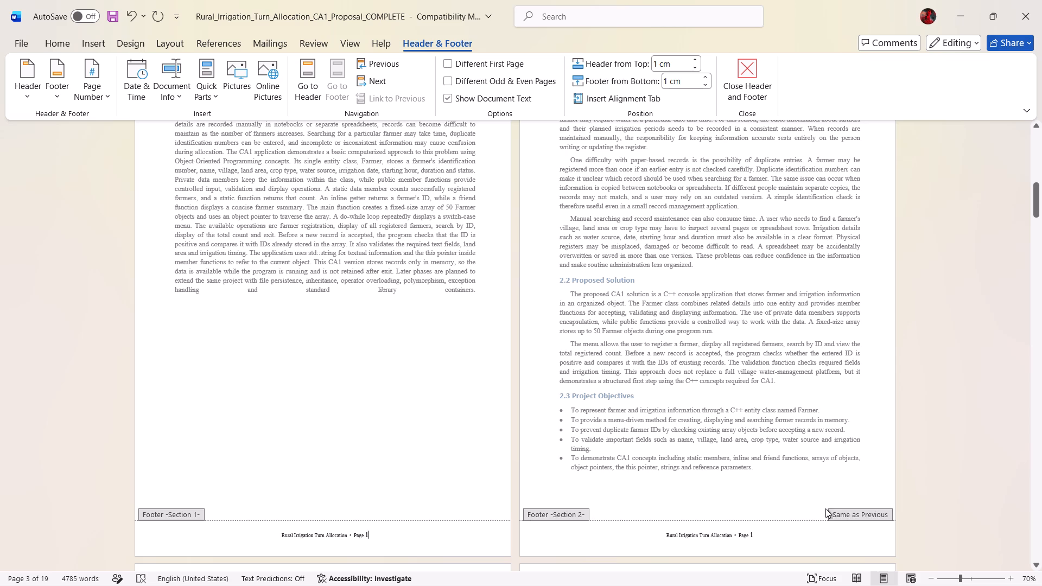
Examine the Section 1 and Section 2 footers and their page numbers on pages 3 to 6.
left_click(841, 513)
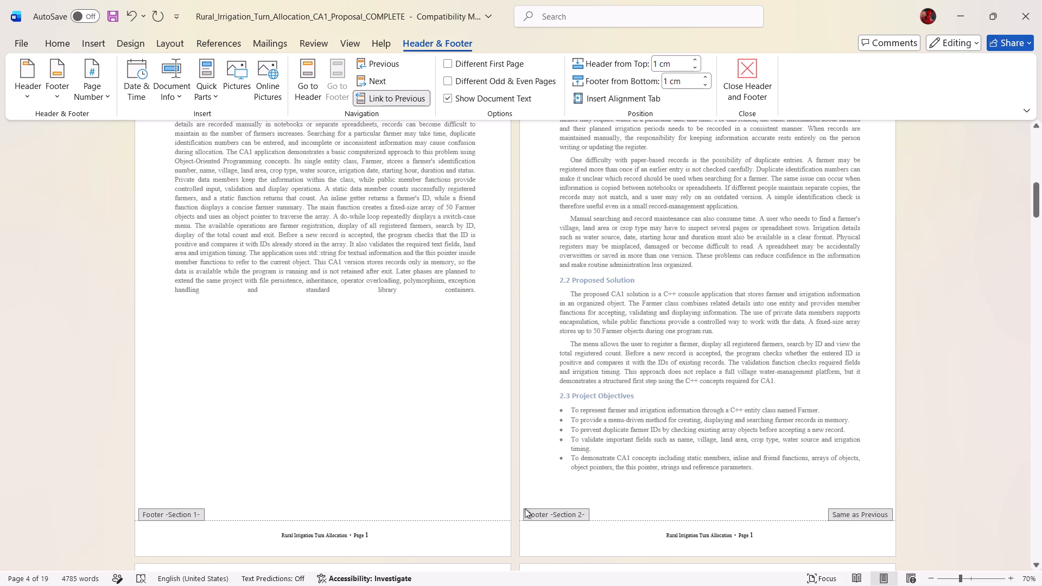
left_click(557, 512)
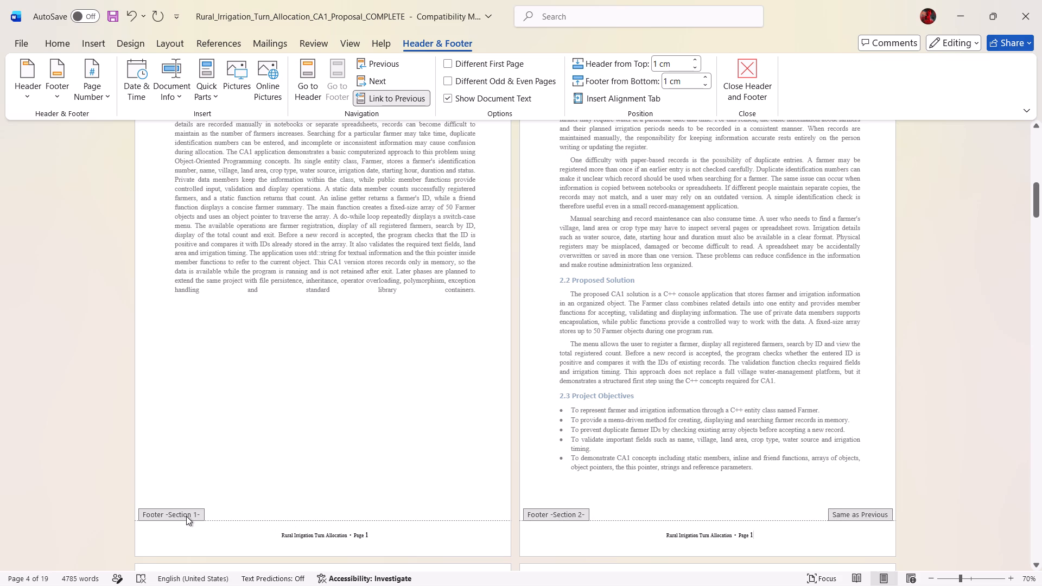
left_click(186, 516)
scroll(542, 493, "down", 11)
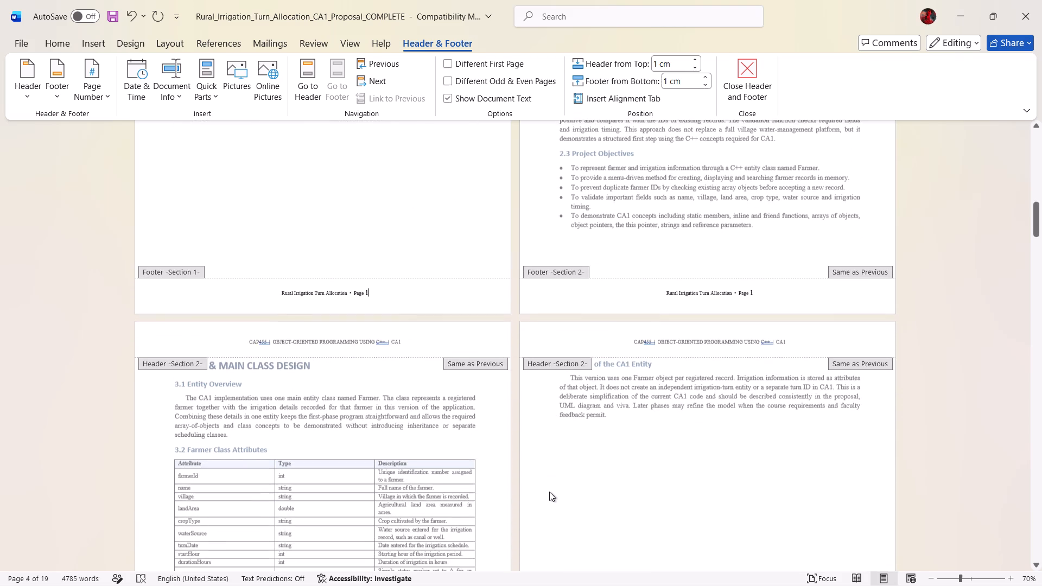
scroll(551, 491, "down", 9)
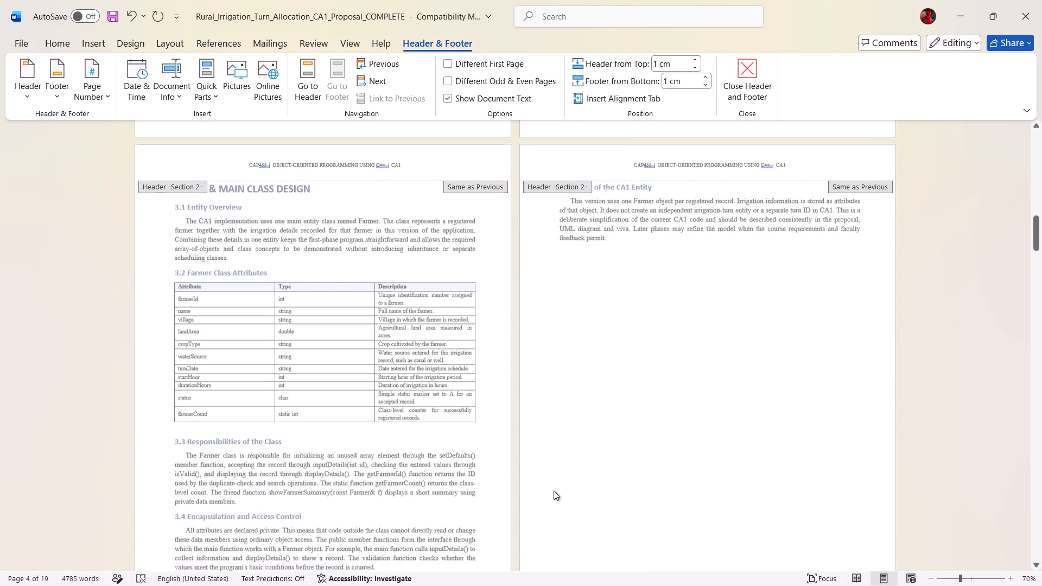
scroll(554, 491, "down", 5)
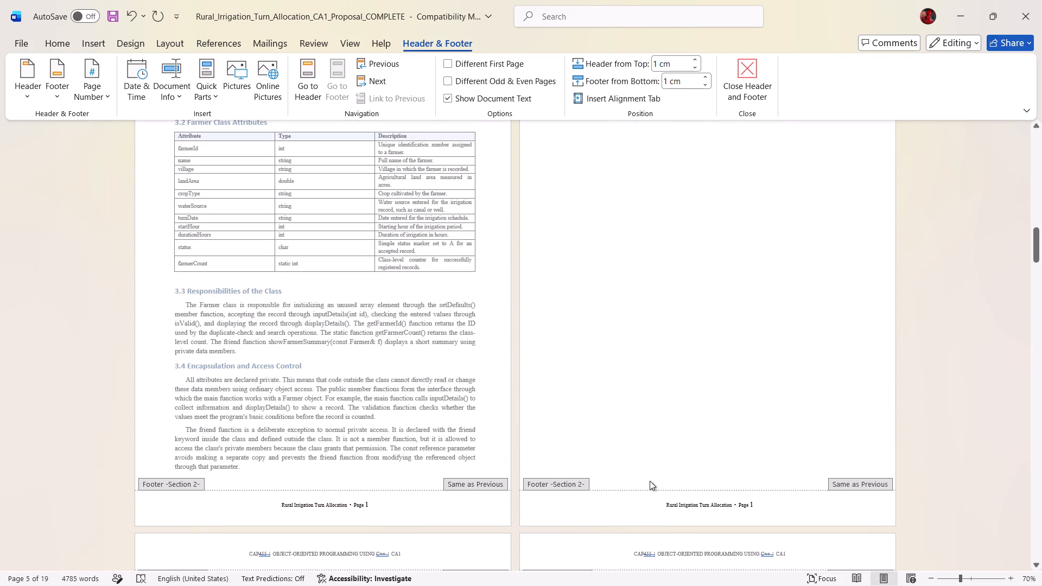
scroll(656, 479, "up", 13)
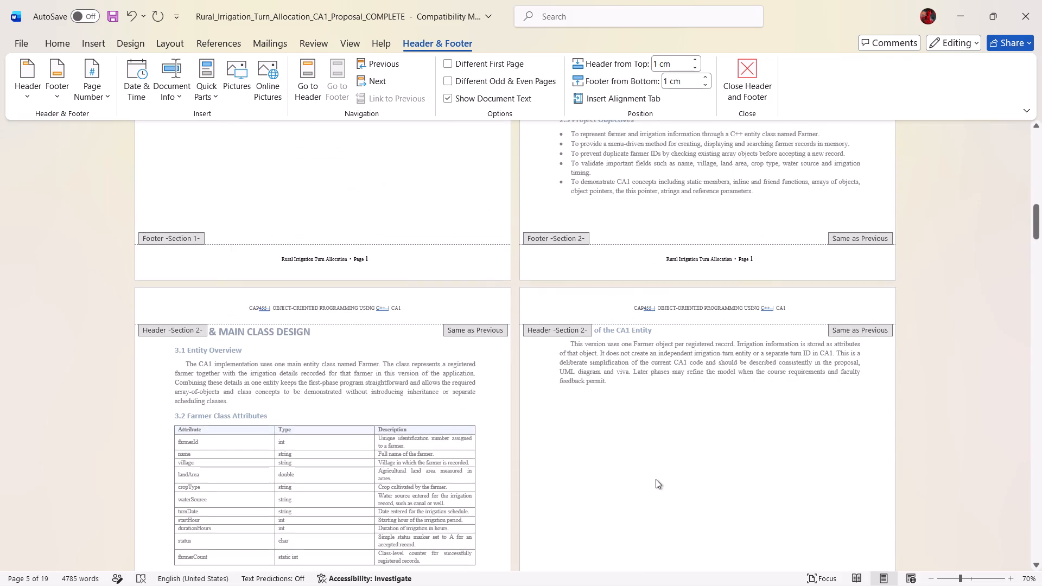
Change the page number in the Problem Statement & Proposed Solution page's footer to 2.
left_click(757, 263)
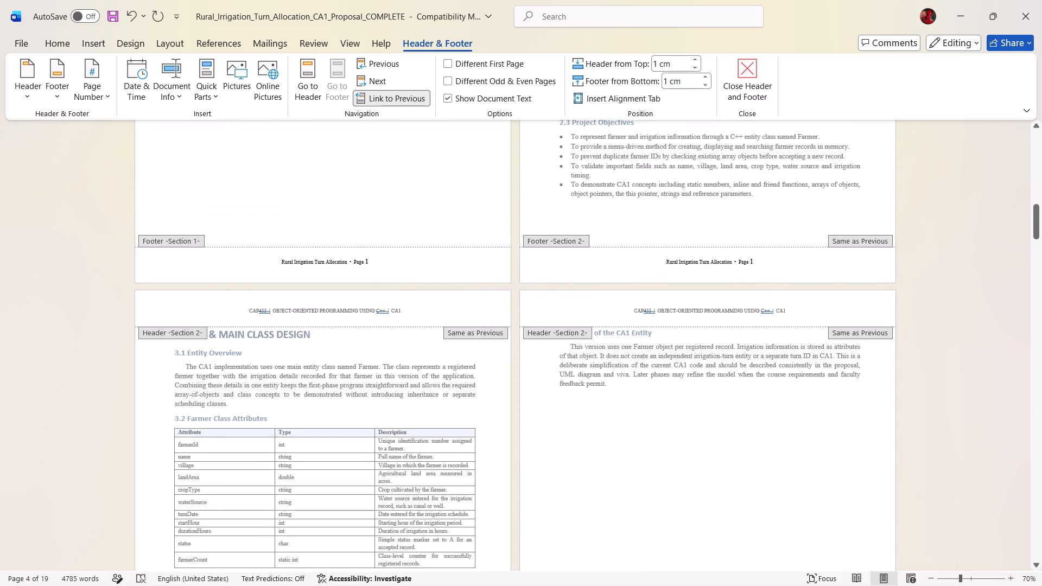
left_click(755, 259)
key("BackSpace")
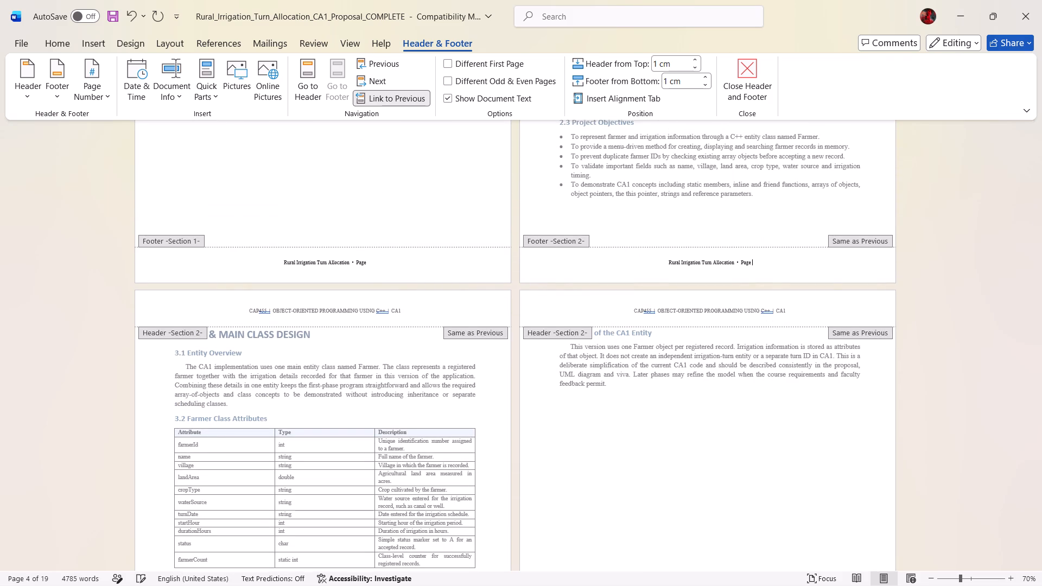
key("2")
Check the footer page numbers on the Executive Summary page and the pages that follow it.
scroll(726, 284, "down", 3)
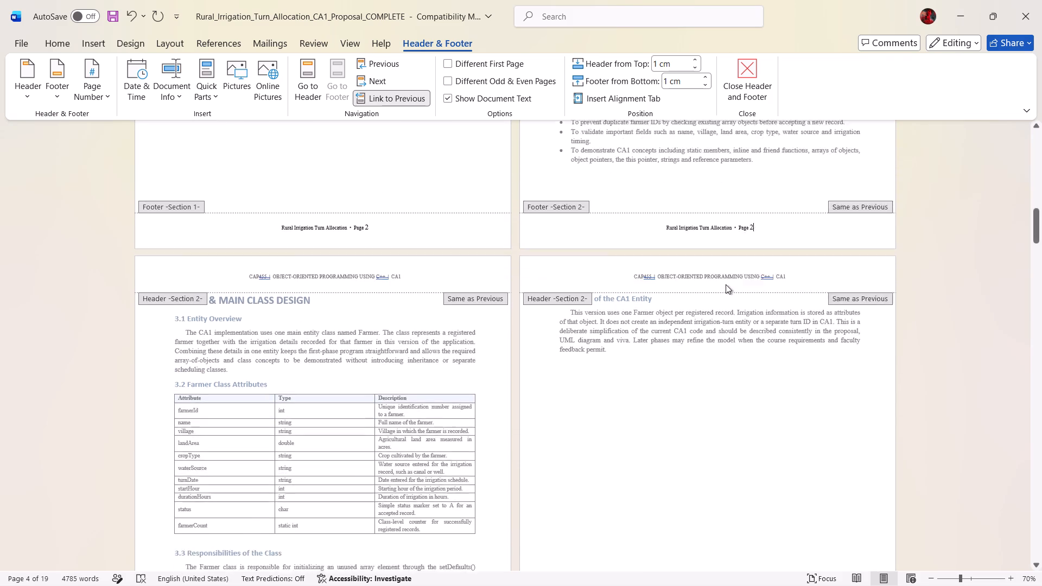
scroll(726, 284, "down", 11)
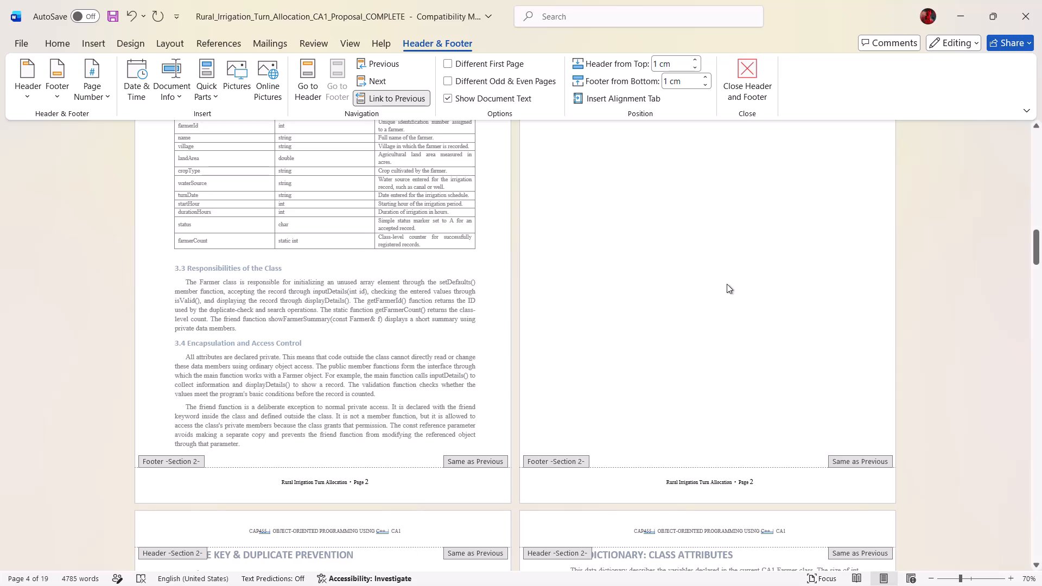
scroll(727, 284, "down", 10)
scroll(725, 285, "up", 17)
scroll(725, 285, "up", 6)
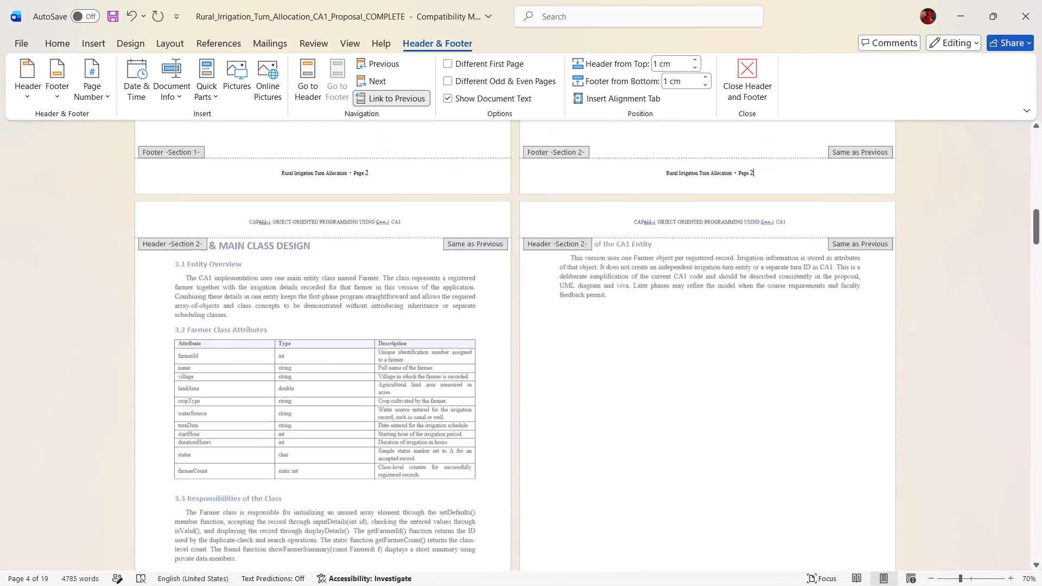
scroll(711, 268, "up", 2)
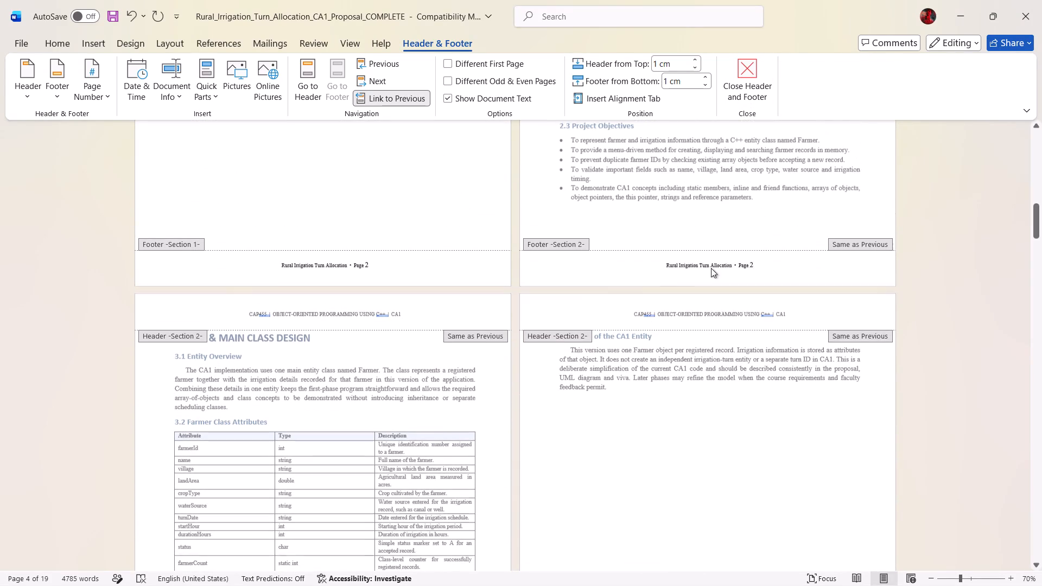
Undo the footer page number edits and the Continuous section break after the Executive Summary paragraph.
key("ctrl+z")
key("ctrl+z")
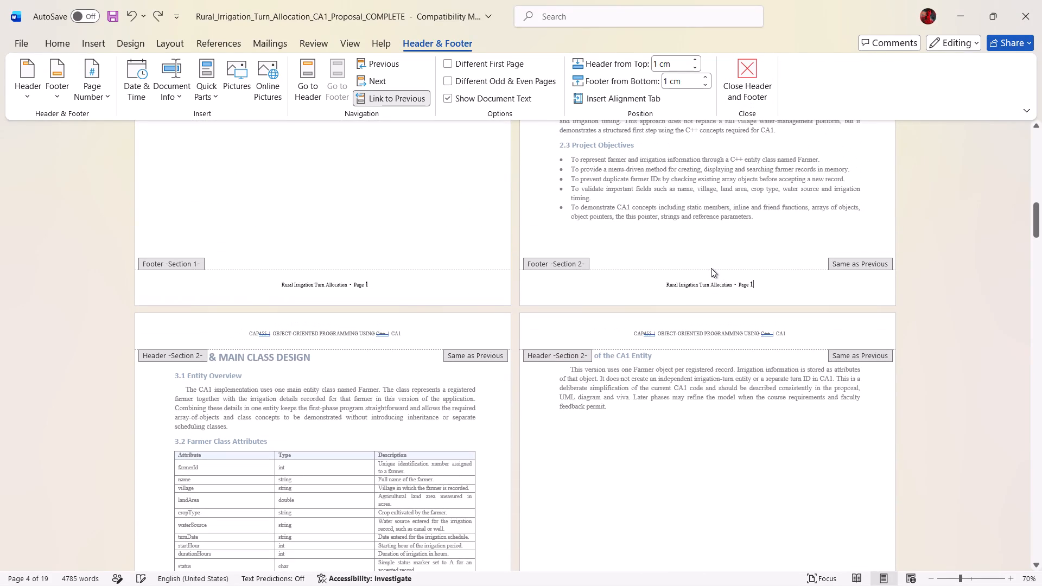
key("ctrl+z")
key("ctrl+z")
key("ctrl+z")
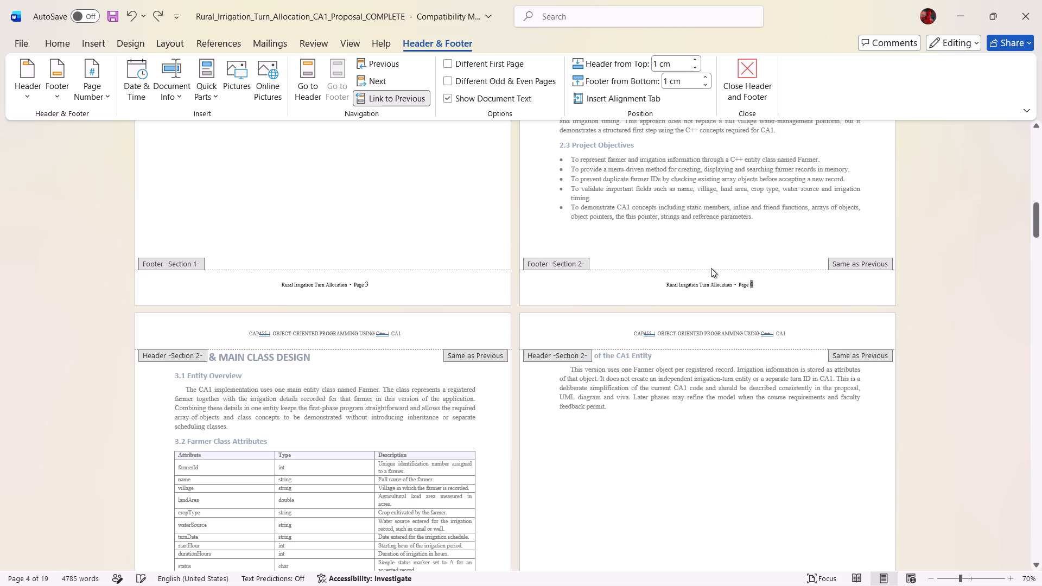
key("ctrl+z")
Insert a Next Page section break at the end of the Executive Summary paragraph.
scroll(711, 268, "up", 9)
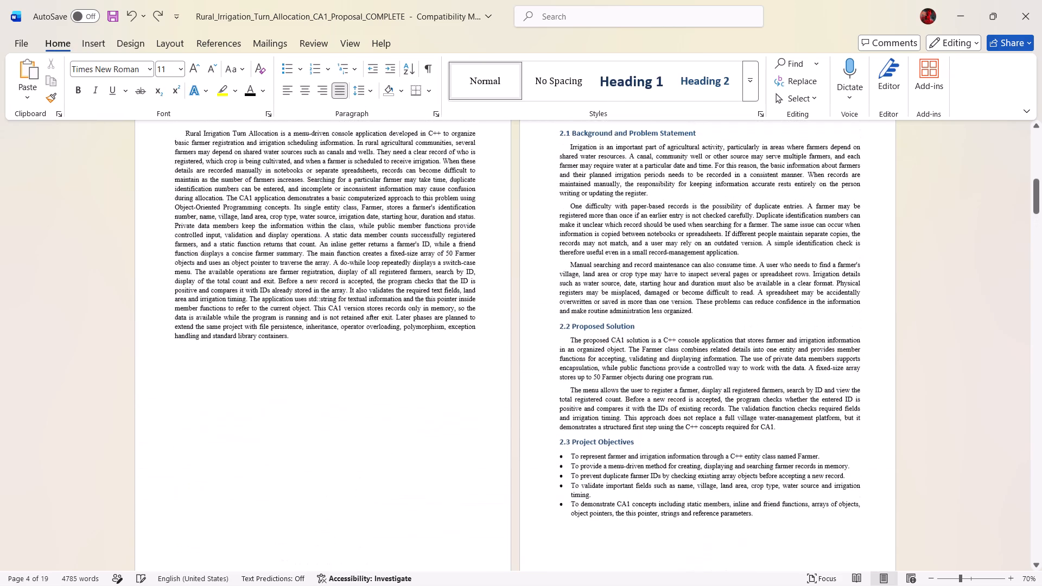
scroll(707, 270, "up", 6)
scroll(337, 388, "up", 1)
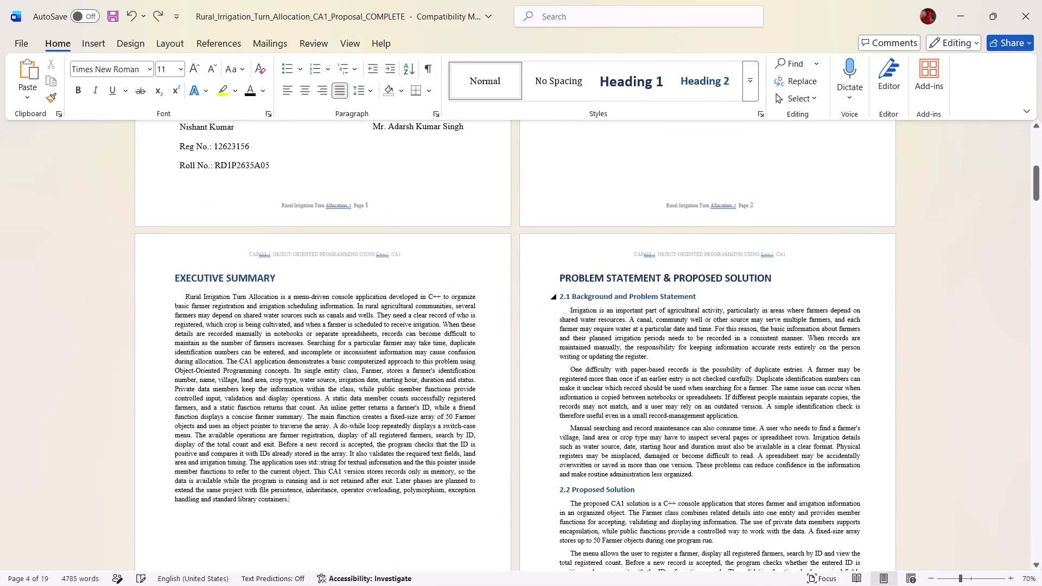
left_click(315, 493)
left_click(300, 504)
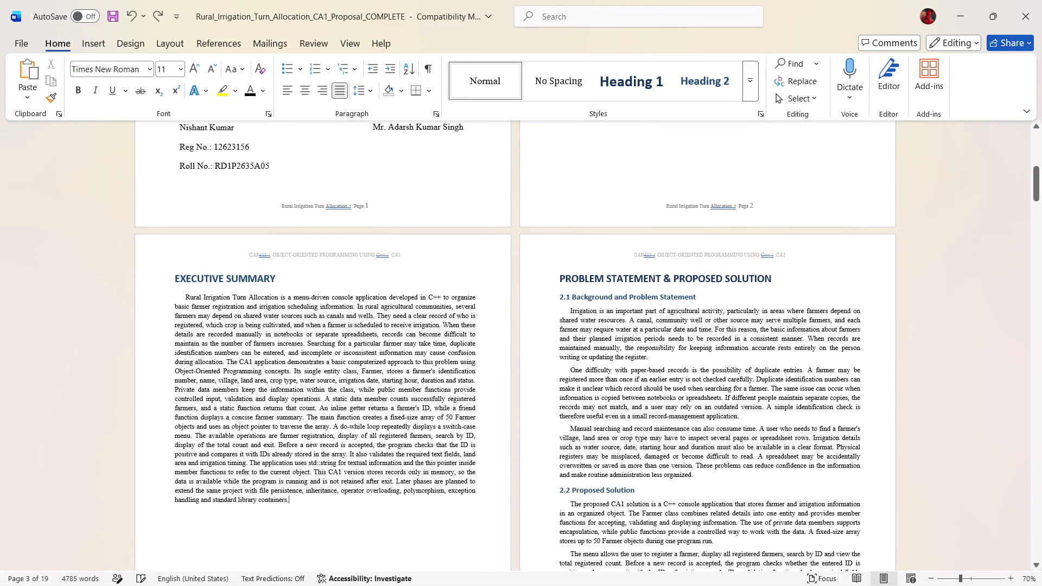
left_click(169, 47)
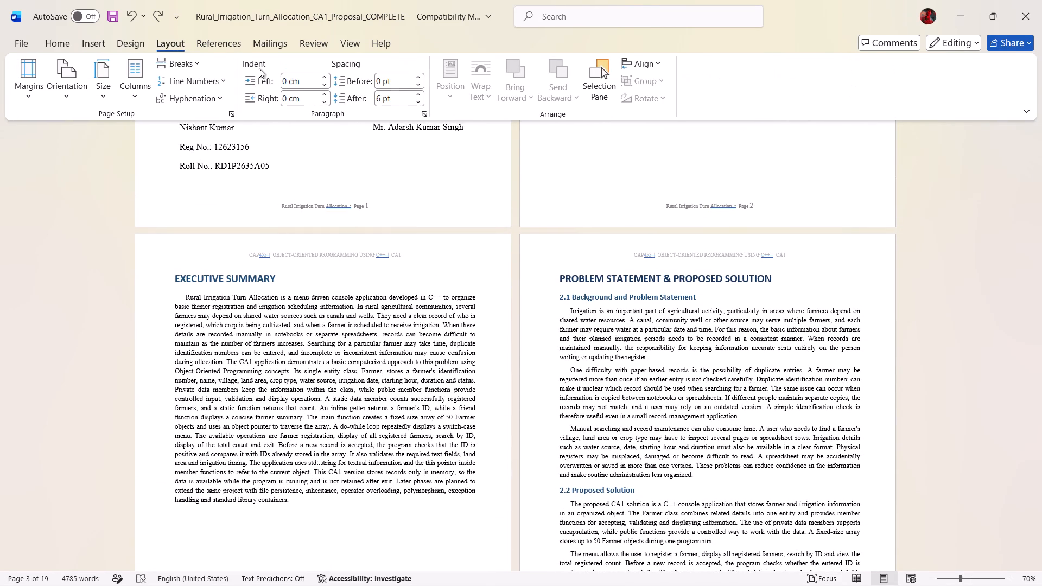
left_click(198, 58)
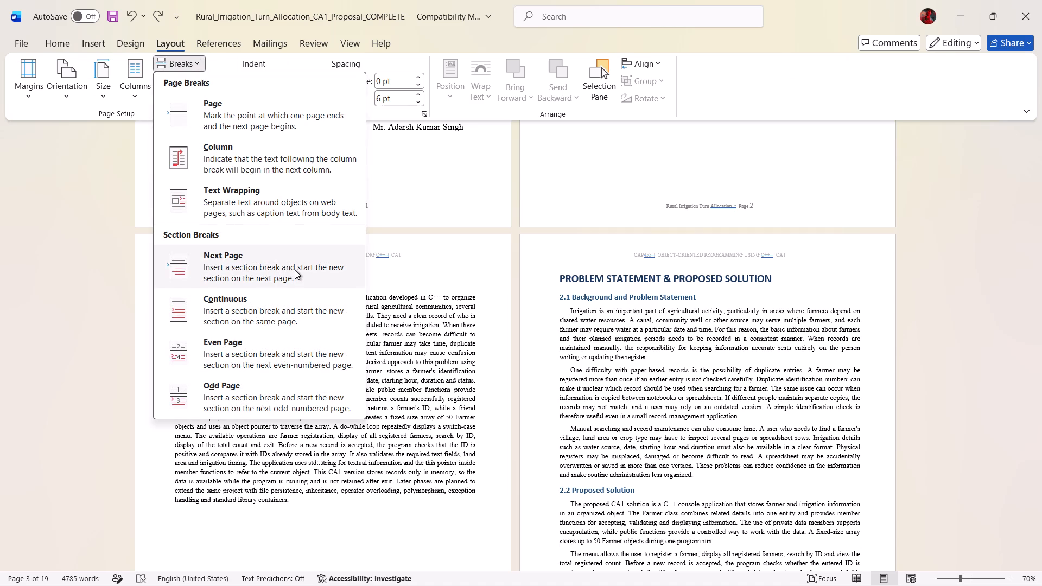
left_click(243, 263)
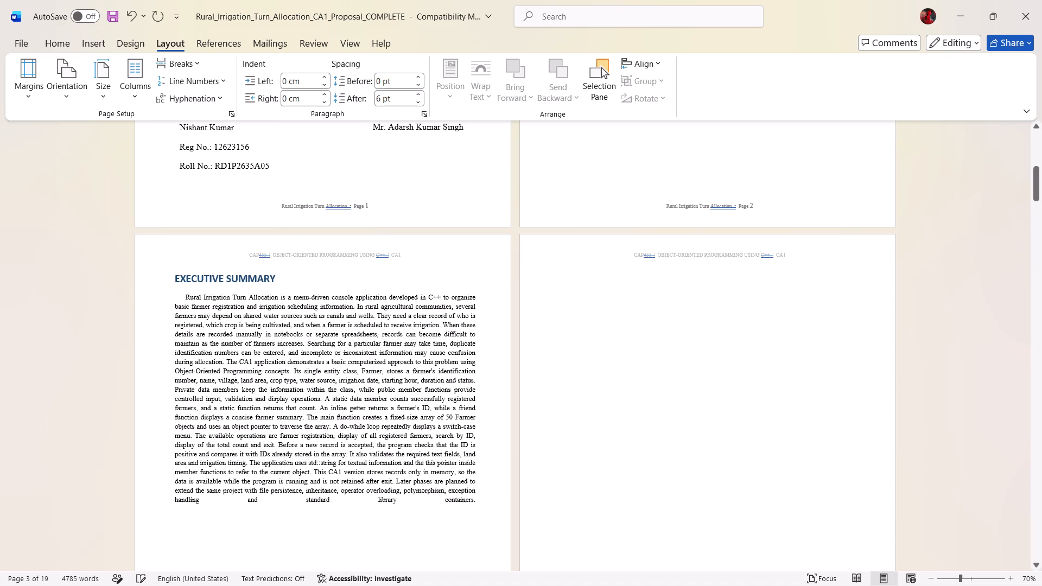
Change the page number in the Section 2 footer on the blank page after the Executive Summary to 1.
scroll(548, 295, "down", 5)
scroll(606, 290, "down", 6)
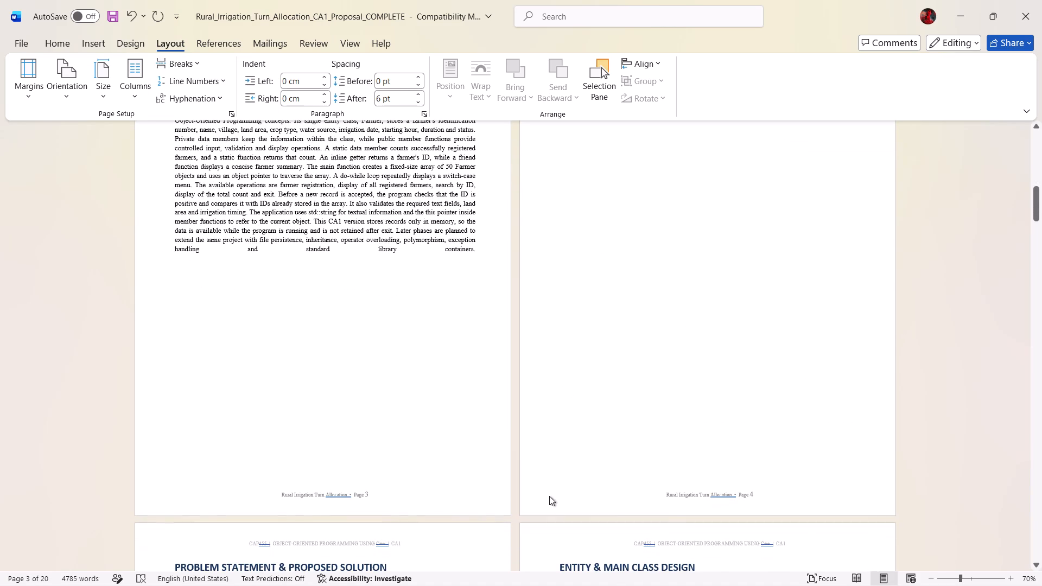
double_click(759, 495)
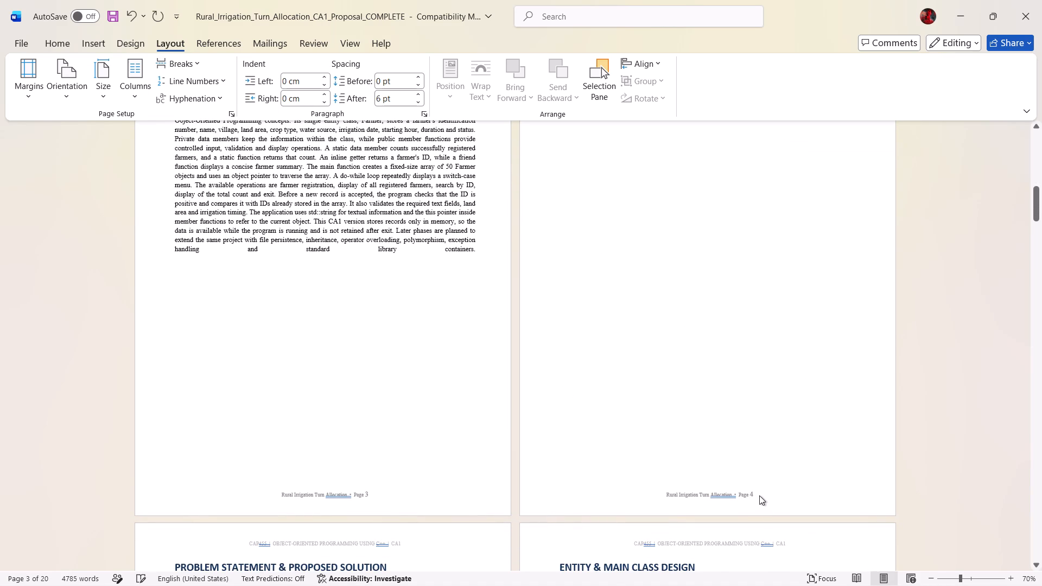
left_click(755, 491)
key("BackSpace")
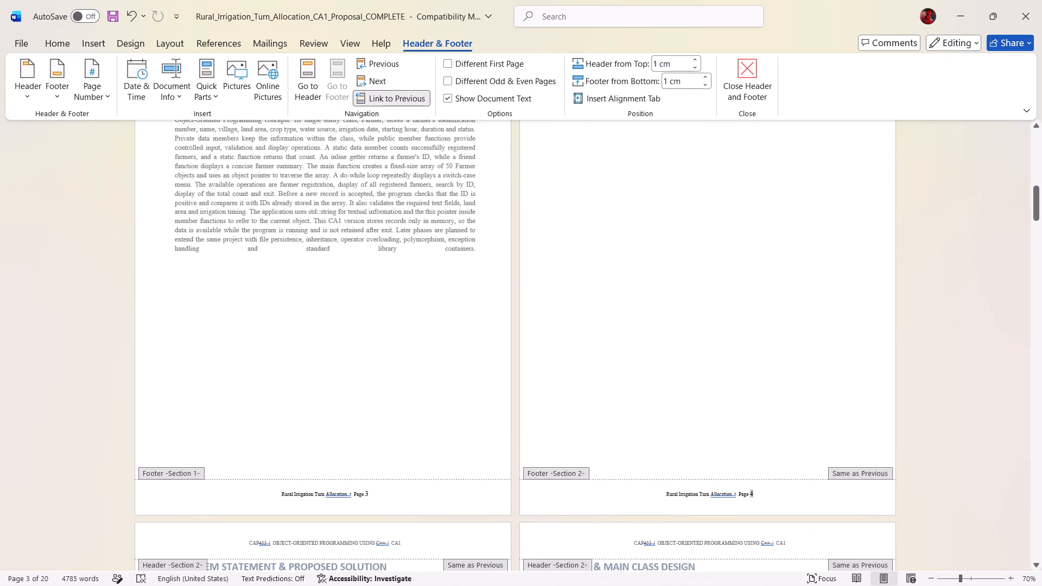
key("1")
Check the footer page numbers on the Problem Statement and Entity & Main Class Design pages, and leave footer editing.
scroll(768, 495, "down", 2)
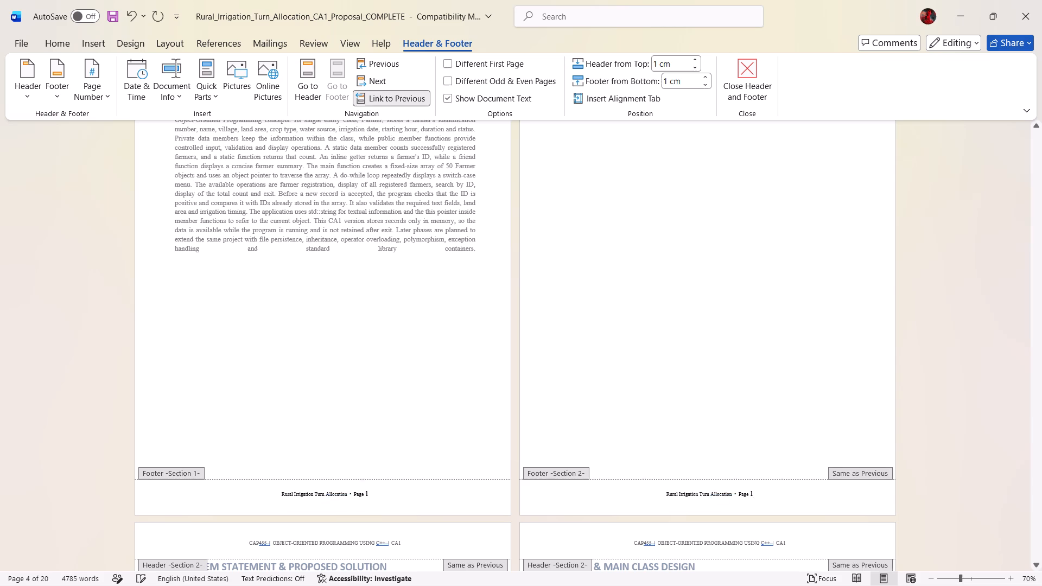
scroll(768, 495, "down", 15)
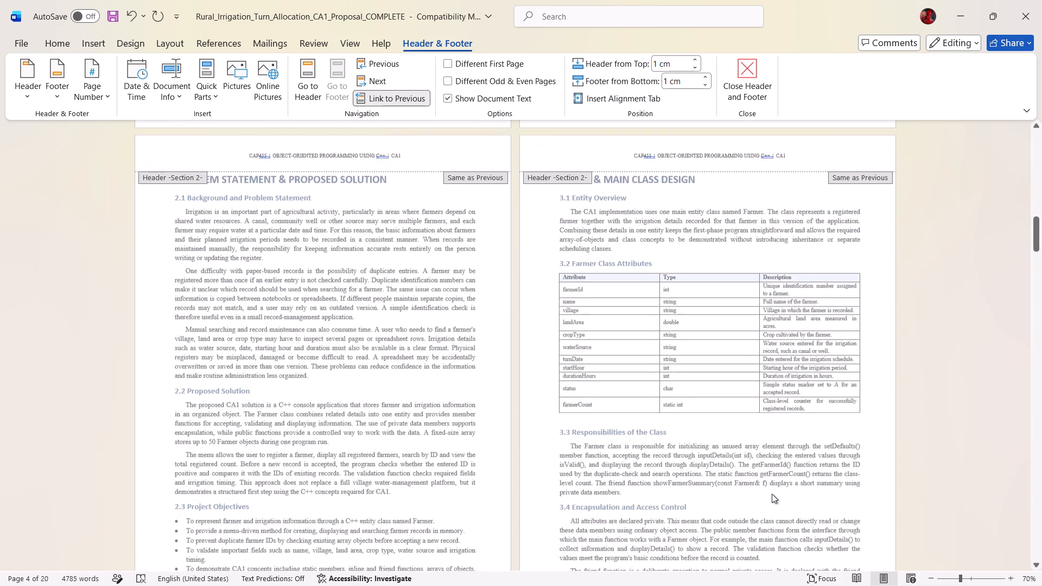
scroll(772, 494, "down", 4)
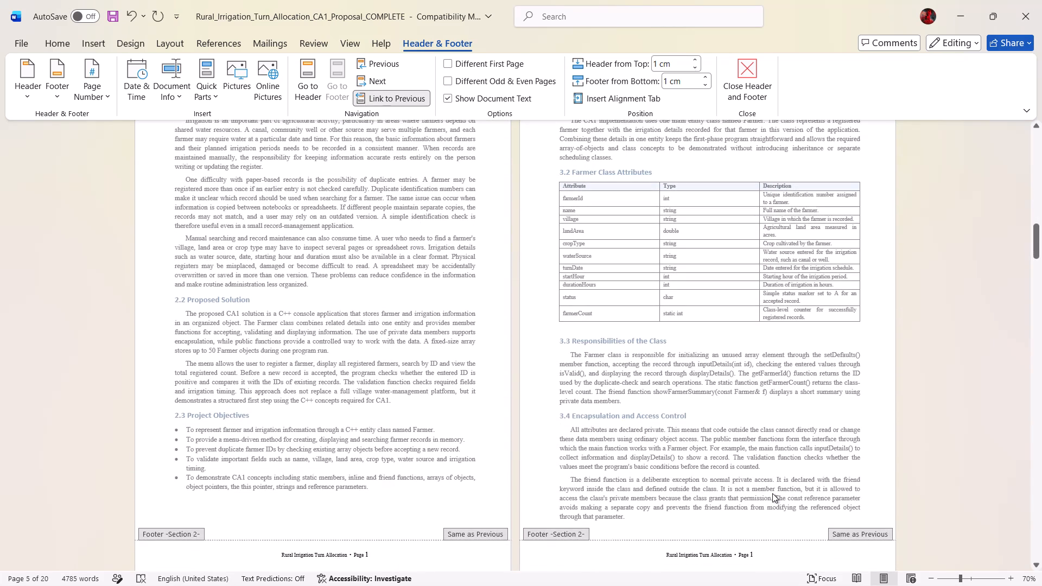
key("Return")
scroll(772, 493, "up", 6)
scroll(773, 493, "down", 2)
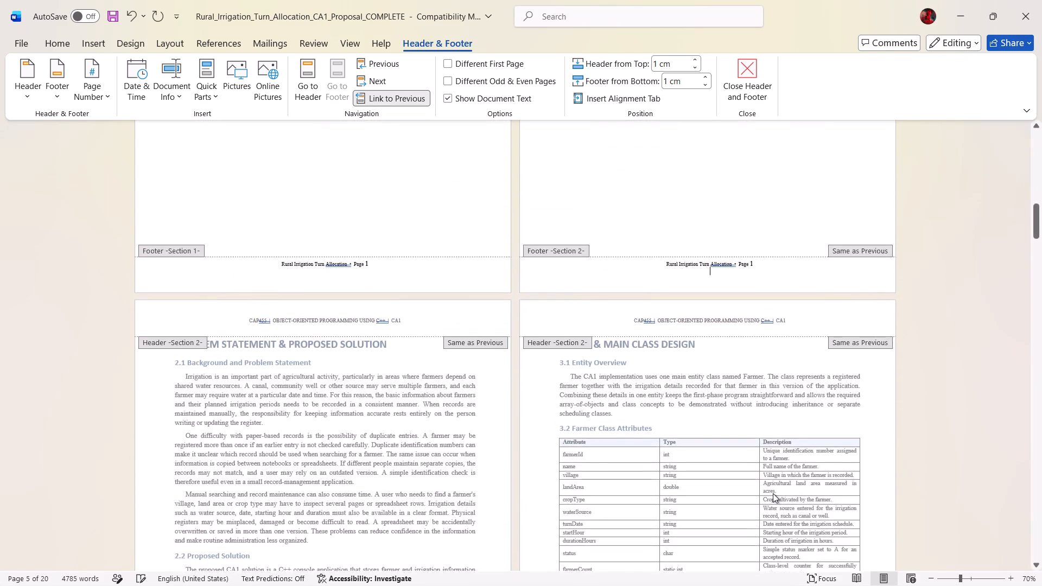
scroll(773, 493, "down", 14)
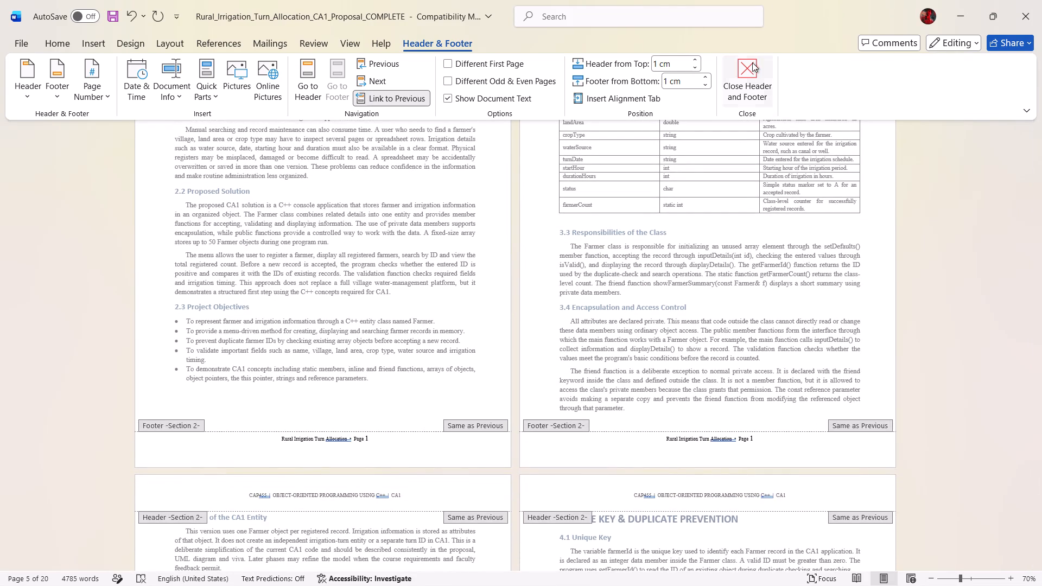
left_click(751, 63)
scroll(755, 400, "down", 7)
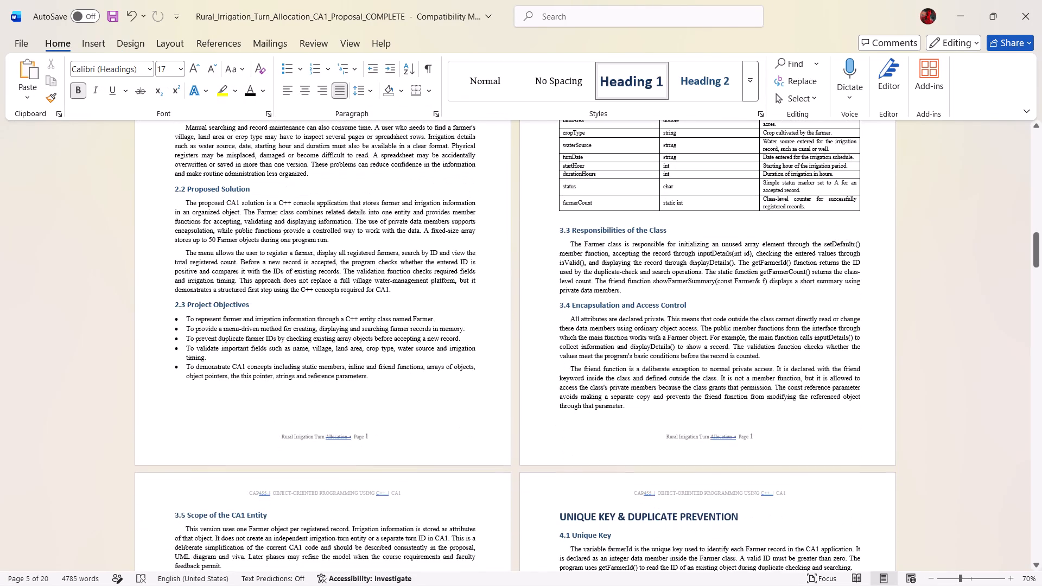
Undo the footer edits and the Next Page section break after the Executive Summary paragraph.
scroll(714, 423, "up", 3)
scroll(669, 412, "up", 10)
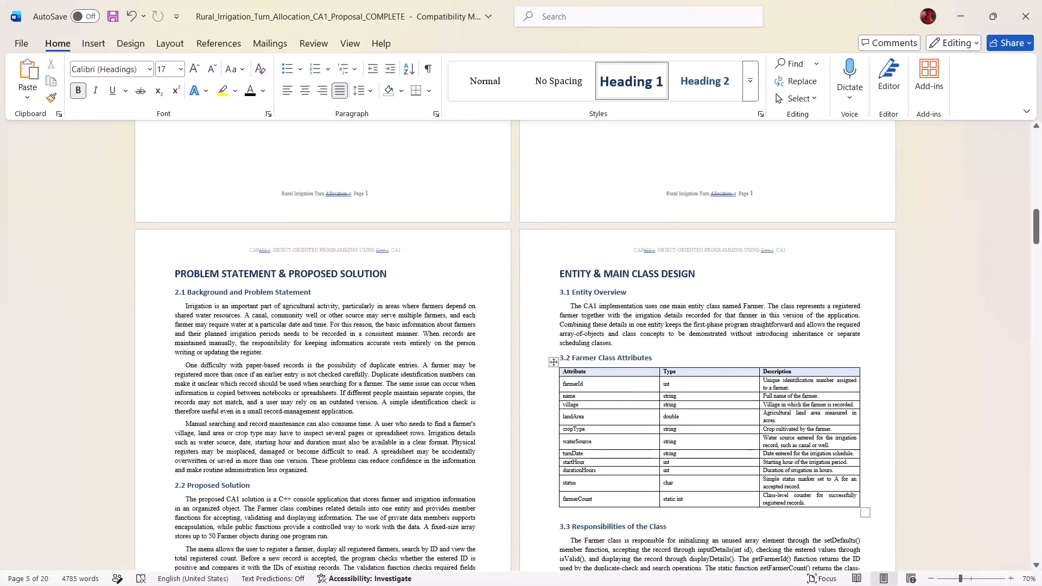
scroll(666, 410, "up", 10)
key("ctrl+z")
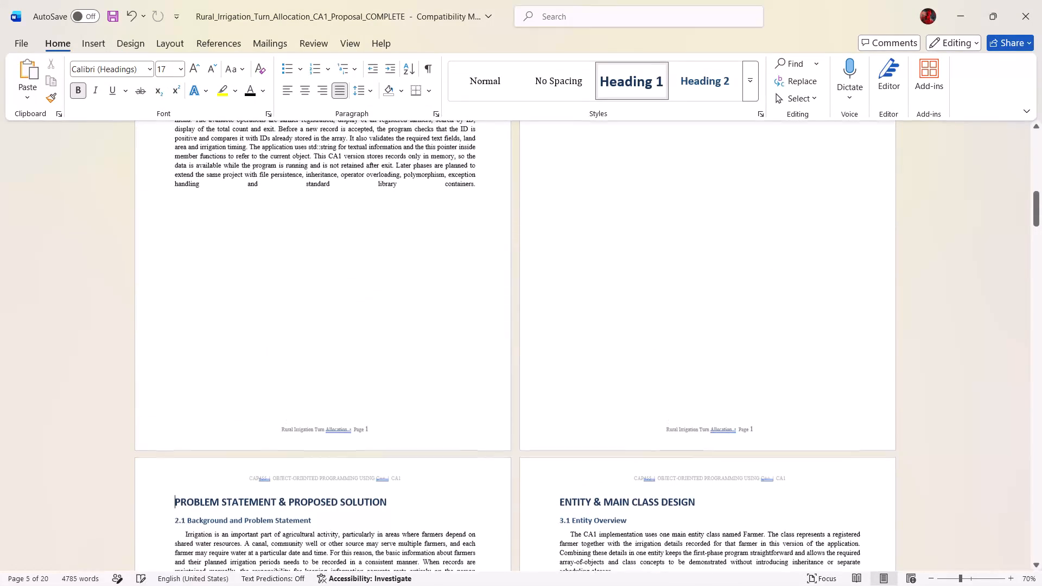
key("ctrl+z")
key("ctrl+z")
Save the proposal document.
scroll(603, 385, "up", 4)
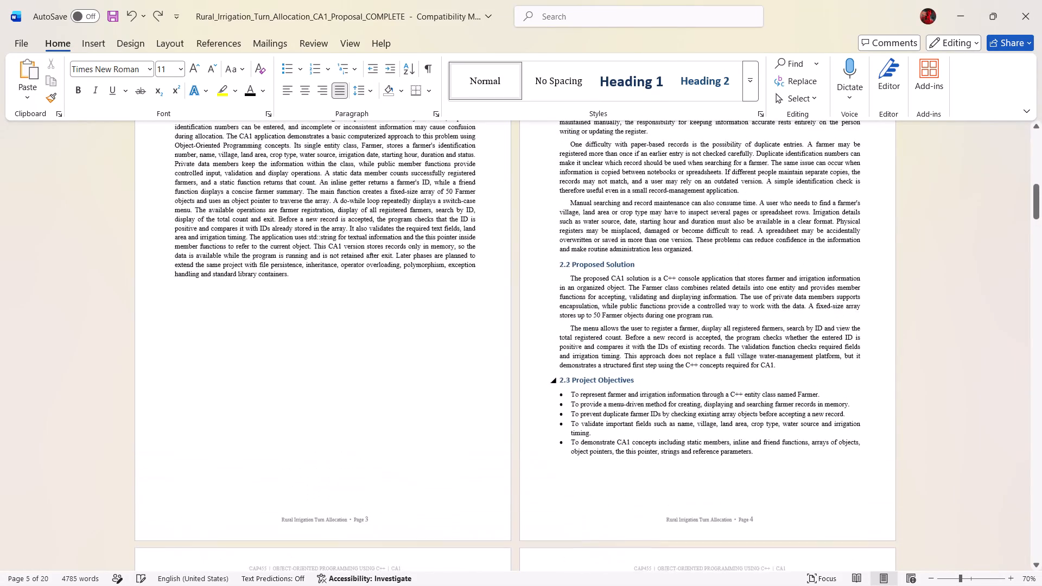
scroll(603, 385, "up", 20)
key("ctrl+s")
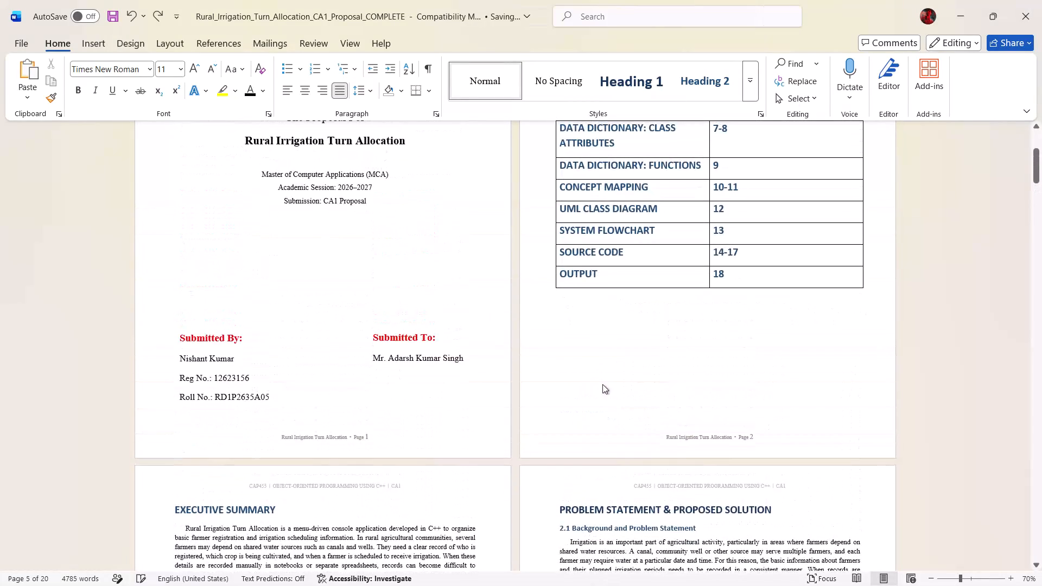
scroll(602, 384, "up", 14)
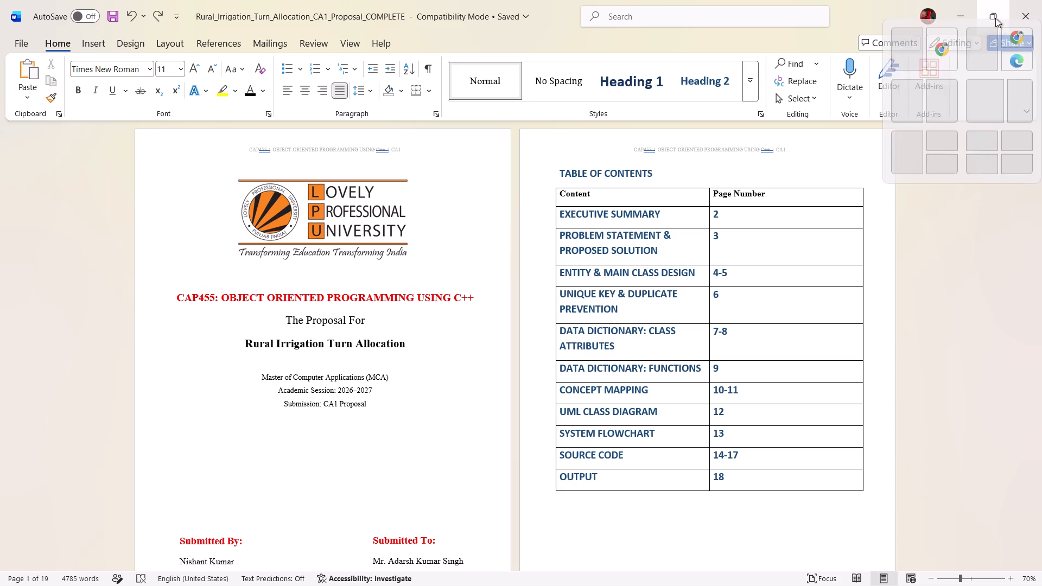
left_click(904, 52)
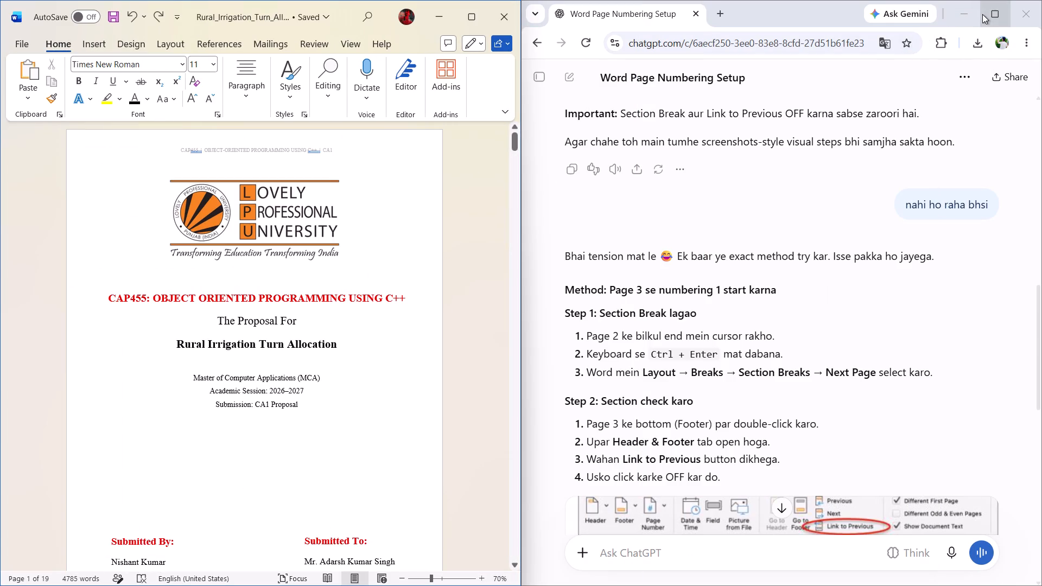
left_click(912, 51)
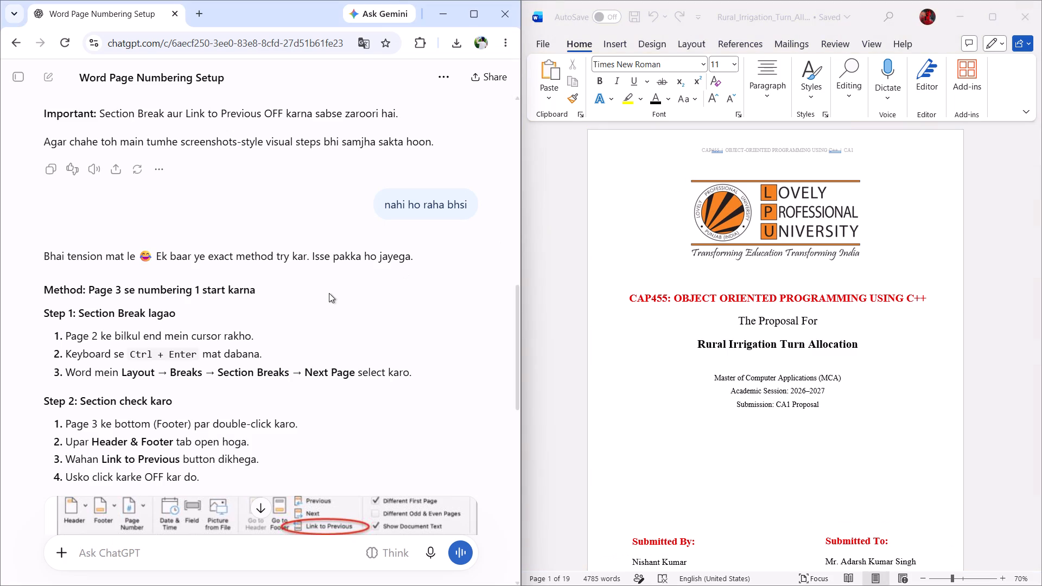
In the Word proposal, insert a Next Page section break below the Table of Contents table on page 2.
scroll(751, 358, "up", 1)
scroll(751, 358, "down", 12)
scroll(749, 356, "down", 16)
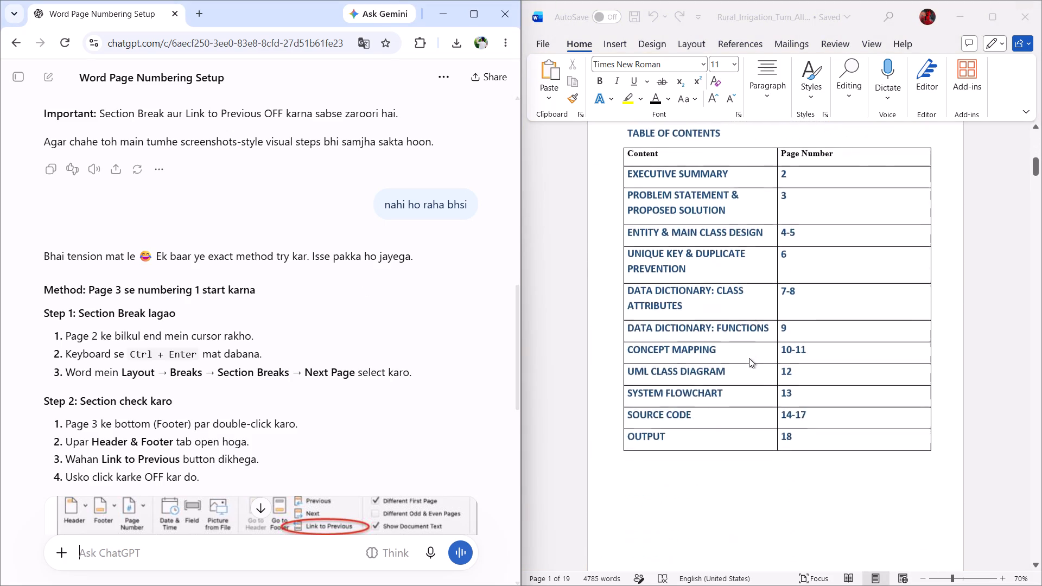
scroll(749, 358, "down", 2)
left_click(674, 392)
left_click(657, 386)
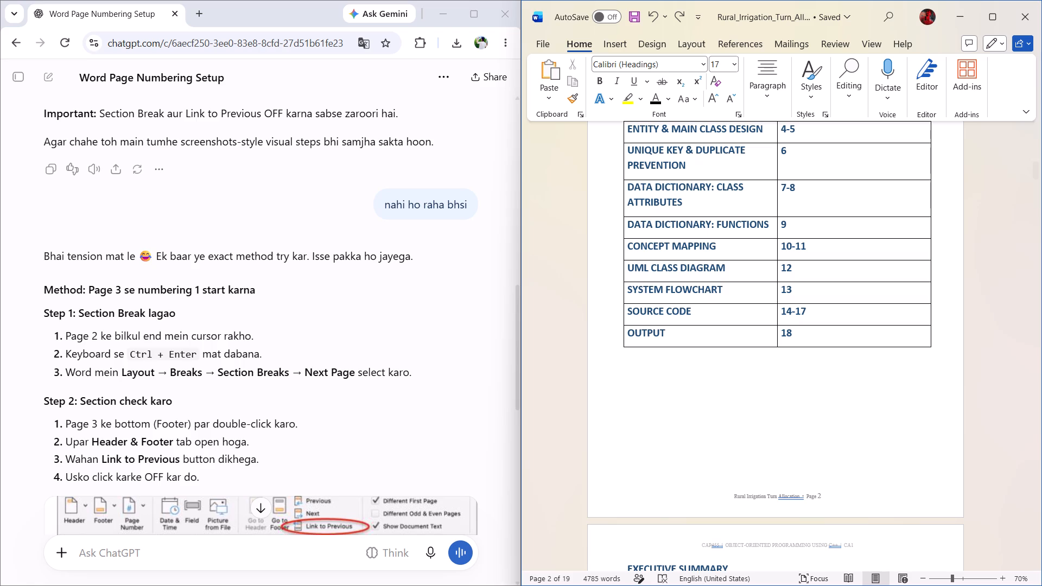
left_click(687, 48)
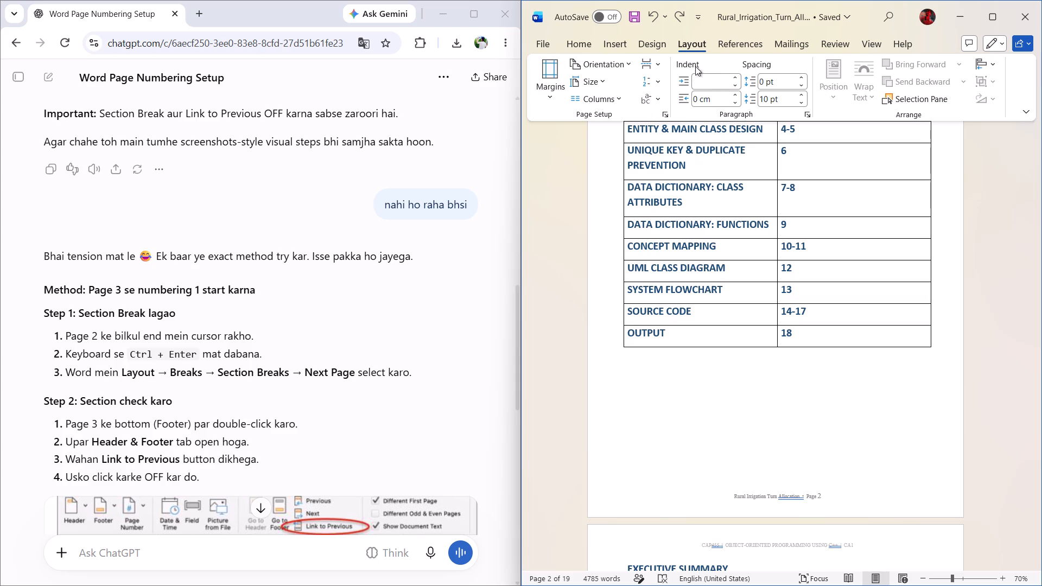
left_click(992, 16)
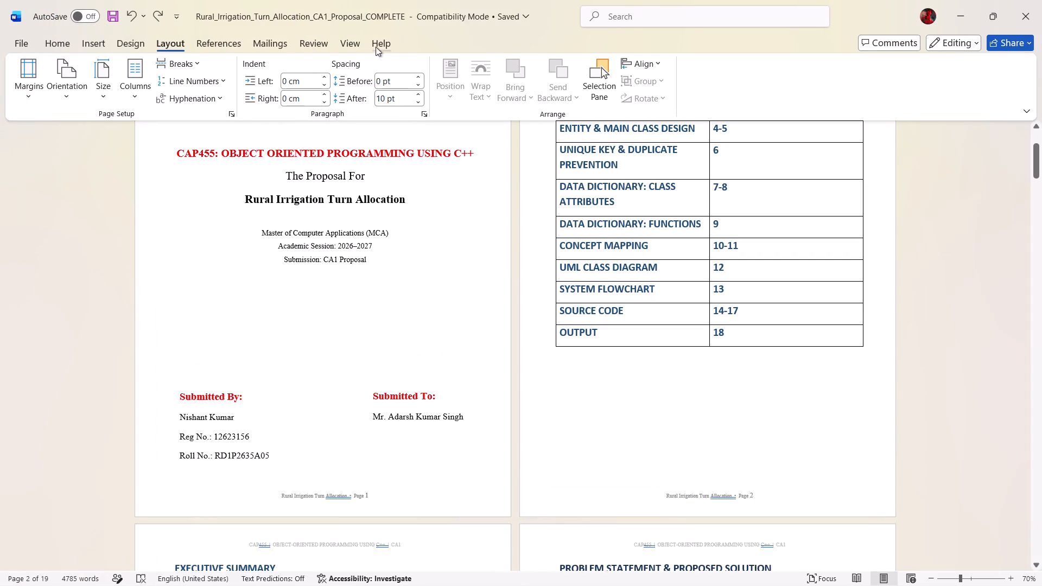
left_click(192, 63)
left_click(231, 261)
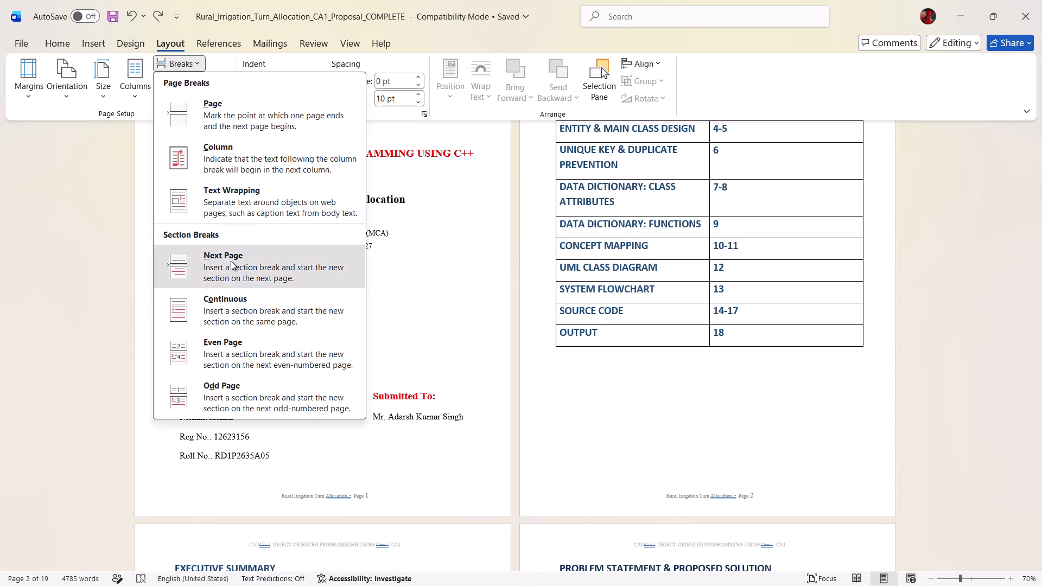
scroll(606, 329, "down", 11)
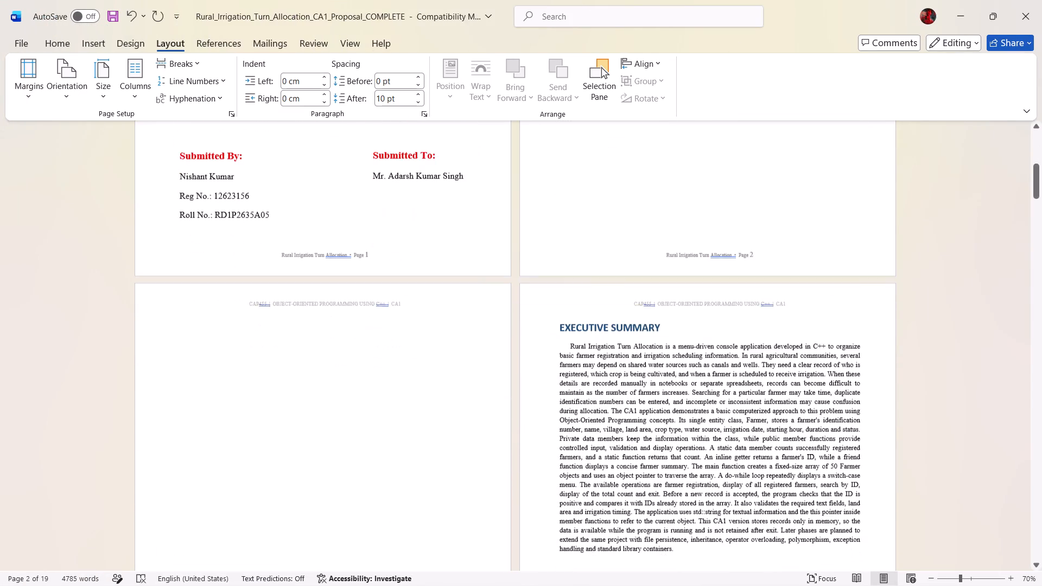
Place the Word proposal beside the ChatGPT chat and read Step 2's footer instructions about Link to Previous.
left_click(995, 5)
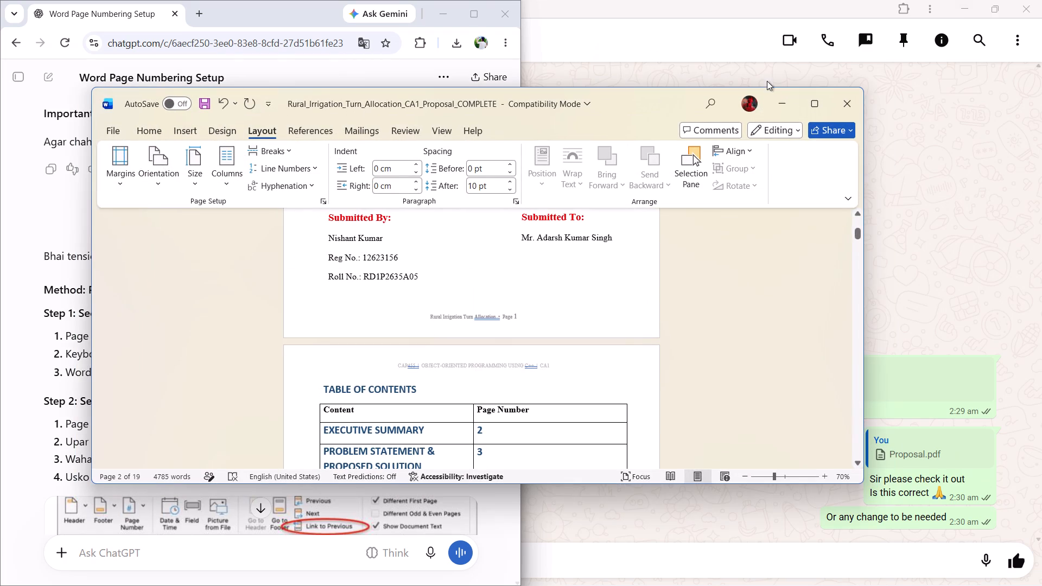
left_click(818, 98)
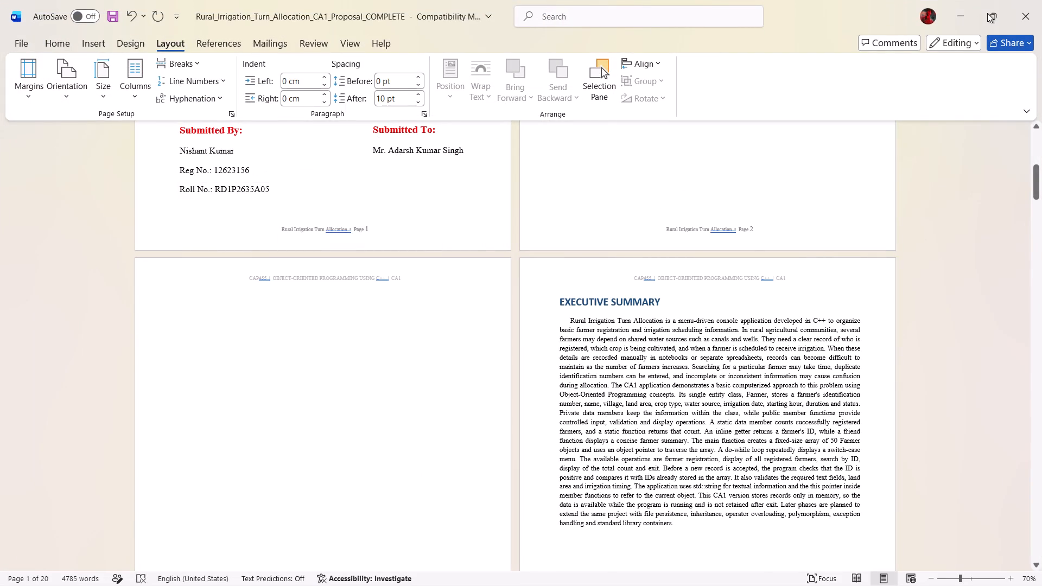
left_click(913, 47)
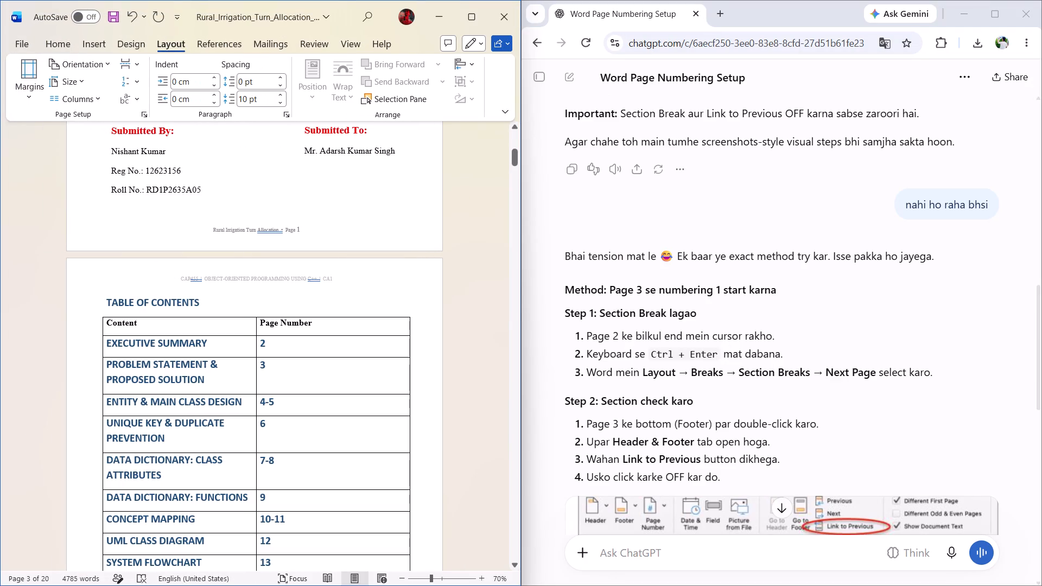
scroll(655, 278, "down", 1)
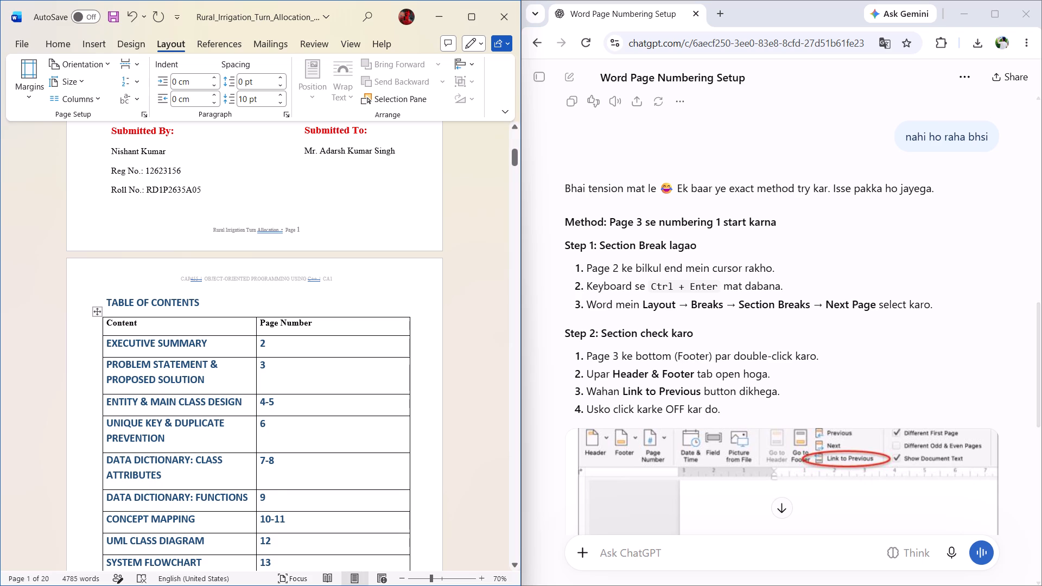
In the Word proposal, open the page 3 footer and turn off Link to Previous for the Section 2 footer.
scroll(350, 303, "down", 18)
scroll(348, 316, "down", 7)
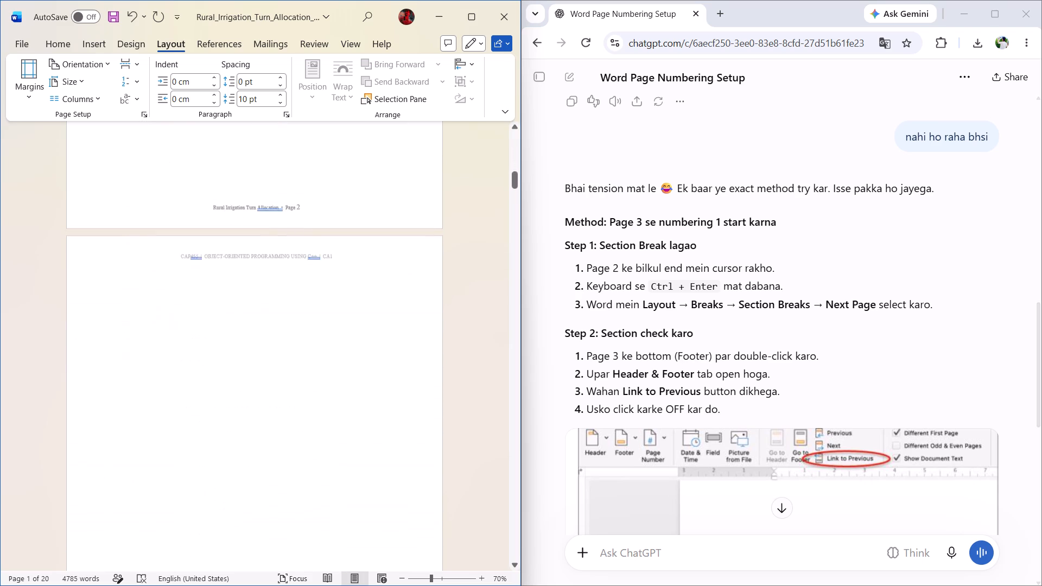
scroll(348, 320, "down", 14)
double_click(327, 411)
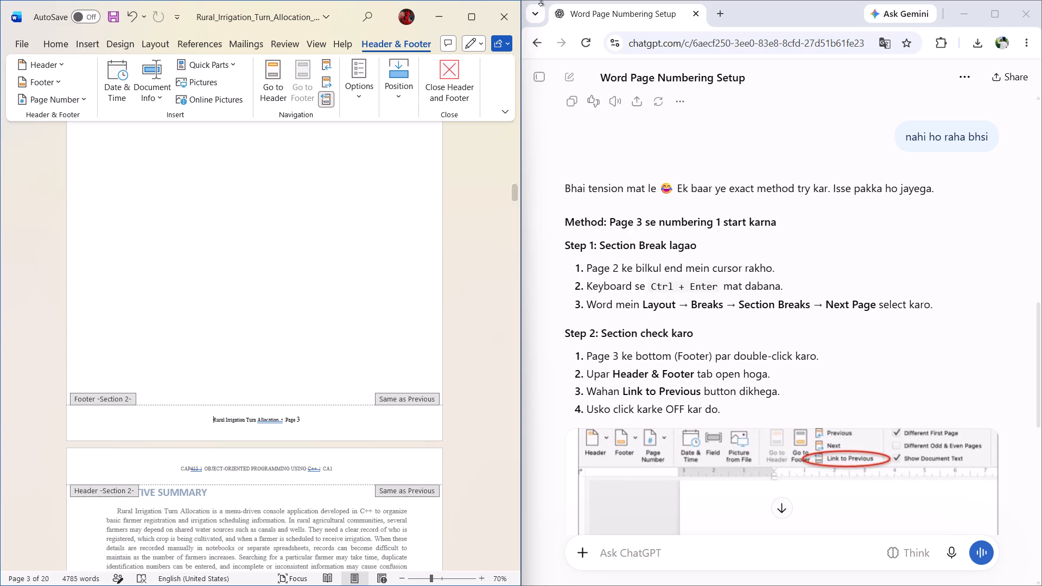
left_click(471, 15)
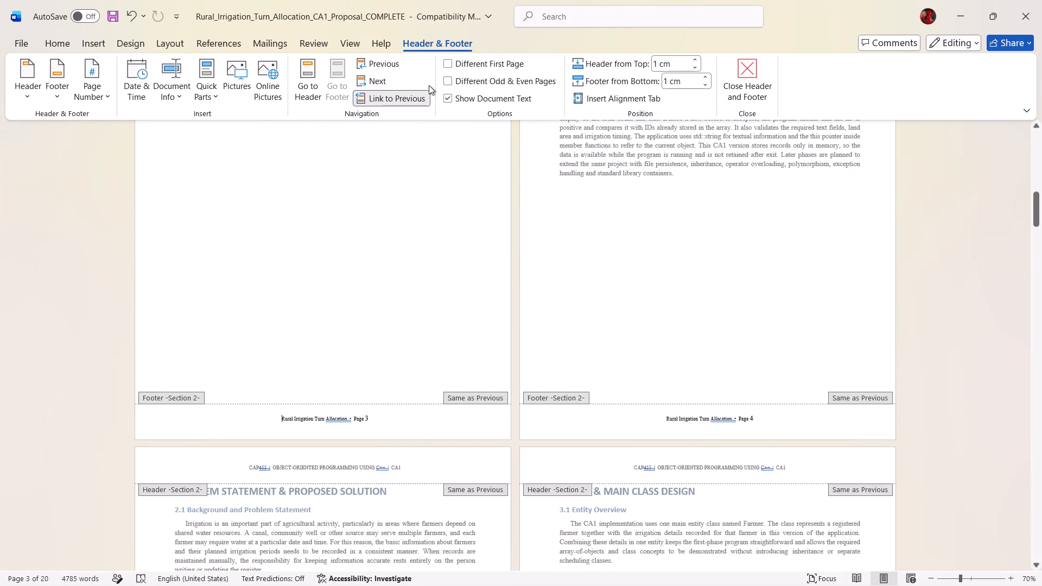
left_click(401, 98)
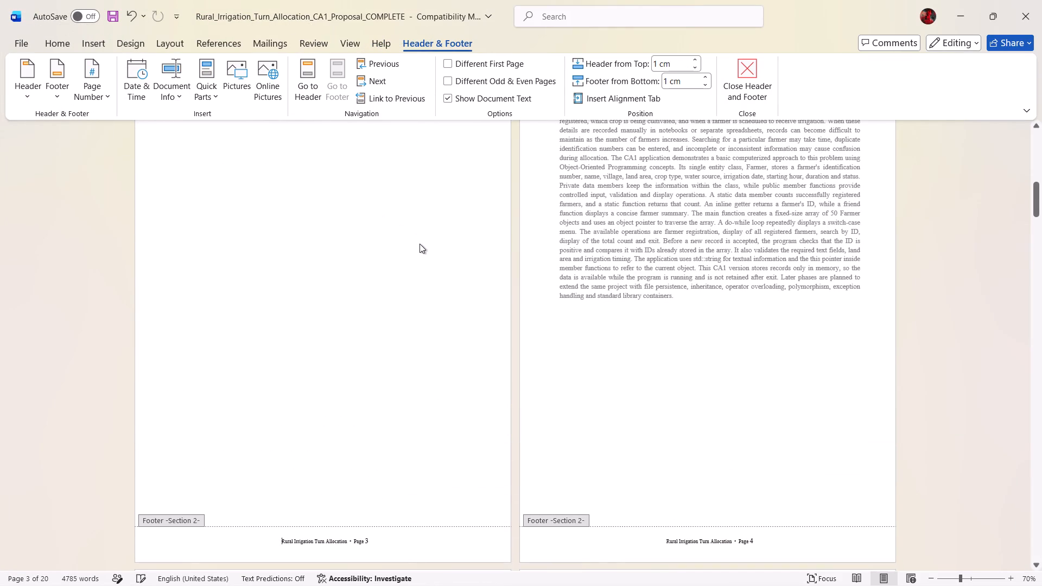
Check the footers and page numbers on pages 1 to 4 across the Section 1 and Section 2 boundary.
scroll(402, 274, "up", 11)
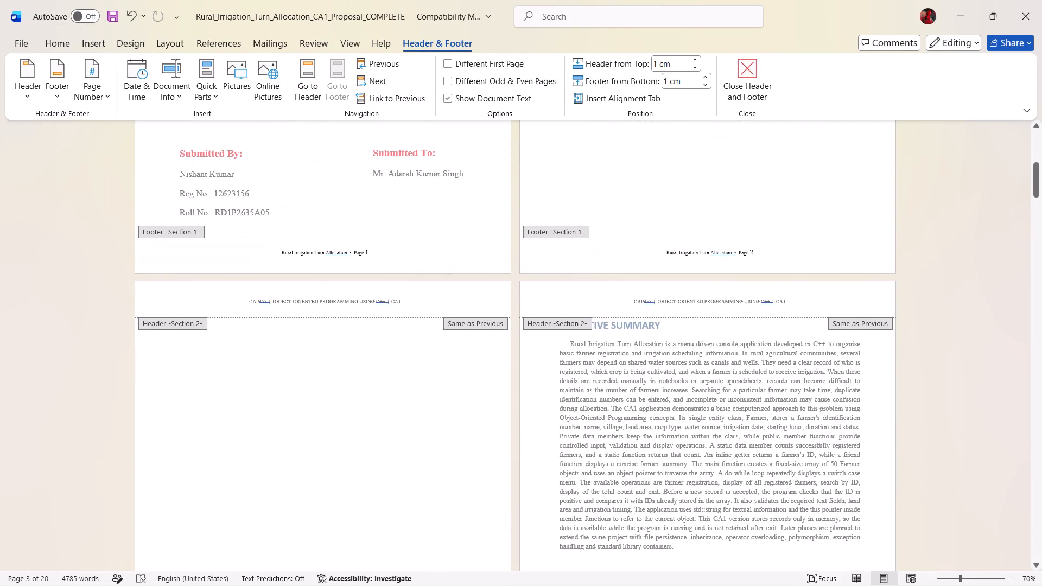
scroll(381, 289, "up", 3)
scroll(384, 285, "down", 2)
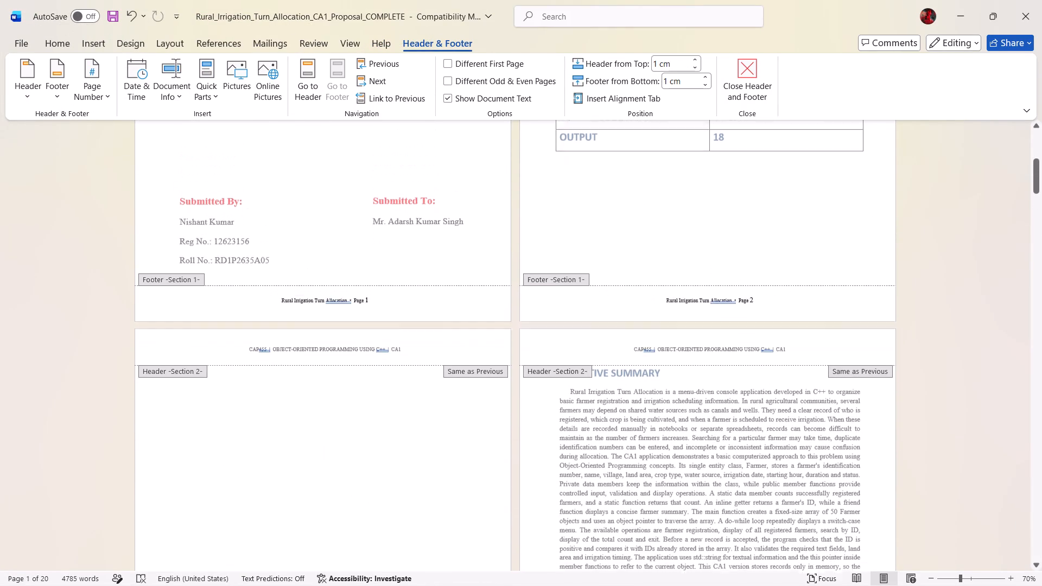
scroll(386, 284, "down", 15)
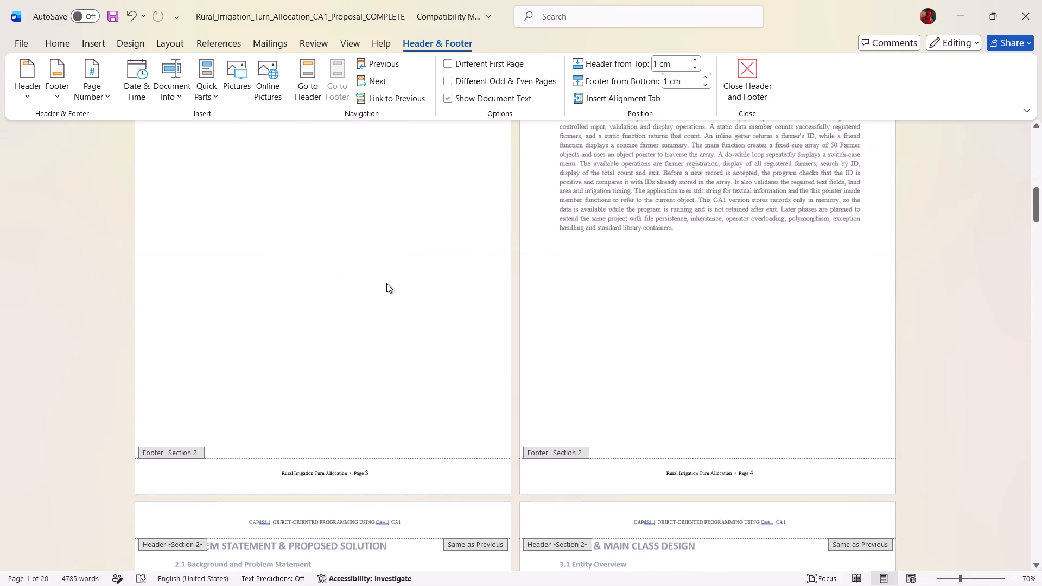
scroll(386, 283, "down", 6)
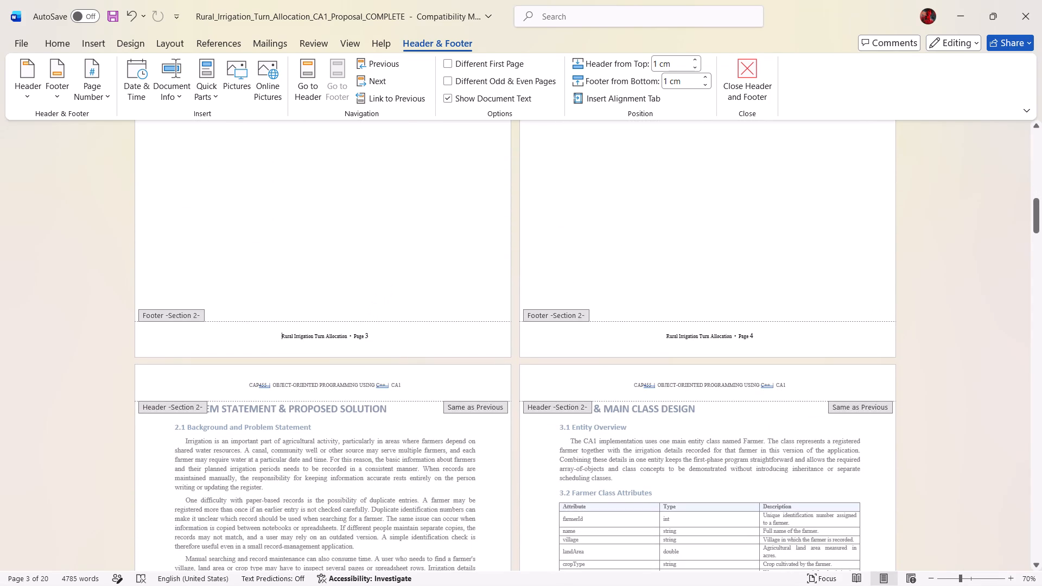
Switch to the ChatGPT chat, reread Step 2 with its Link to Previous illustration, and return to the Word proposal.
left_click(950, 17)
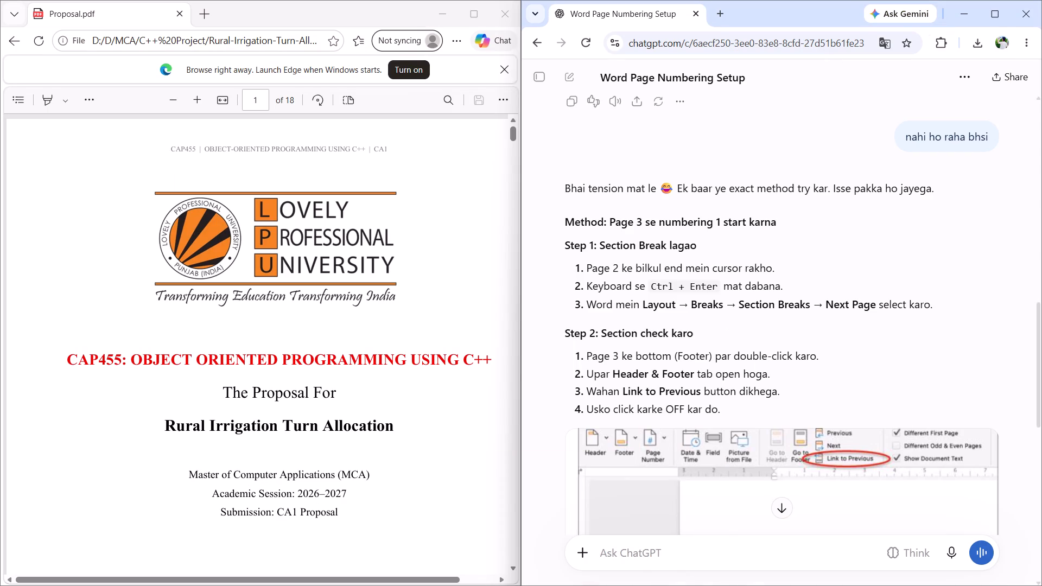
scroll(676, 365, "down", 2)
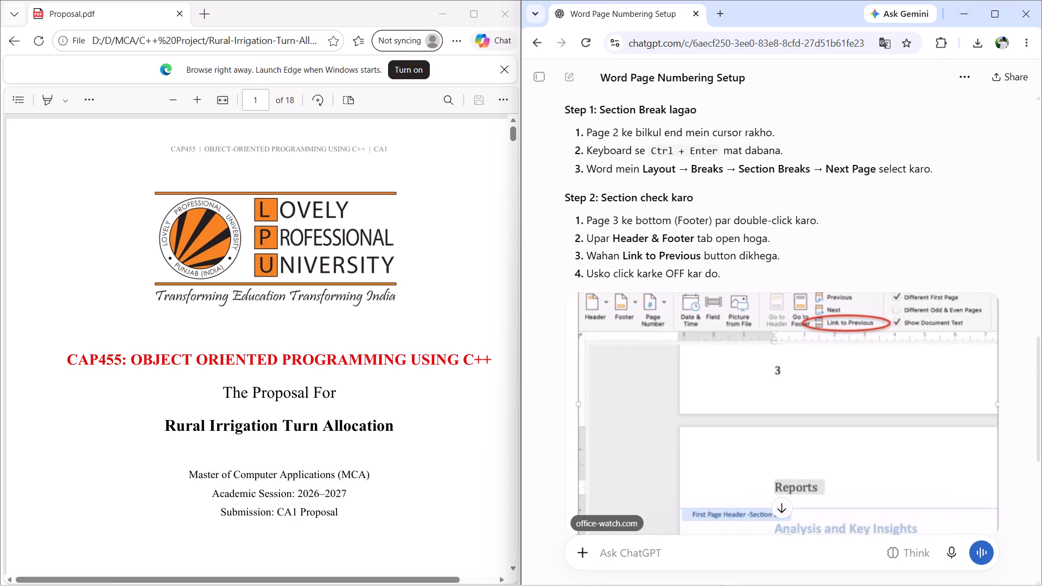
left_click(746, 570)
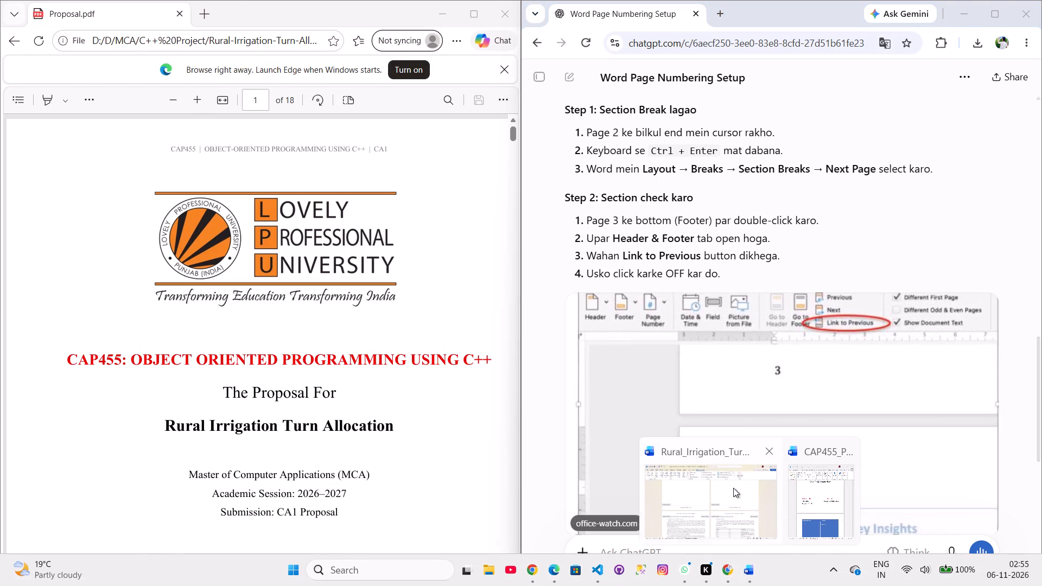
left_click(733, 488)
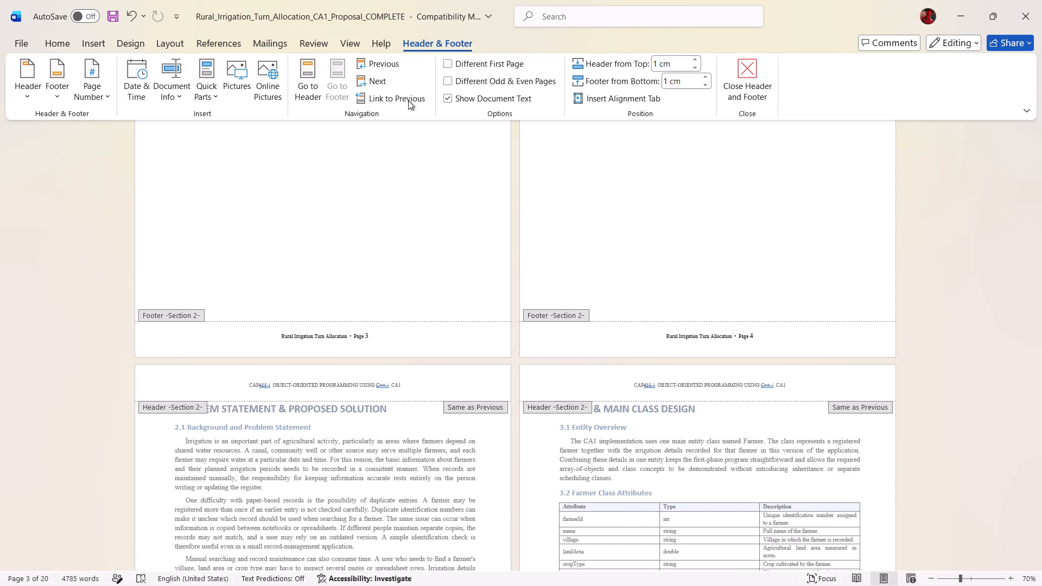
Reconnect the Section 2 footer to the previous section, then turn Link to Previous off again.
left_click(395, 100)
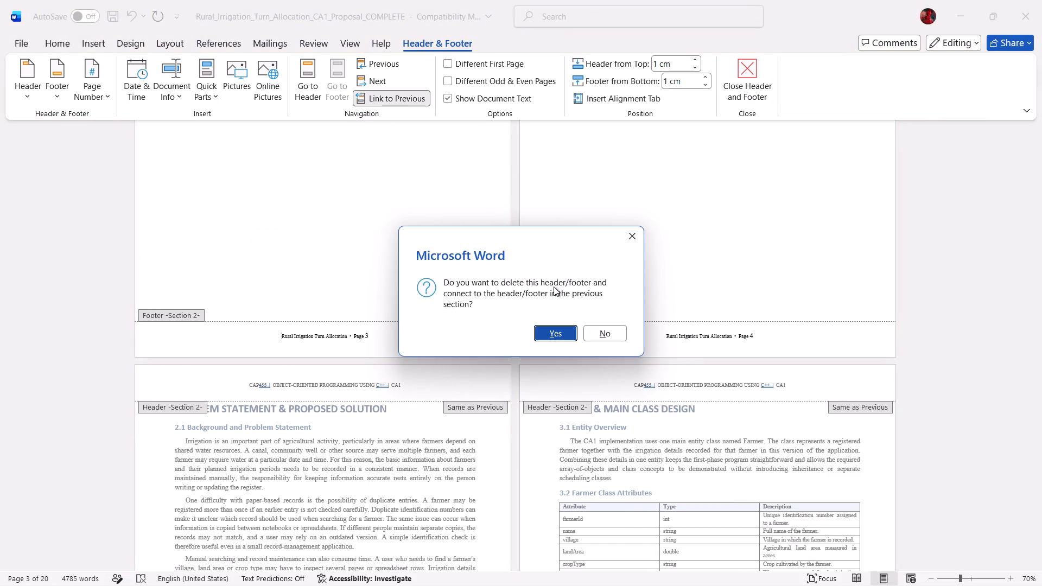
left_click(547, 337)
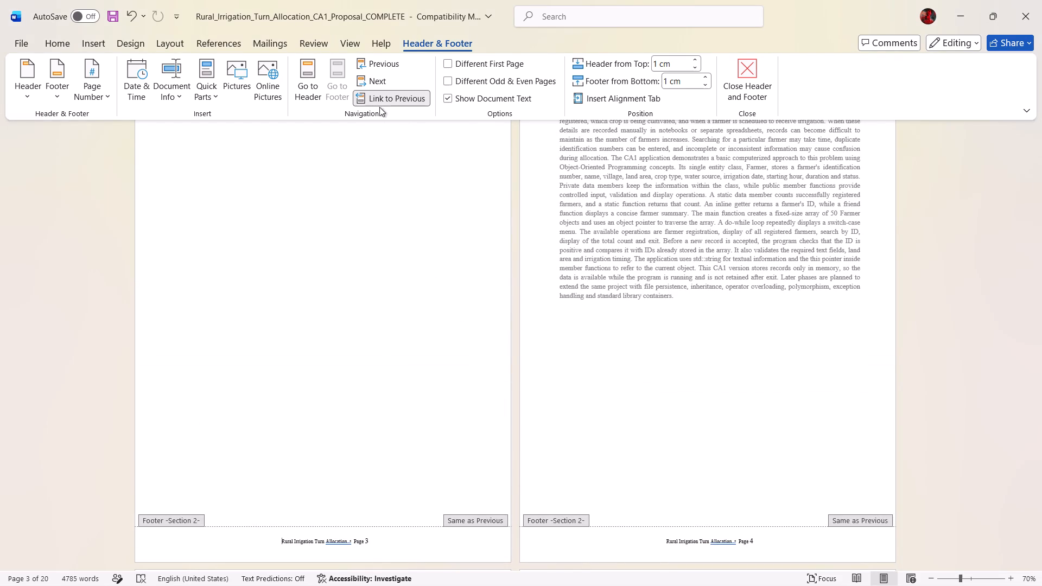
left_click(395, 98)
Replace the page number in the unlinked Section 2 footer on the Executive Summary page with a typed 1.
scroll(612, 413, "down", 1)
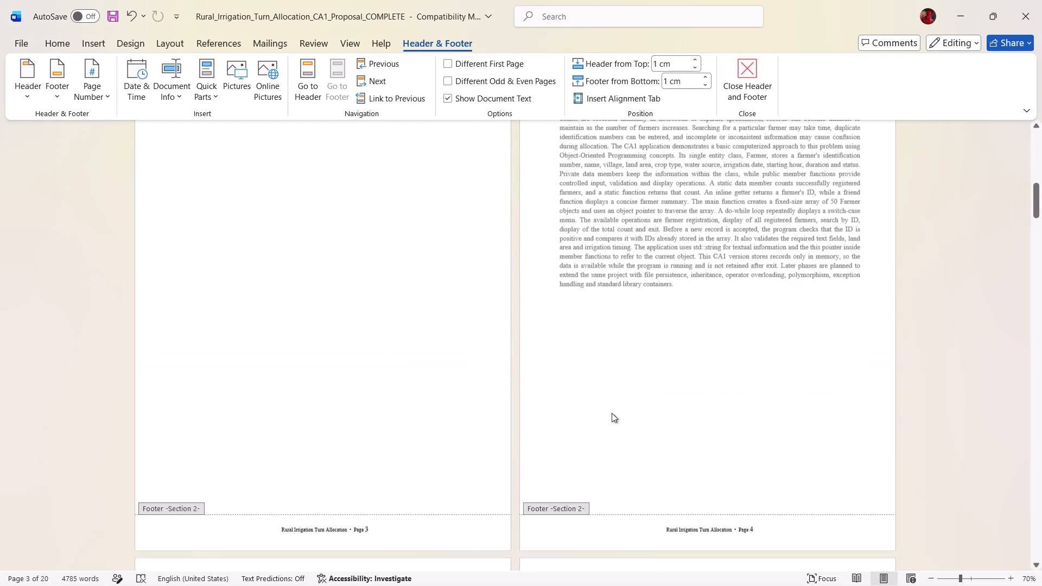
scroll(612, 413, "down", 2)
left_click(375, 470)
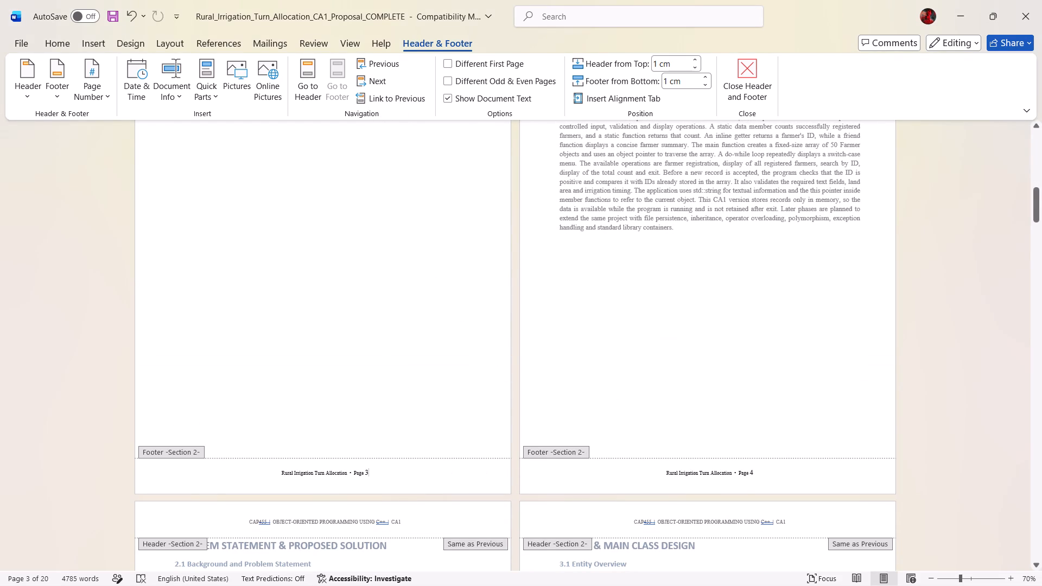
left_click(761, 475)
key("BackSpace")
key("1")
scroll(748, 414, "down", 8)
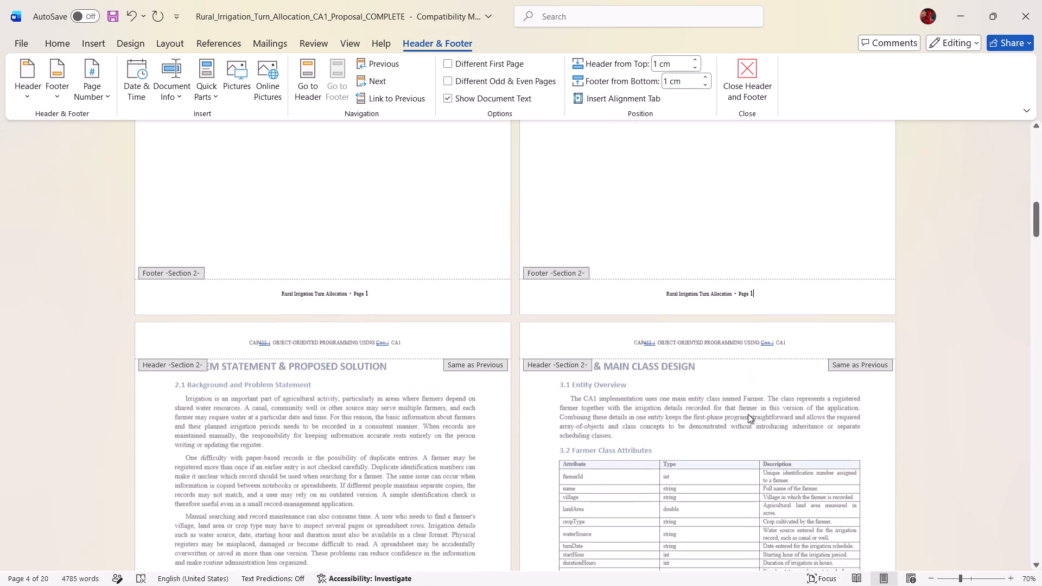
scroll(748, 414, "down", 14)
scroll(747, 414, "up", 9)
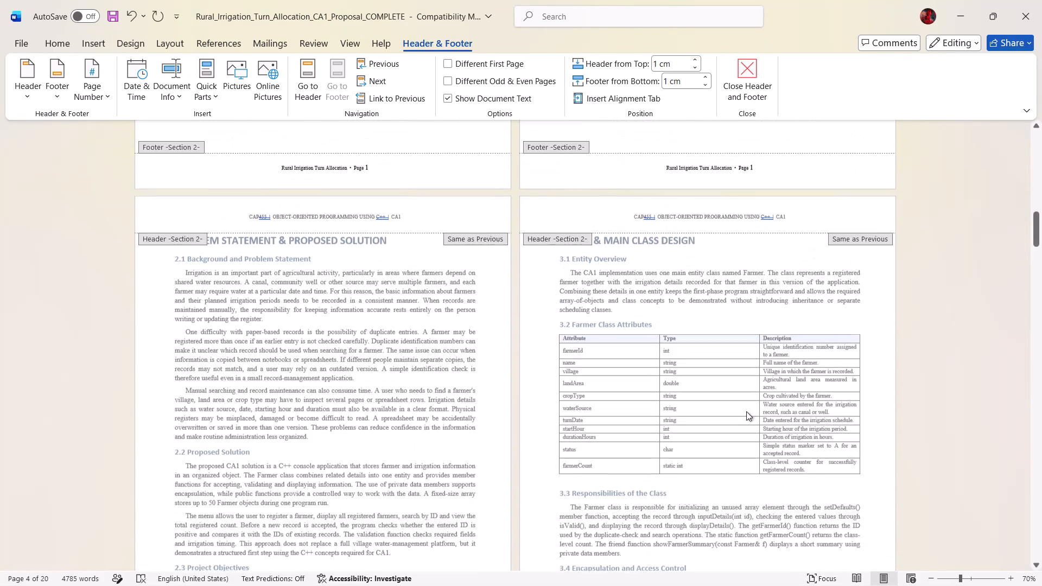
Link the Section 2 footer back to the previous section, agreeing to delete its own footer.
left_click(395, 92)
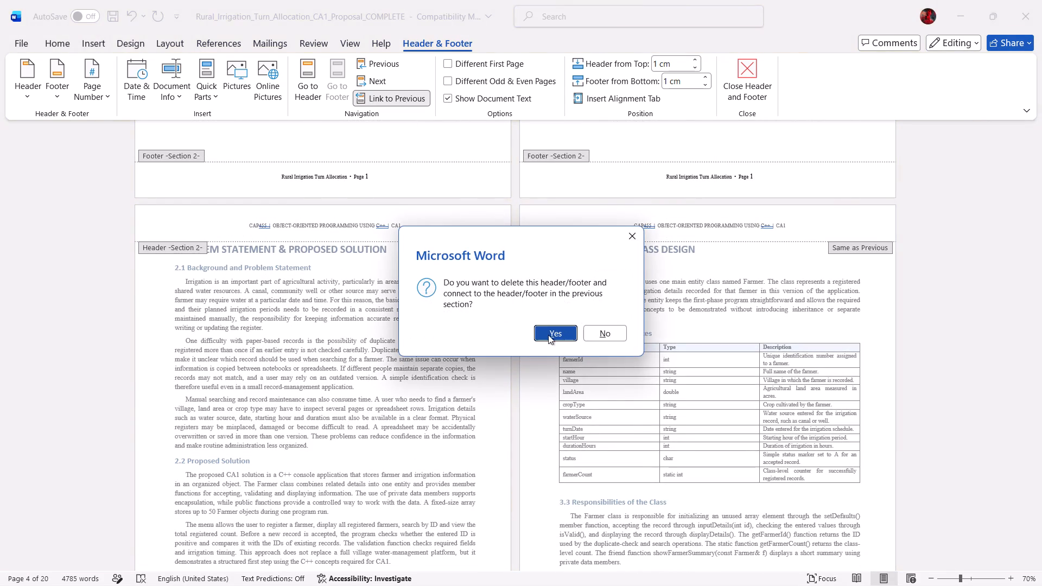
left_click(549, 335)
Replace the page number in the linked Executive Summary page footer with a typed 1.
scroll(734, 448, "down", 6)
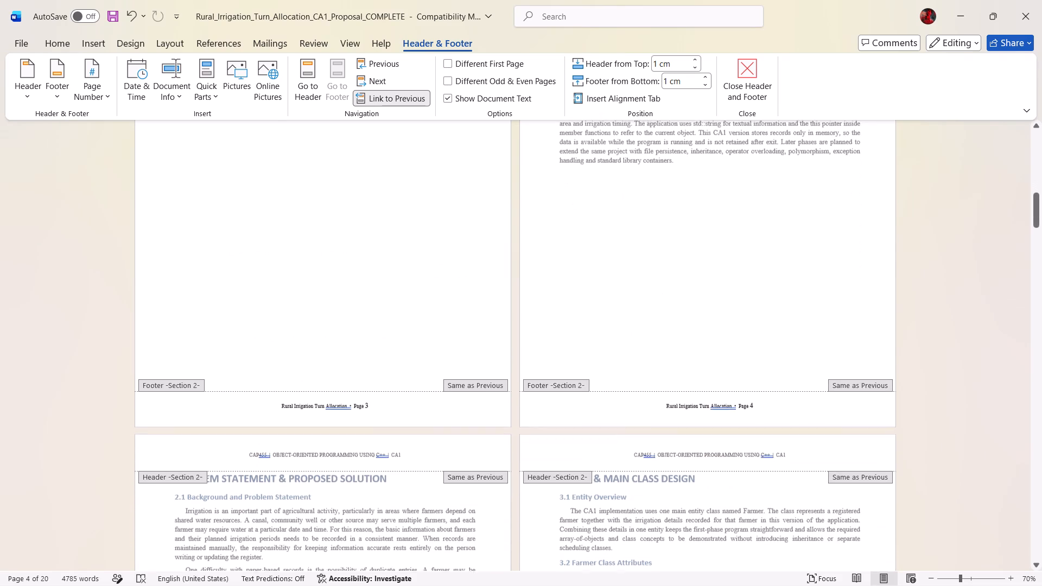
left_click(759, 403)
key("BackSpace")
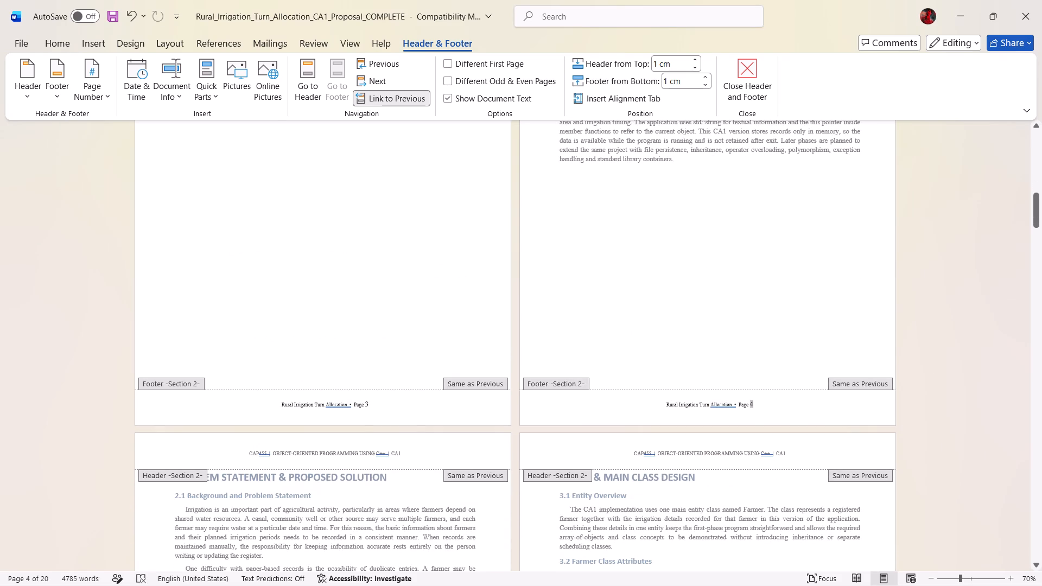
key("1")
Check the footer page numbers on the following pages and in the next section, then leave header and footer editing.
scroll(757, 413, "down", 6)
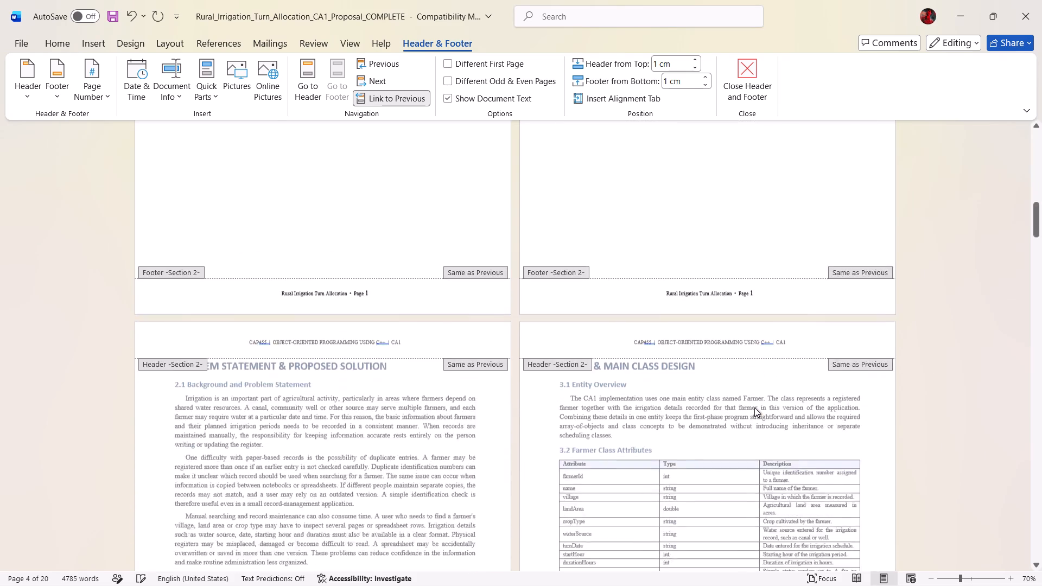
scroll(754, 407, "down", 13)
scroll(751, 418, "up", 5)
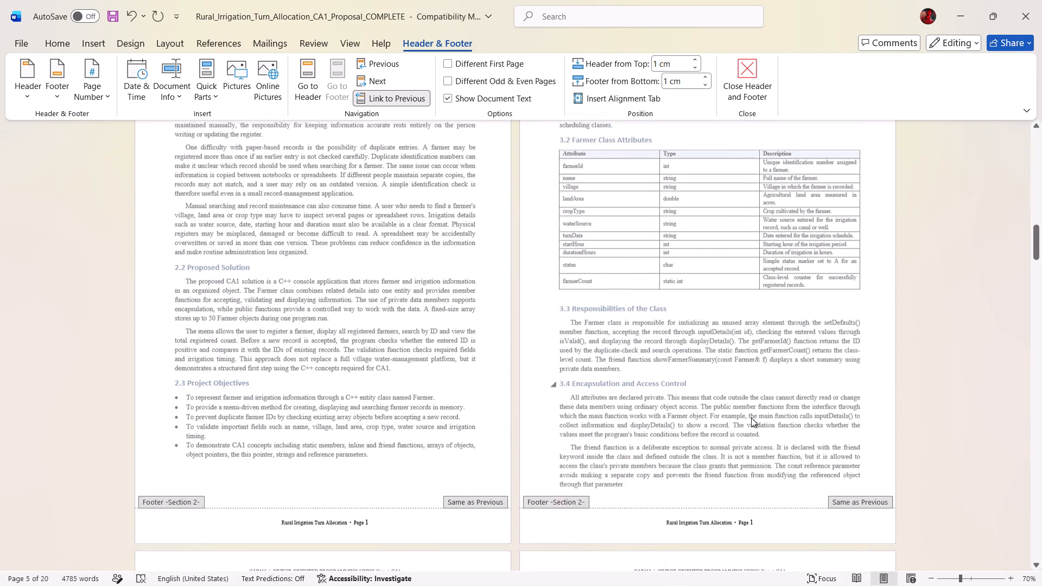
scroll(751, 418, "up", 6)
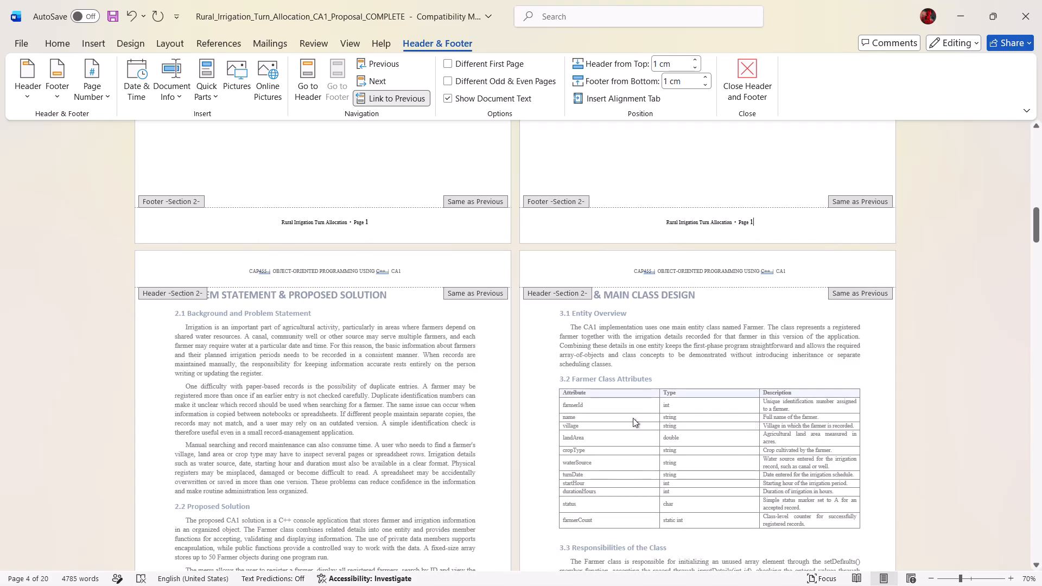
left_click(378, 78)
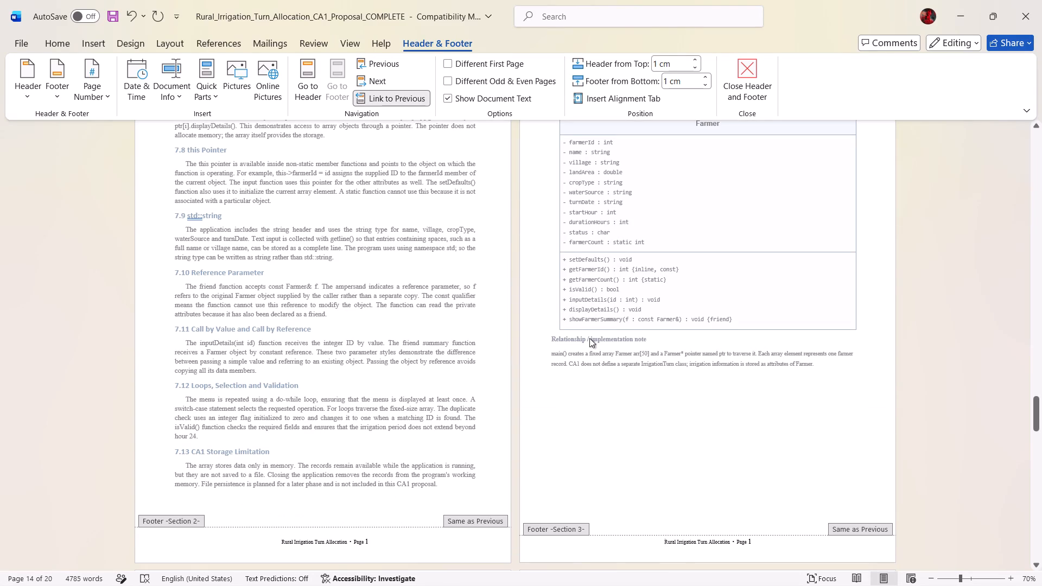
scroll(580, 322, "up", 4)
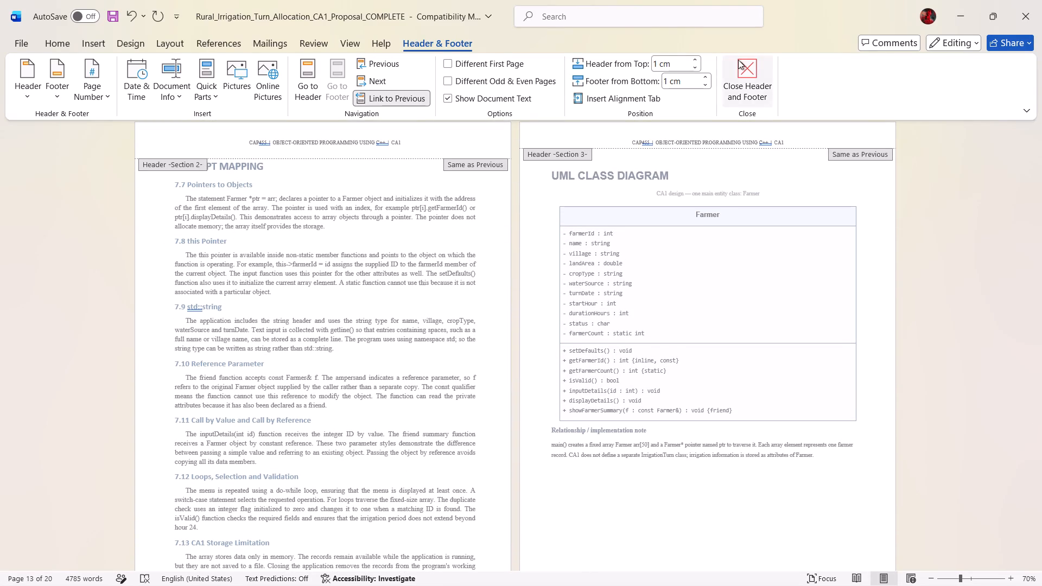
left_click(746, 80)
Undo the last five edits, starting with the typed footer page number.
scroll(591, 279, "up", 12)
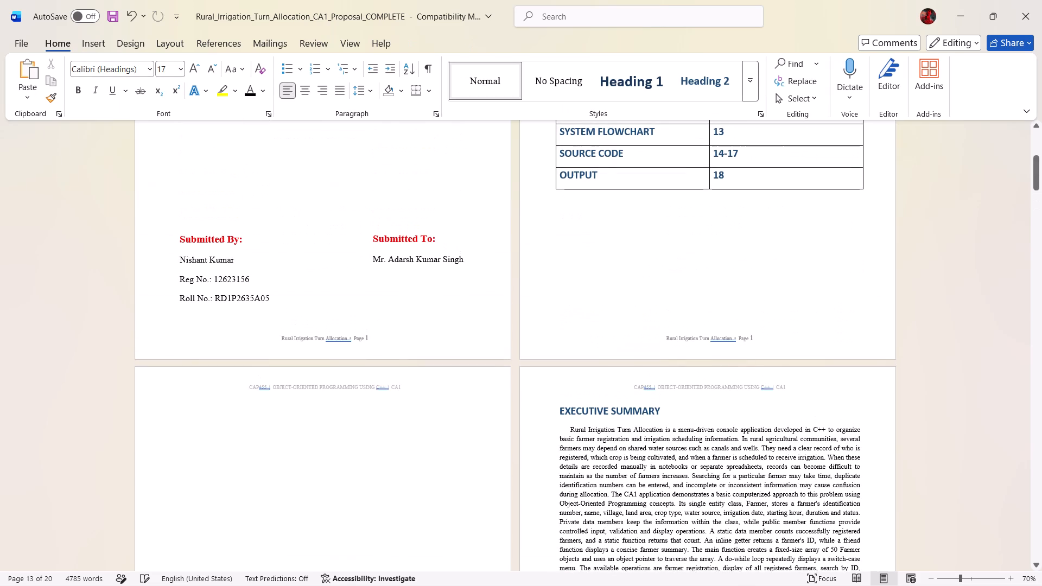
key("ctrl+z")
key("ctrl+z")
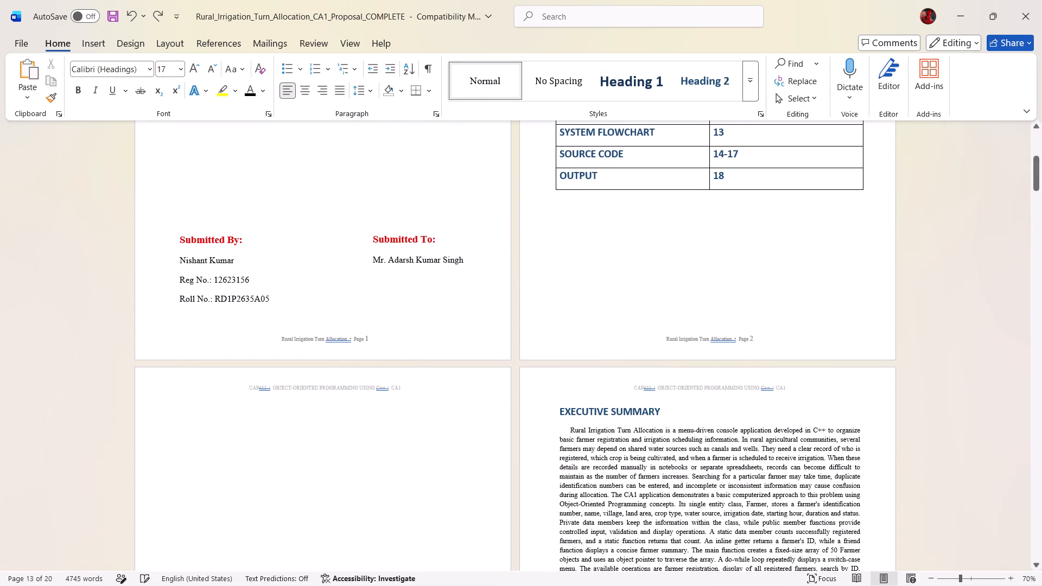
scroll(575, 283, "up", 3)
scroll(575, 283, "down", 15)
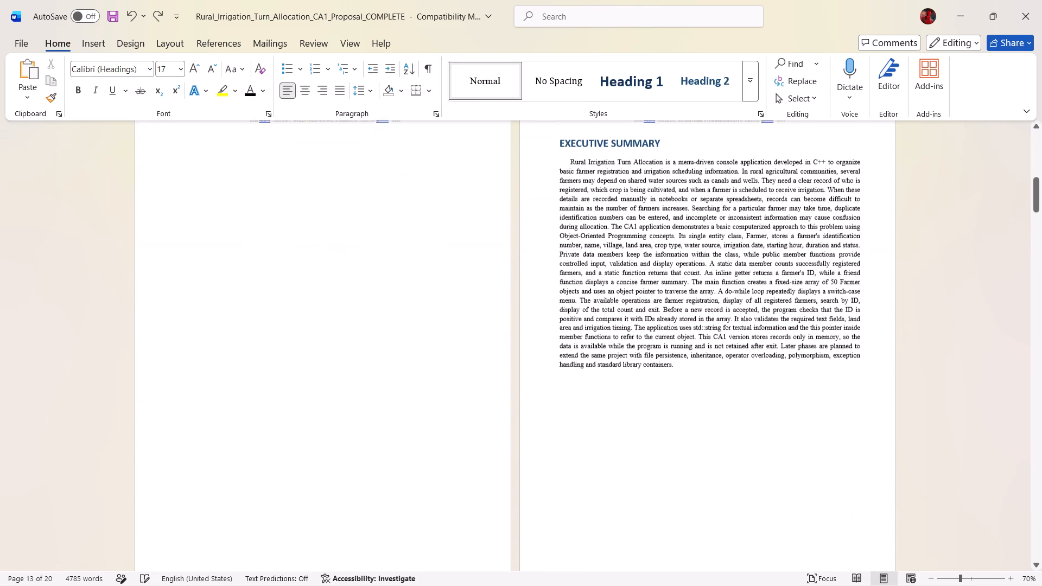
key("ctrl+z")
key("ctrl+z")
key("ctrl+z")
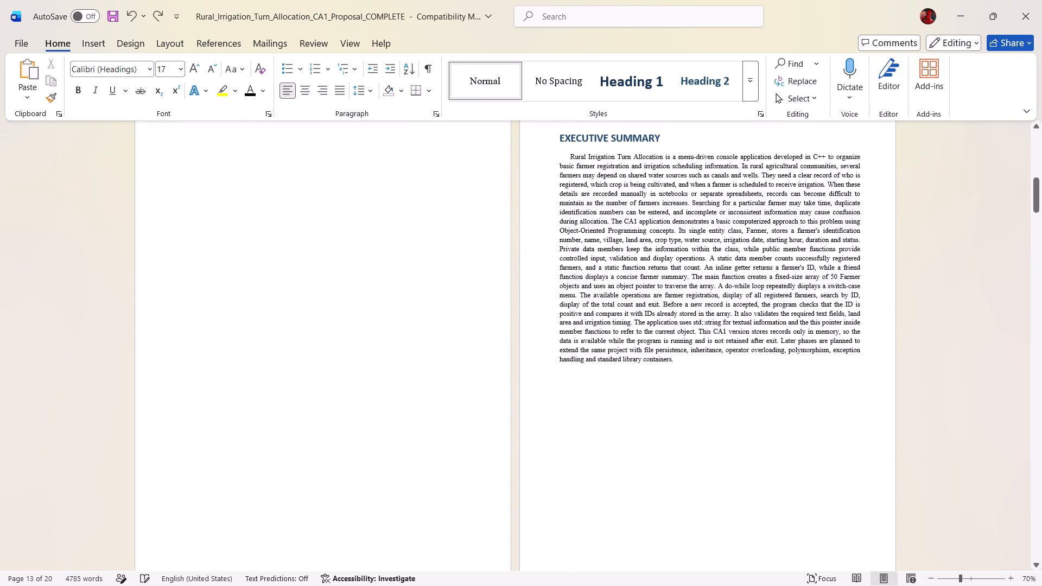
Undo three more edits to remove the section break changes before the Executive Summary.
key("ctrl+z")
key("ctrl+z")
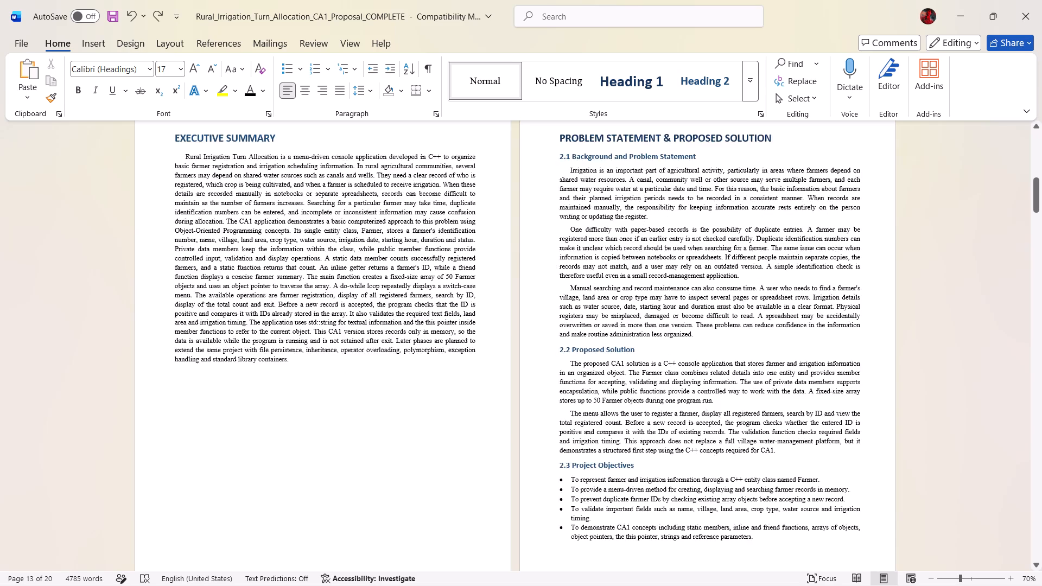
key("ctrl+z")
Enter page number 18 for OUTPUT in the table of contents and save the document.
scroll(456, 298, "up", 3)
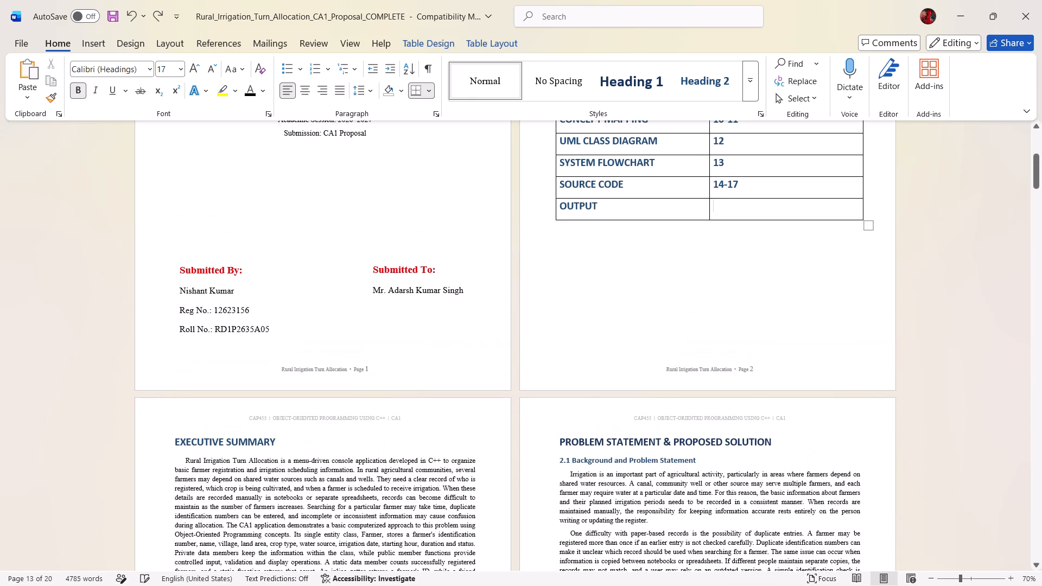
left_click(725, 214)
type("18")
key("ctrl+s")
scroll(725, 214, "up", 12)
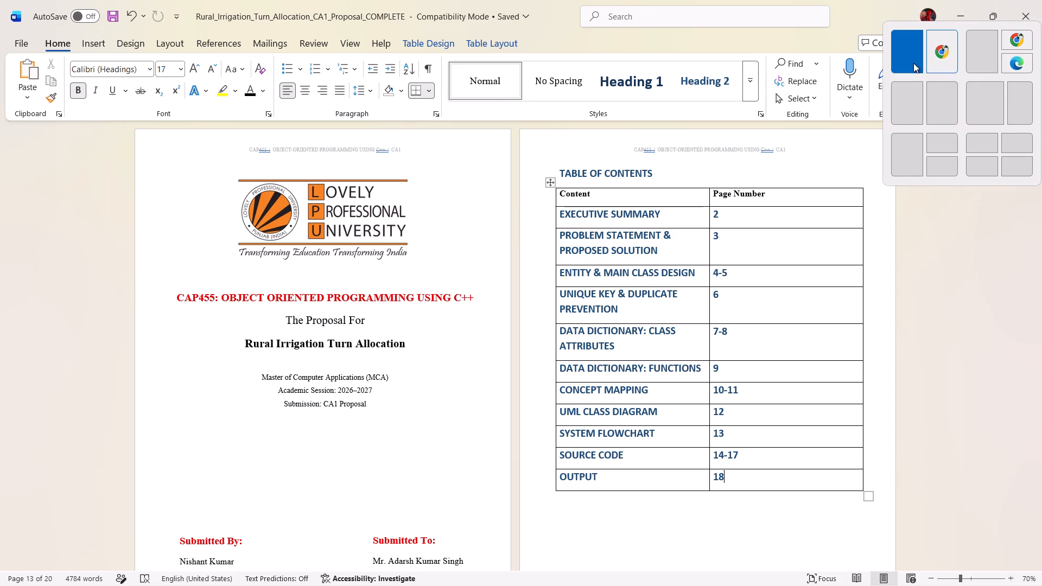
Arrange the proposal document beside the ChatGPT page numbering instructions, then close both windows.
left_click(939, 49)
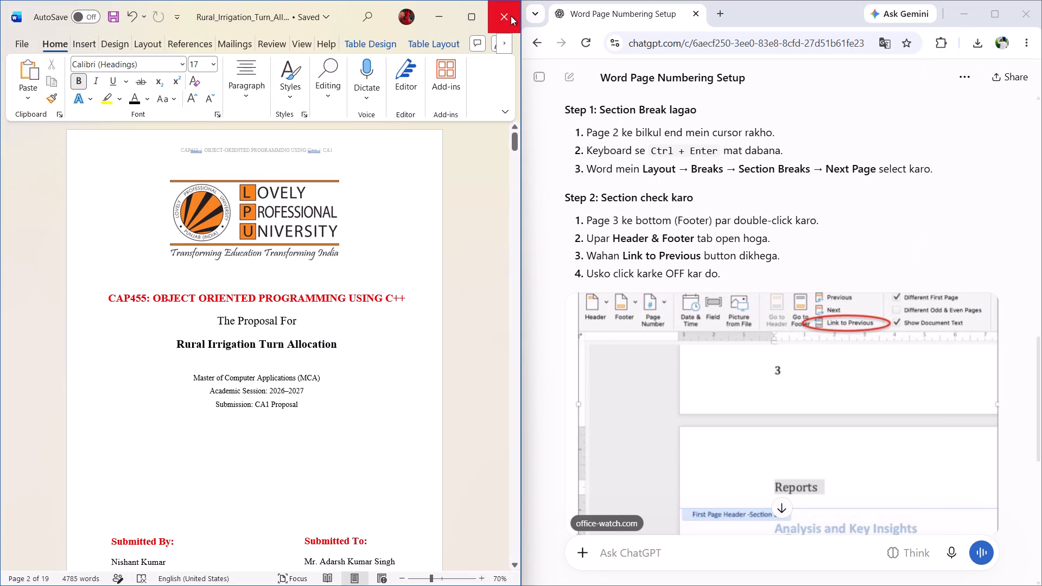
left_click(511, 16)
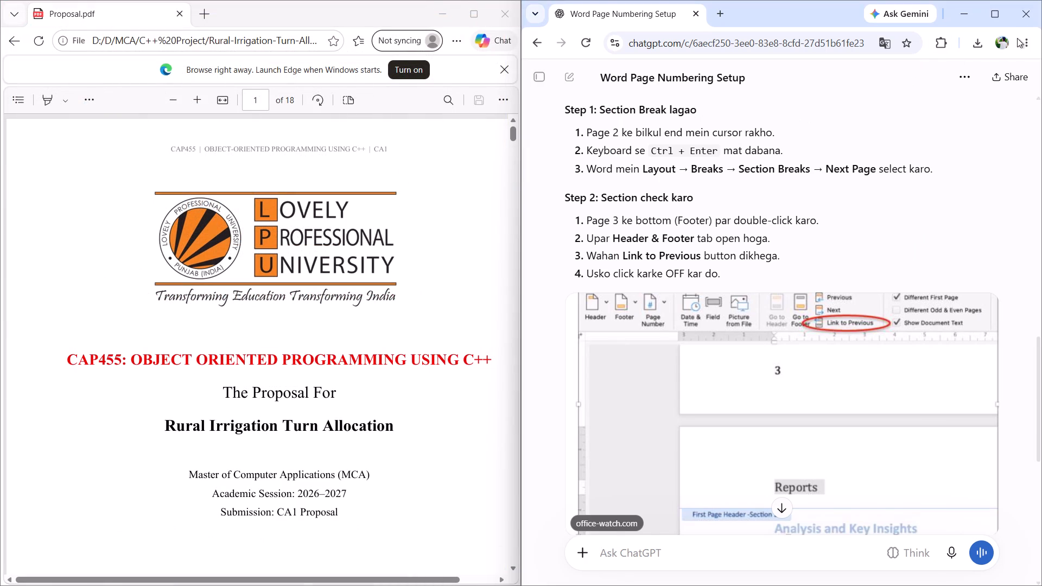
left_click(1028, 22)
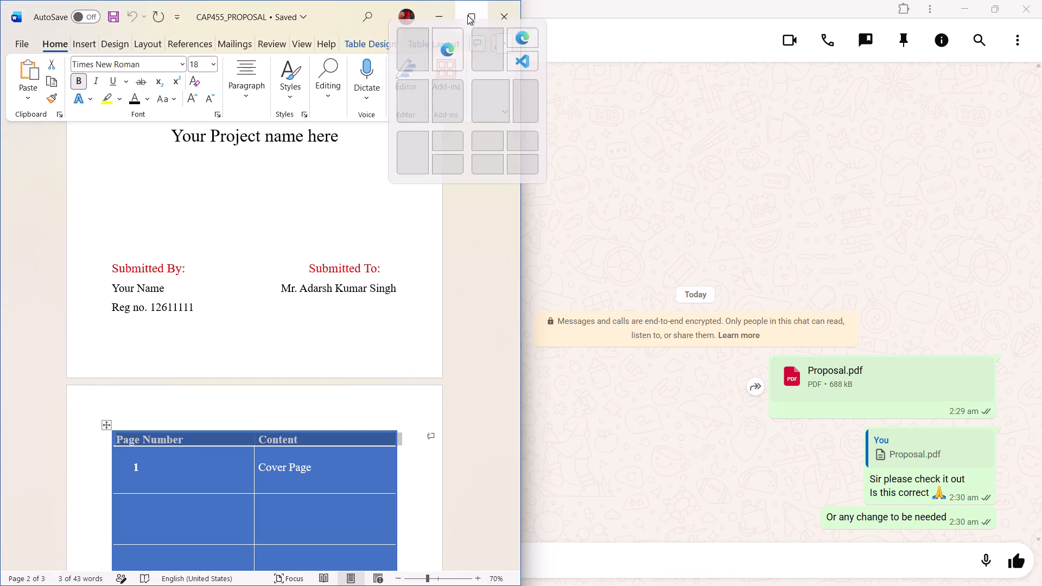
scroll(317, 421, "down", 6)
left_click(465, 7)
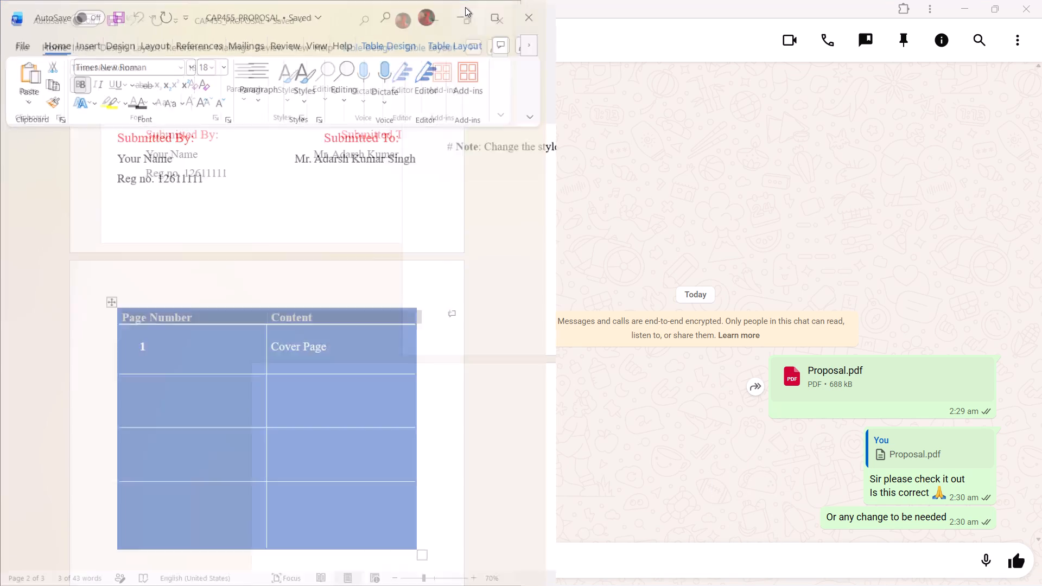
left_click(1041, 0)
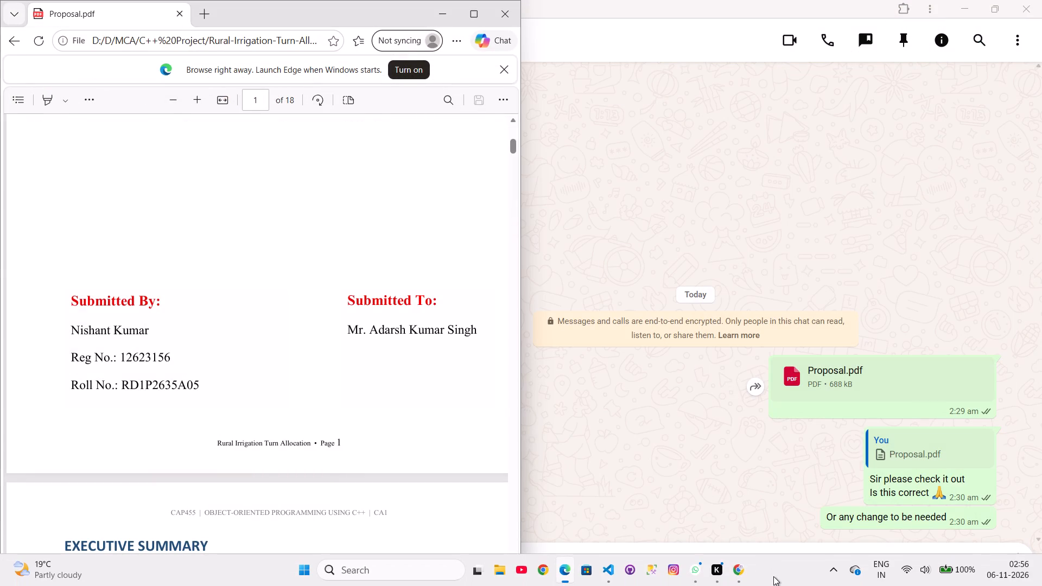
Start Word again and reopen the recent document Rural_Irrigation_Turn_Allocation_CA1_Proposal_COMPLETE.
left_click(346, 171)
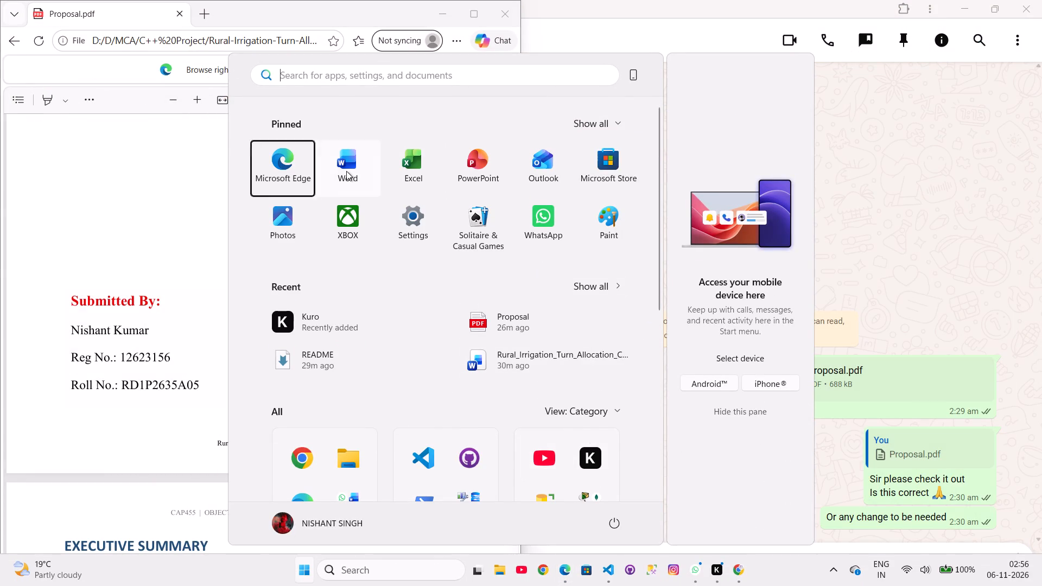
left_click(222, 309)
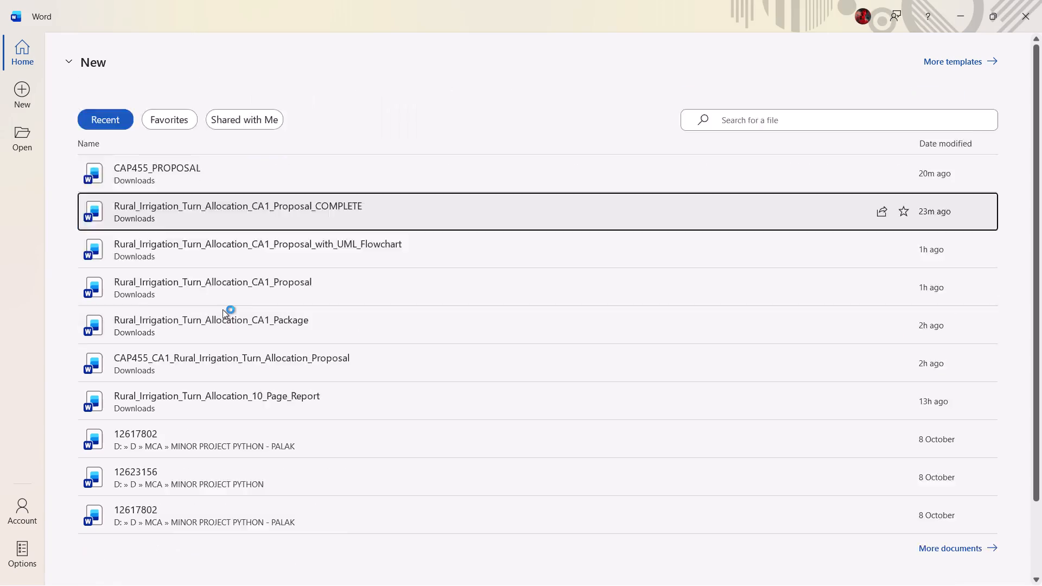
Number the EXECUTIVE SUMMARY and PROBLEM STATEMENT & PROPOSED SOLUTION entries in the table of contents as 1. and 2.
scroll(670, 448, "down", 3)
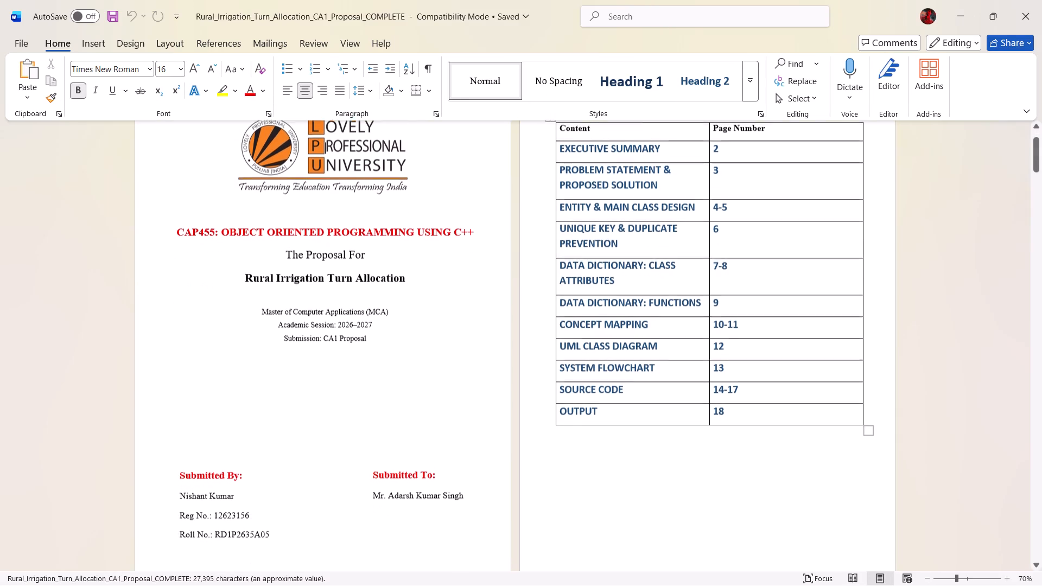
scroll(700, 356, "up", 4)
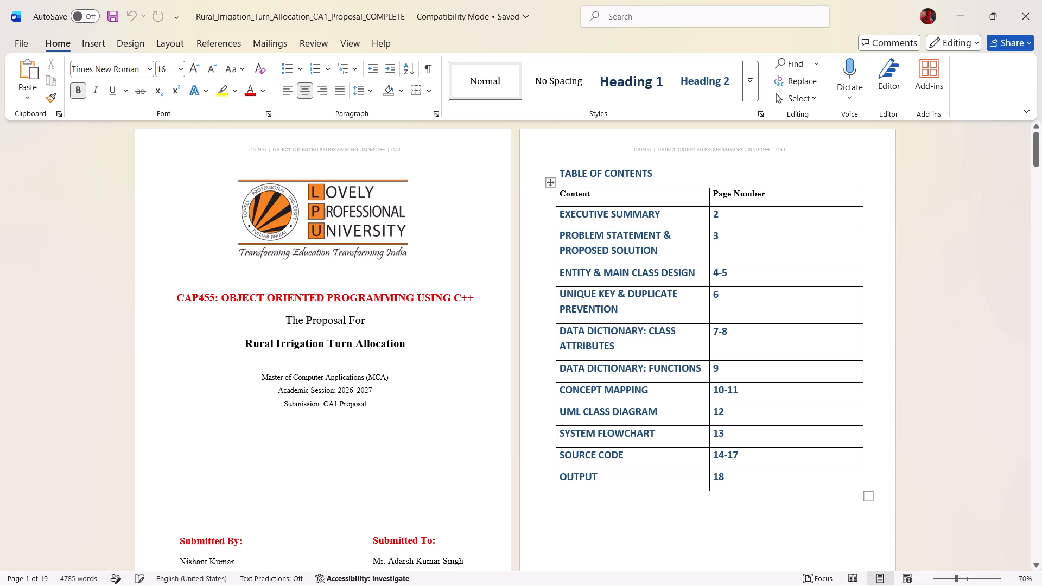
scroll(589, 302, "up", 1, "ctrl")
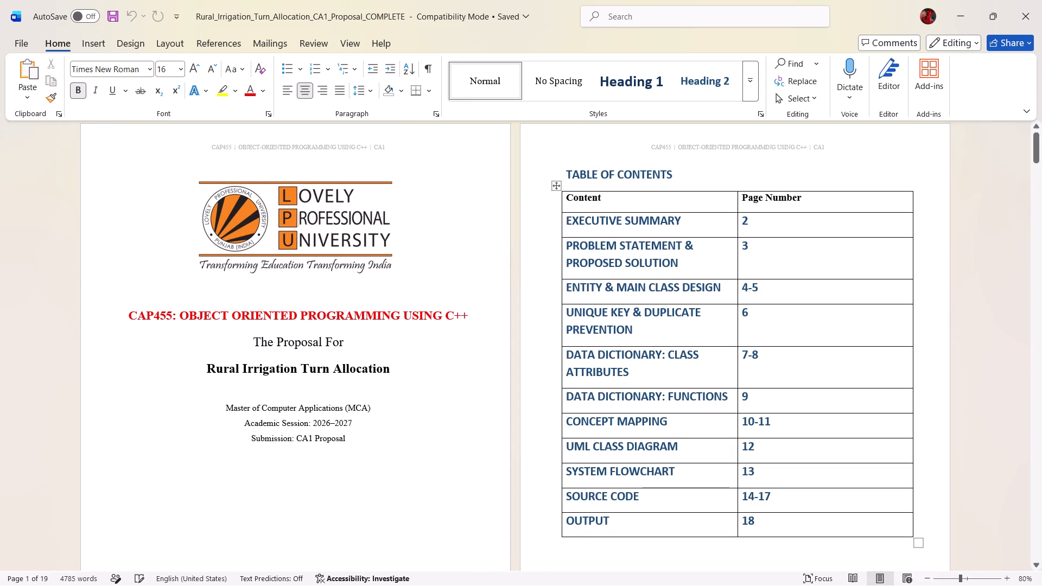
scroll(589, 302, "up", 3, "ctrl")
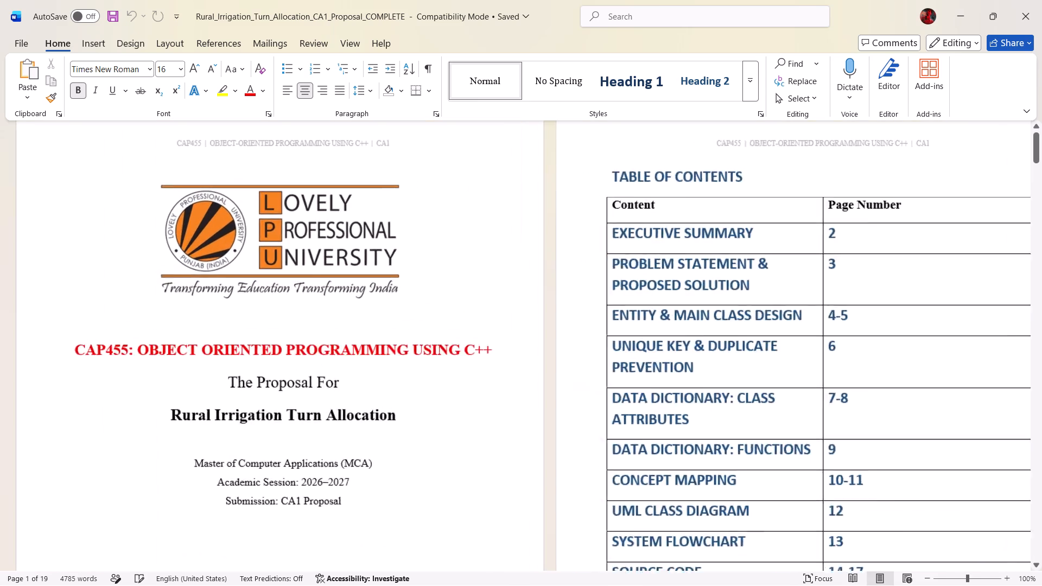
scroll(545, 333, "down", 14)
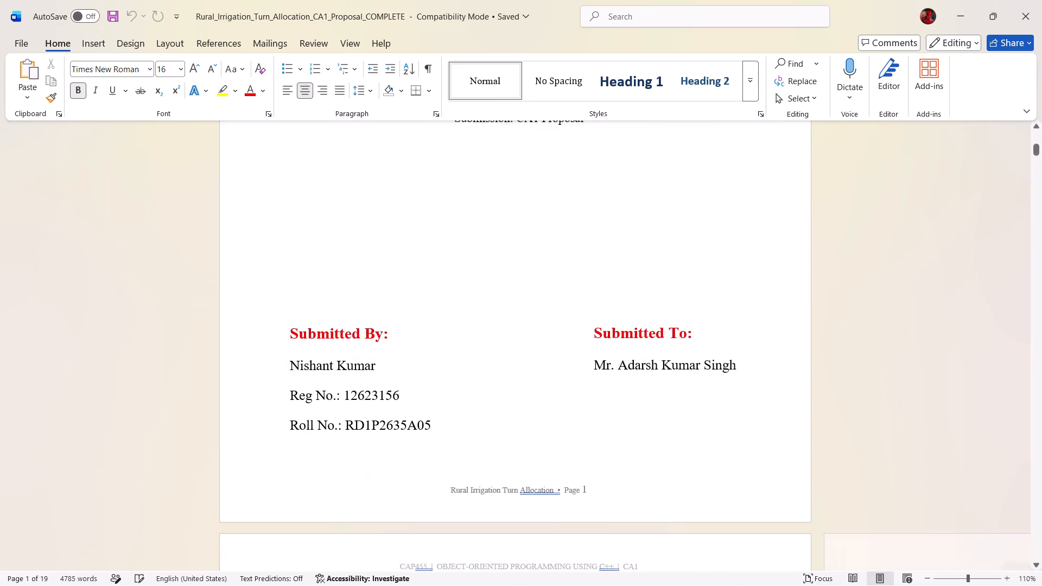
scroll(547, 330, "down", 9)
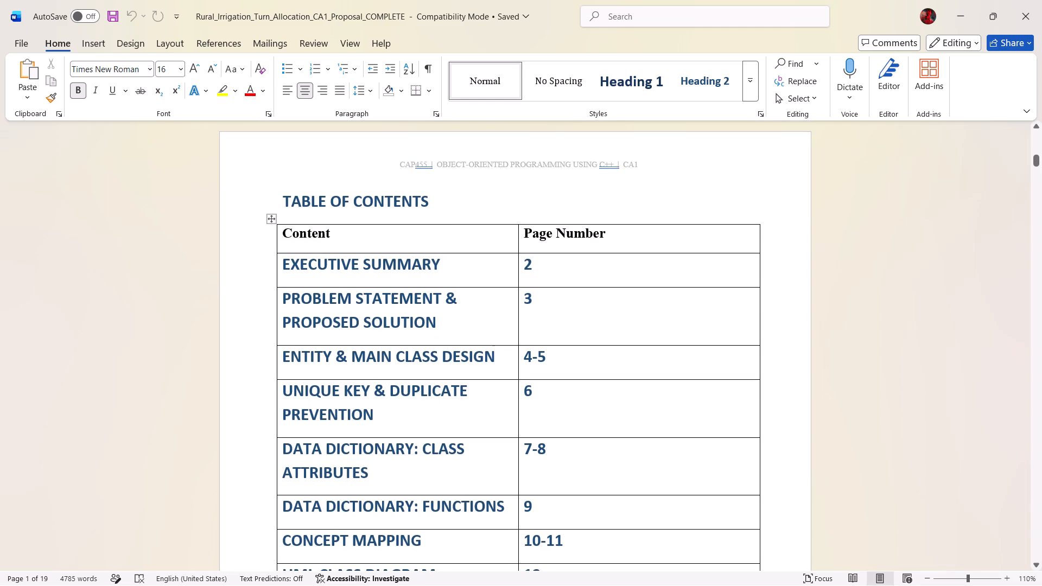
left_click(286, 267)
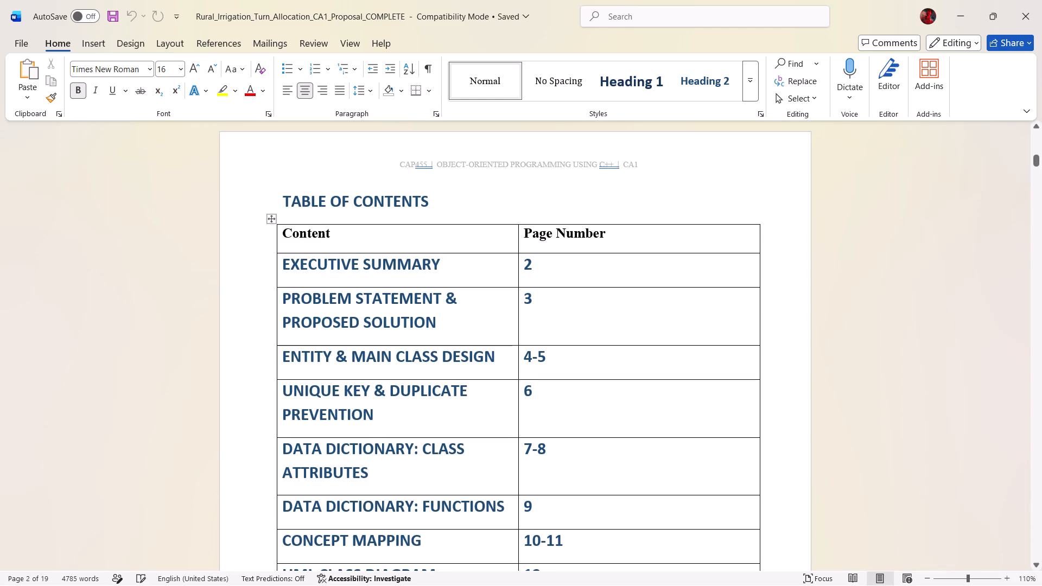
type("1.")
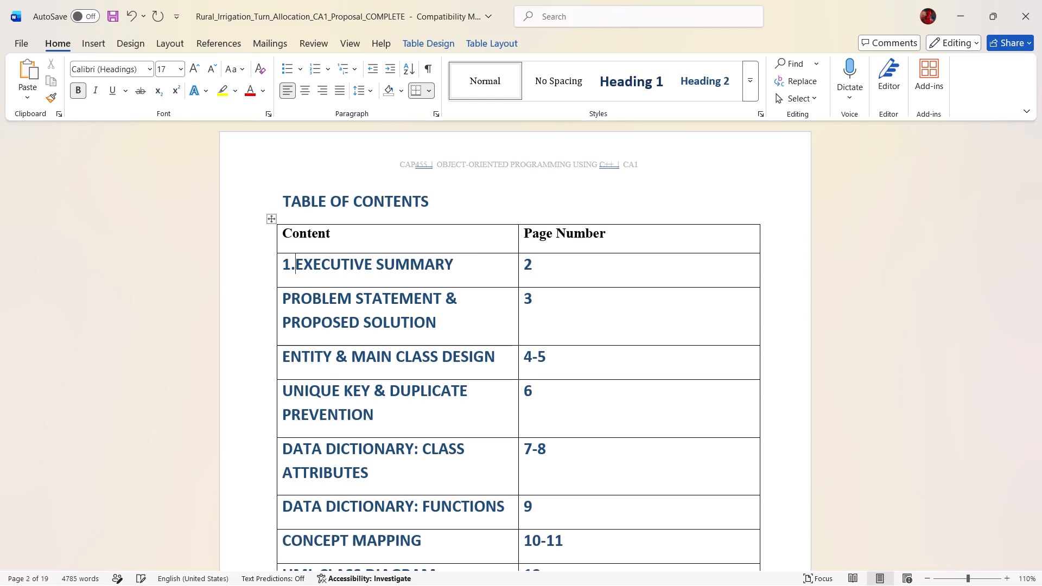
key("space")
scroll(293, 271, "up", 1)
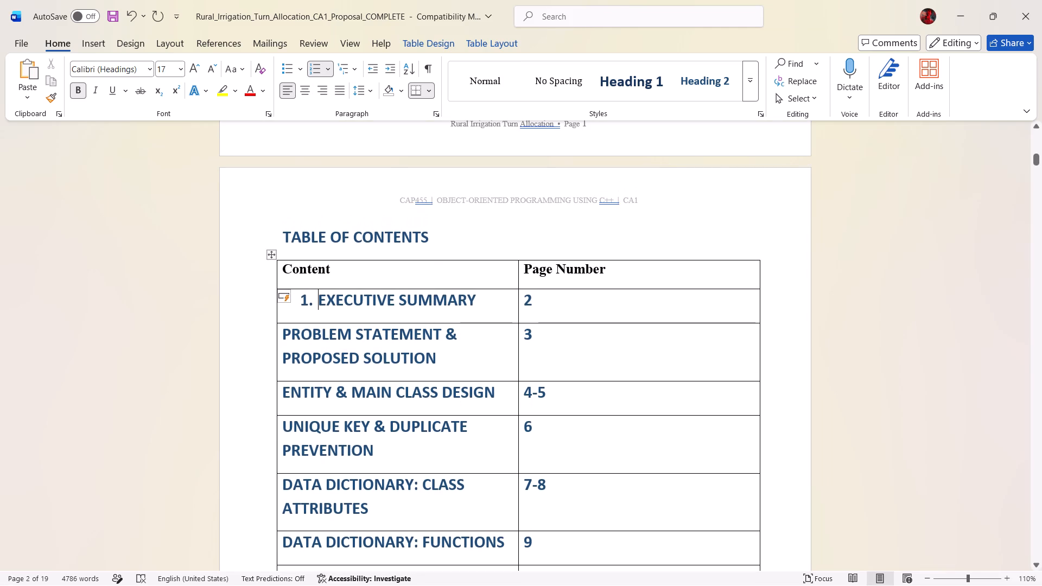
left_click(285, 334)
type("2.")
key("space")
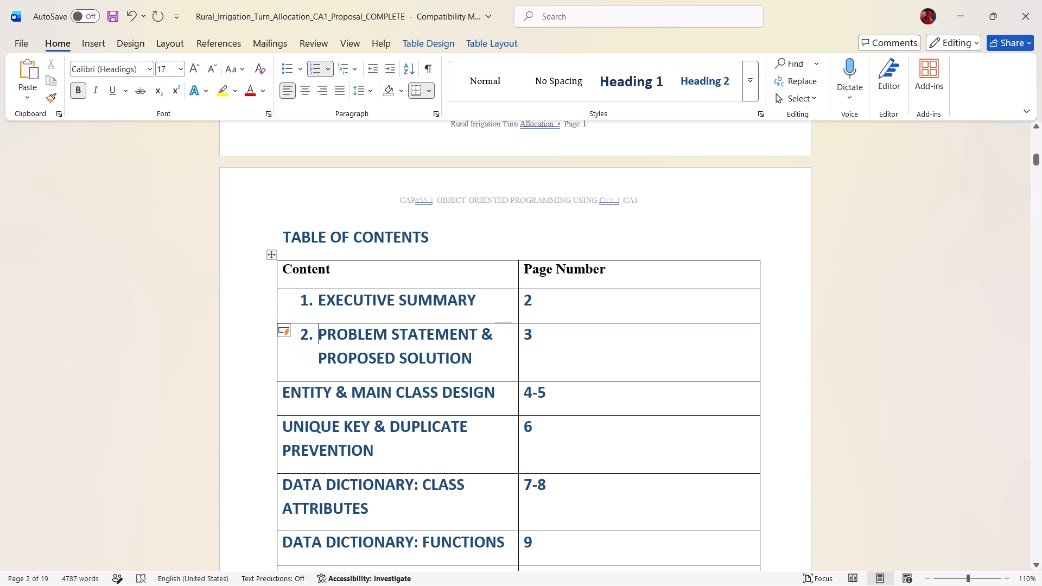
Number the entity design, unique key and class attributes entries in the table of contents 3., 4. and 5.
left_click(285, 392)
type("3.")
key("space")
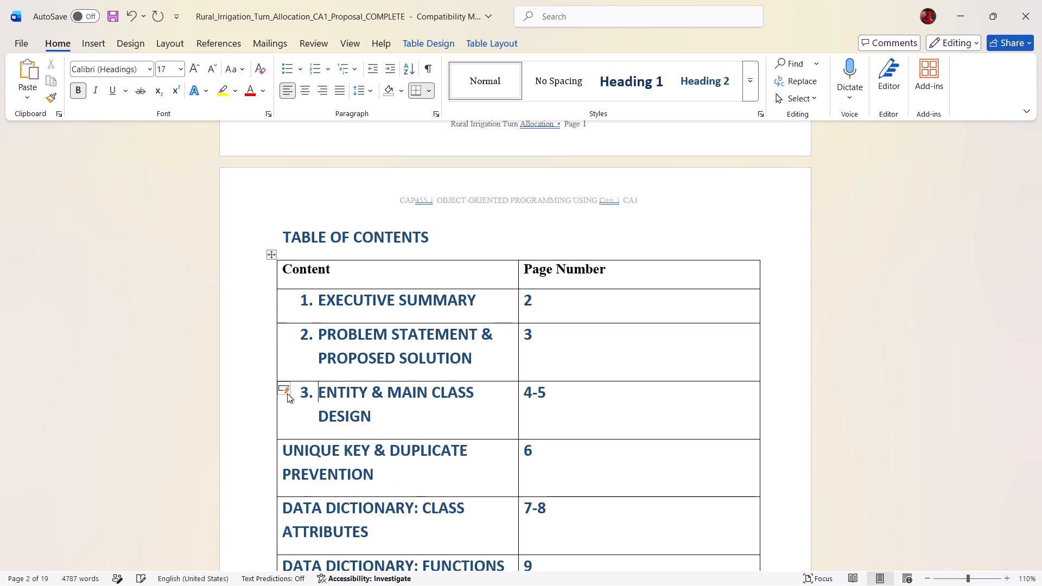
left_click(283, 454)
type("4.")
key("space")
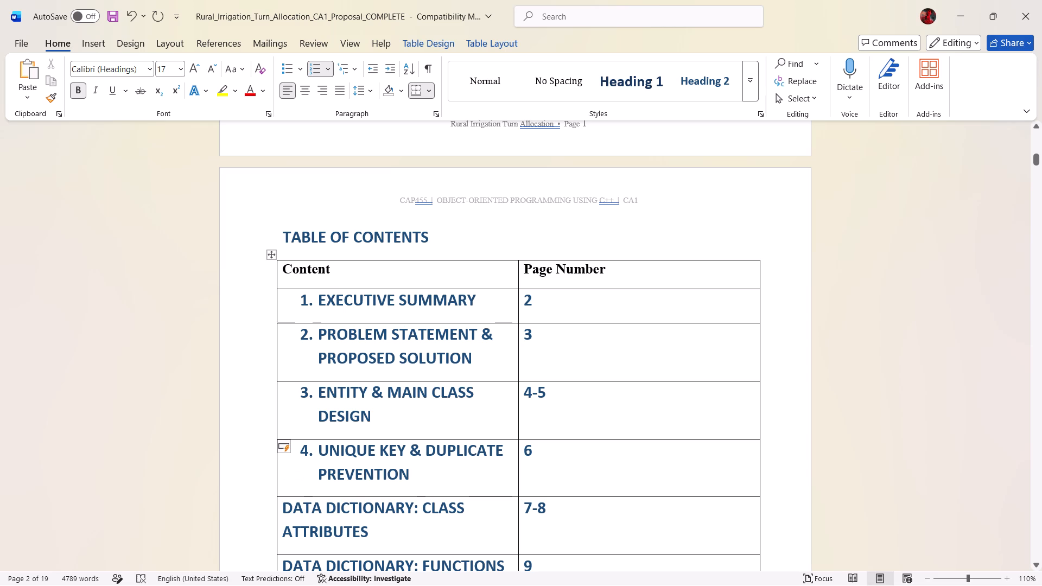
left_click(288, 511)
type("5.")
key("space")
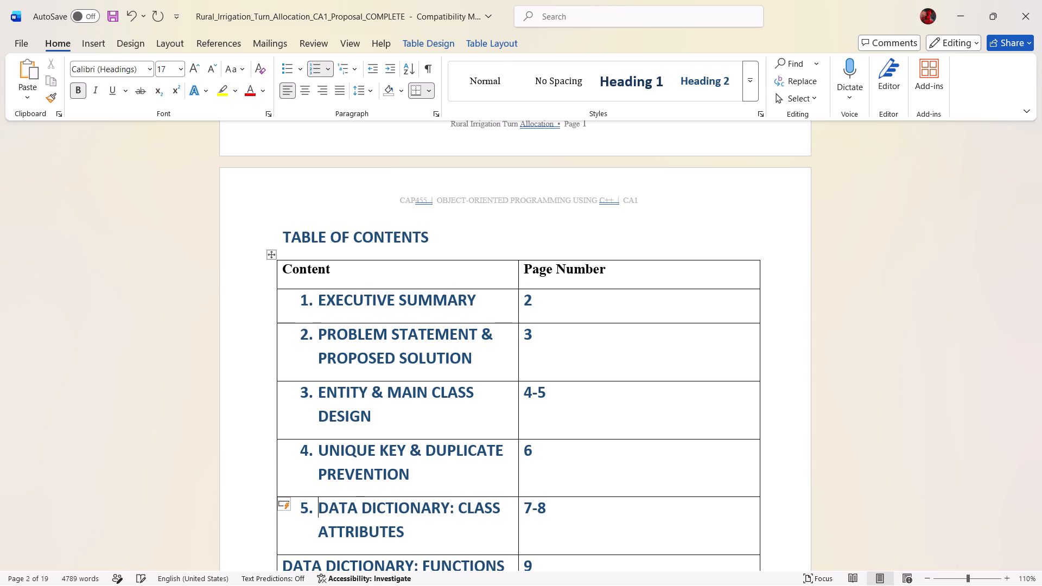
Number the data dictionary functions, concept mapping and UML class diagram entries 6., 7. and 8.
scroll(290, 508, "down", 1)
scroll(302, 436, "down", 3)
left_click(281, 418)
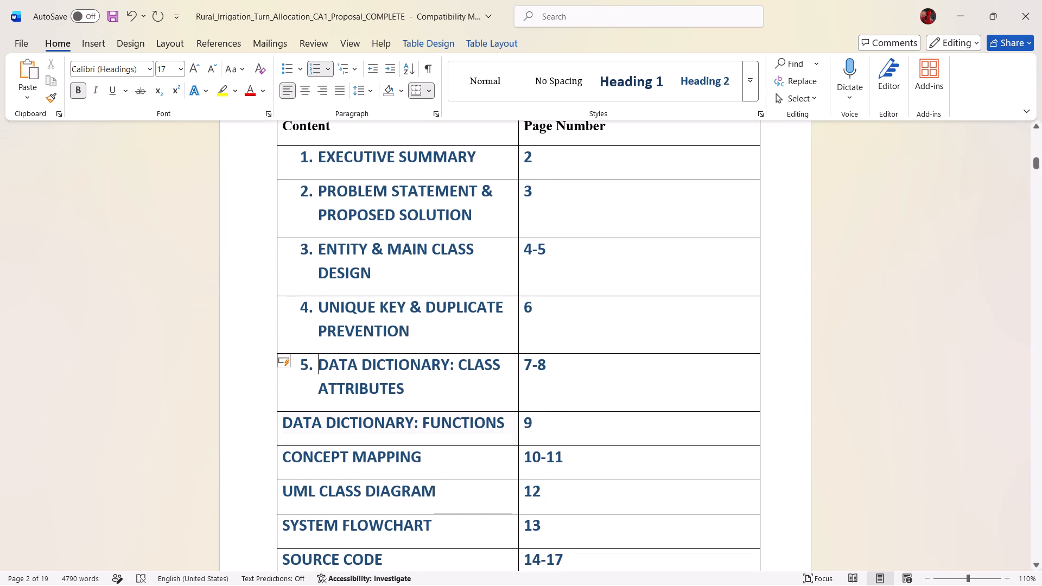
left_click(286, 421)
type("6.")
key("space")
left_click(282, 479)
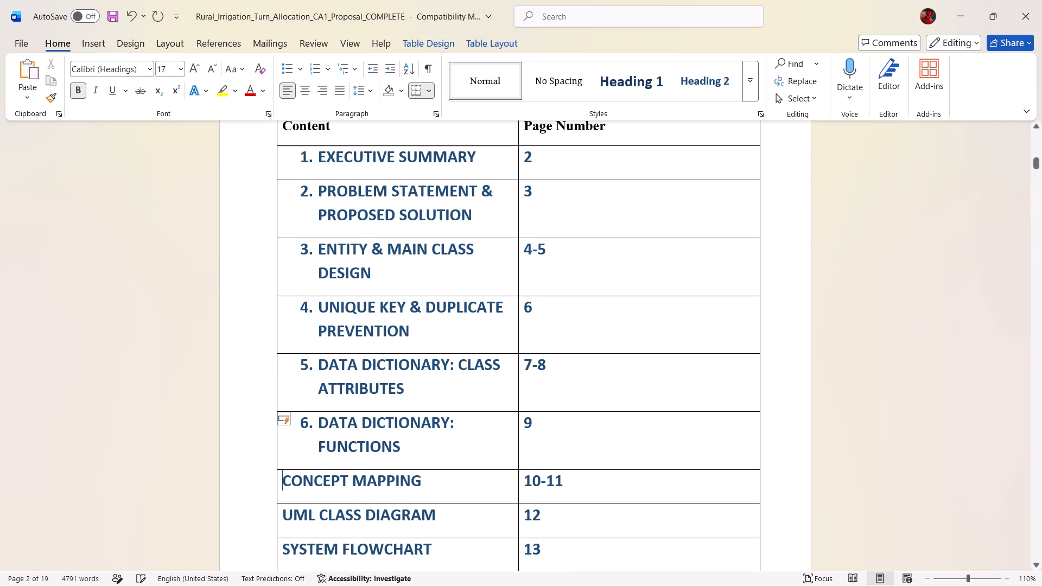
type("7.")
key("space")
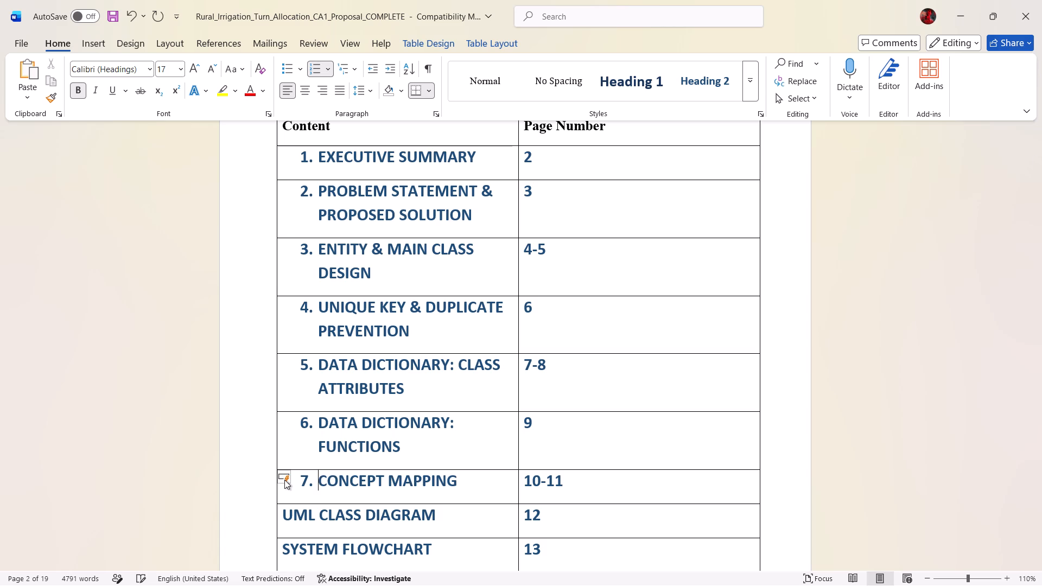
left_click(285, 518)
type("8.")
key("space")
Number the SYSTEM FLOWCHART, SOURCE CODE and OUTPUT entries in the table of contents 9., 10. and 11.
scroll(284, 517, "down", 1)
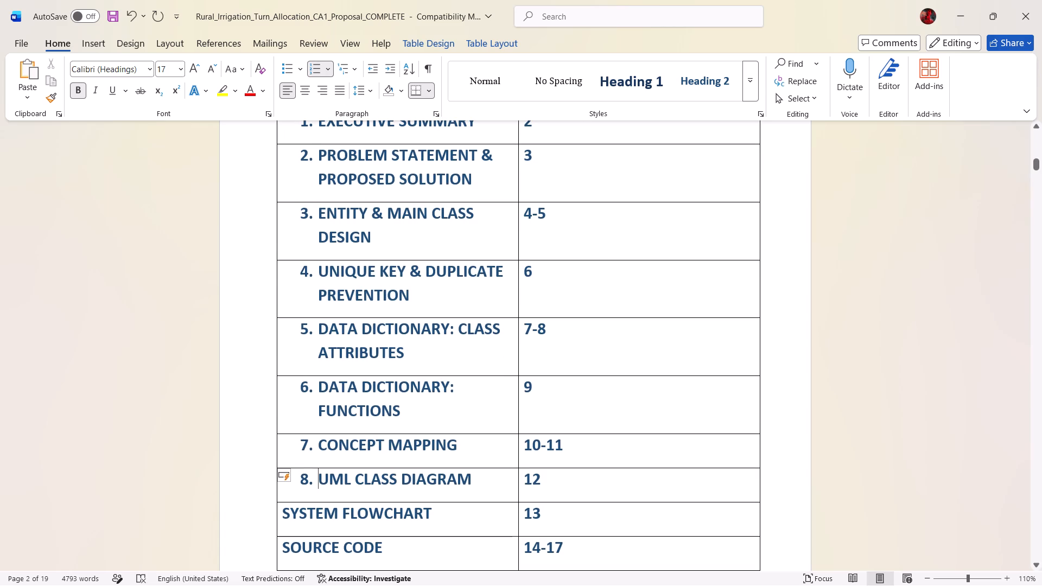
left_click(288, 512)
key("Left")
type("9.")
key("space")
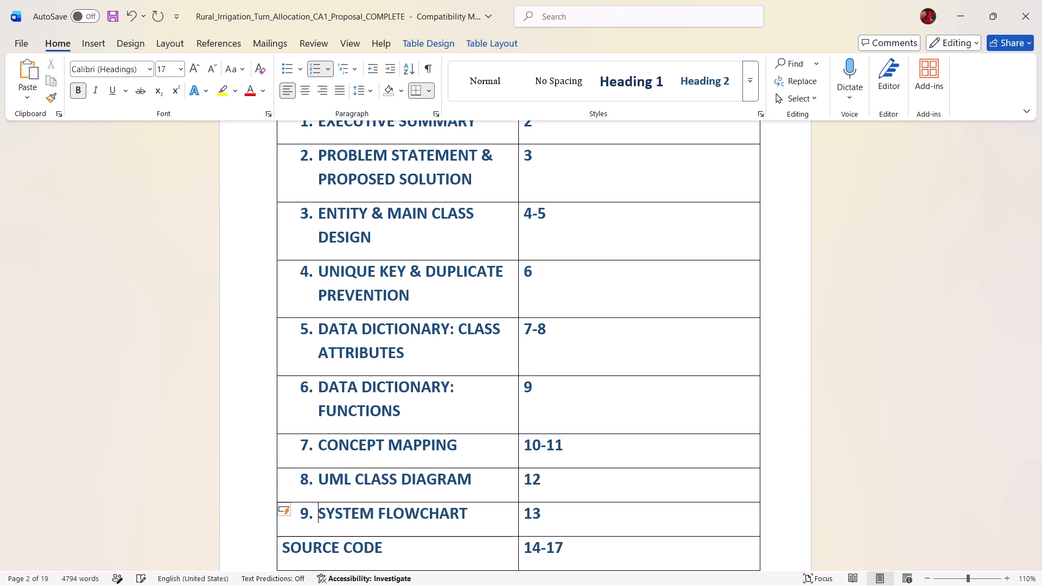
scroll(266, 451, "down", 2)
left_click(283, 474)
type("10.")
key("space")
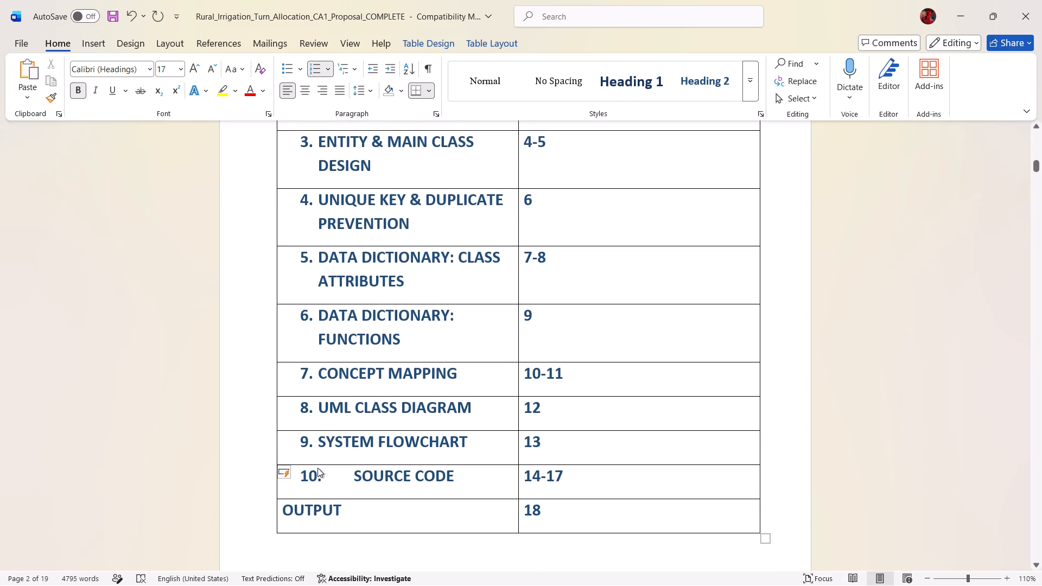
key("BackSpace")
key("BackSpace")
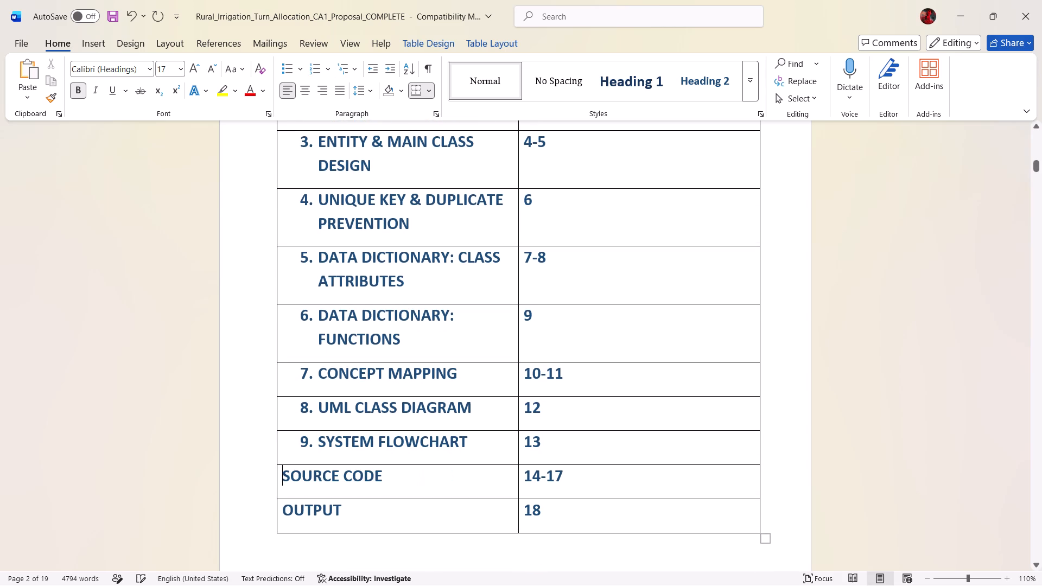
type("10.")
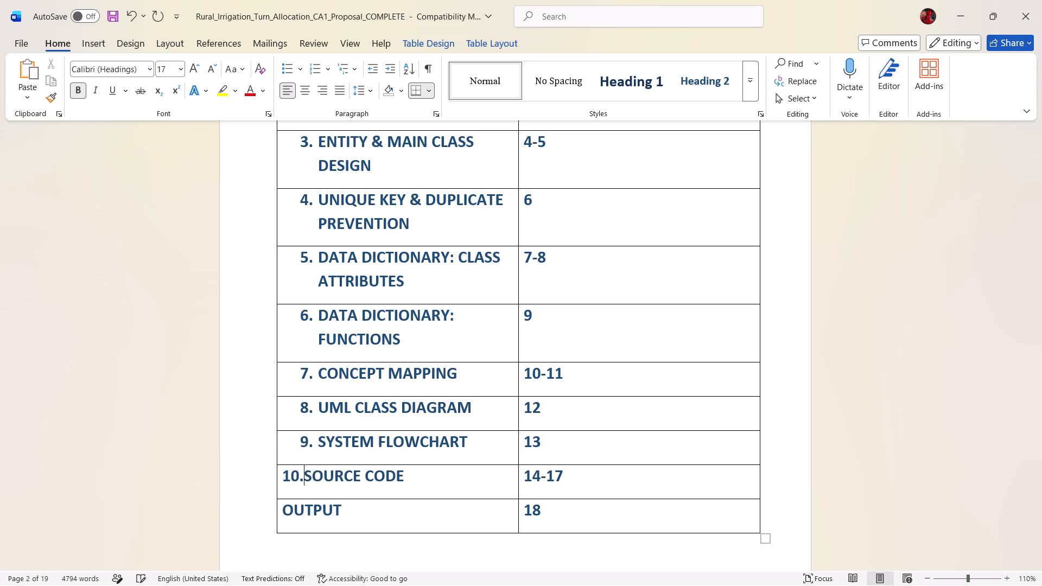
key("space")
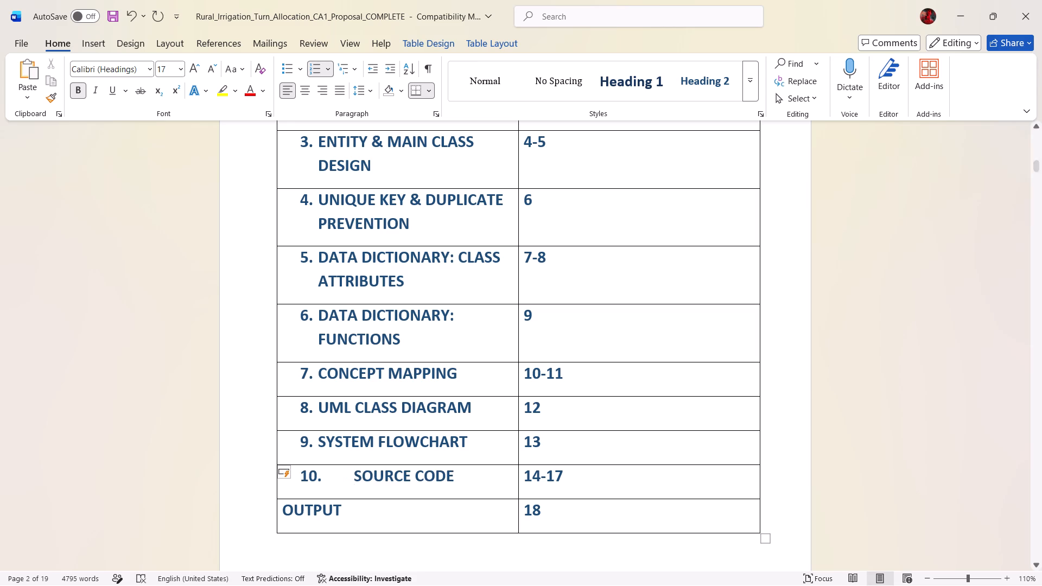
left_click(286, 509)
type("11.")
key("space")
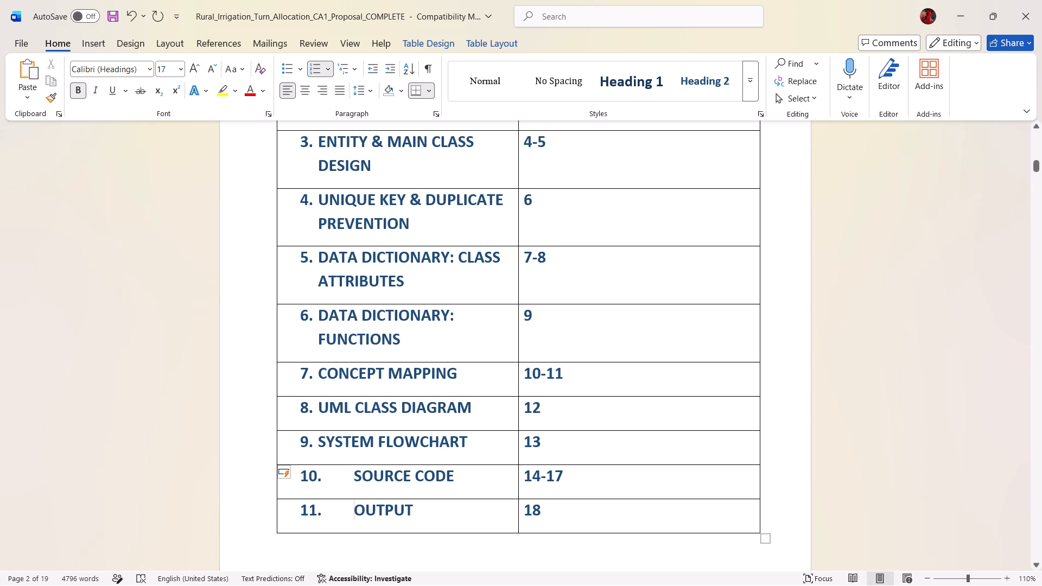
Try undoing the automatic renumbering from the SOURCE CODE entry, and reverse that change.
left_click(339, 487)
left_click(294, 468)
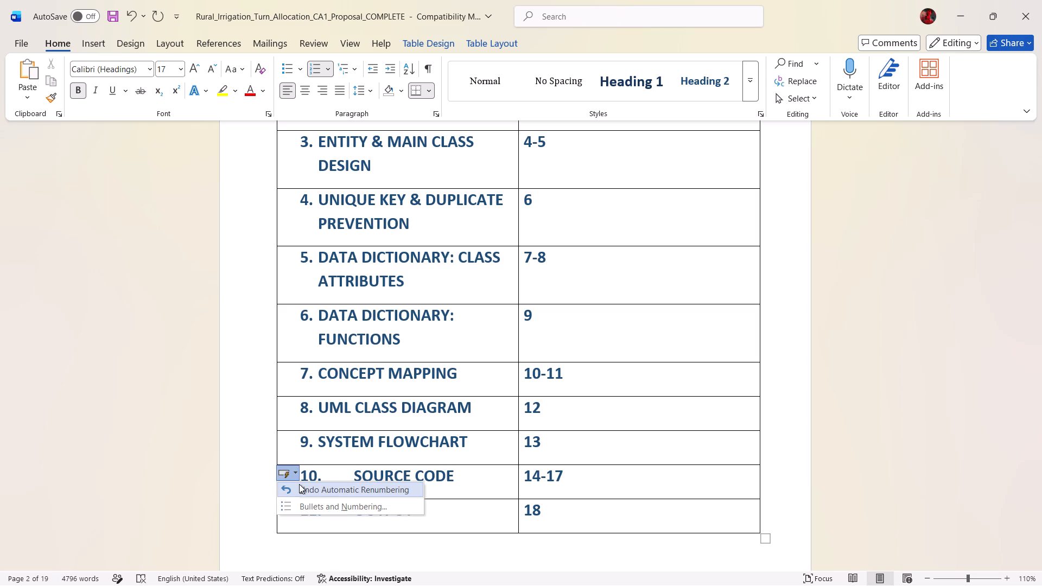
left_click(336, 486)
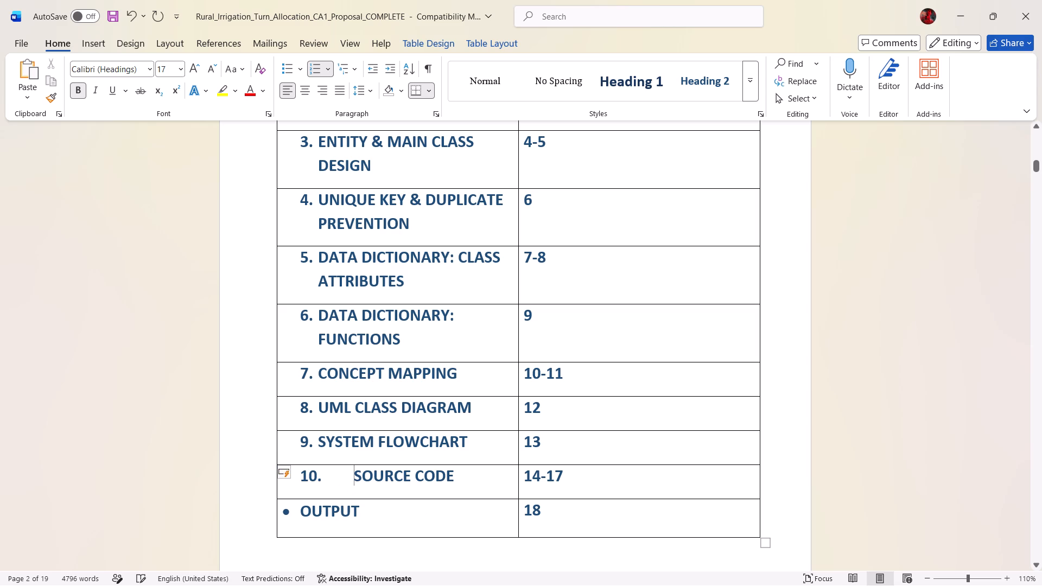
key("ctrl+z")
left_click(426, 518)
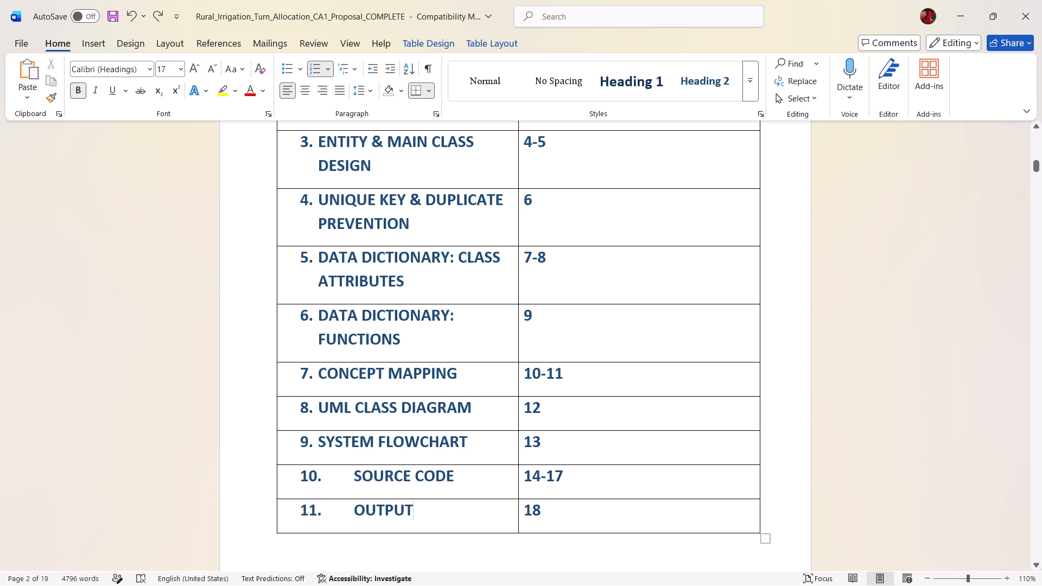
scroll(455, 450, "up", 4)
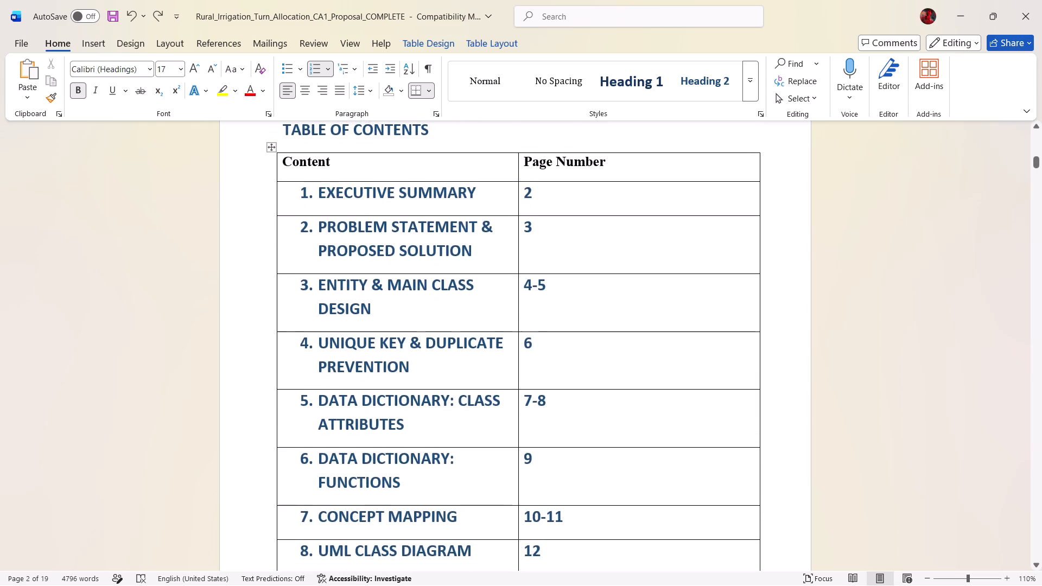
Review the numbered entries and page numbers in the table of contents.
scroll(455, 449, "up", 2)
scroll(503, 421, "down", 2)
scroll(503, 421, "up", 3)
scroll(503, 421, "down", 8)
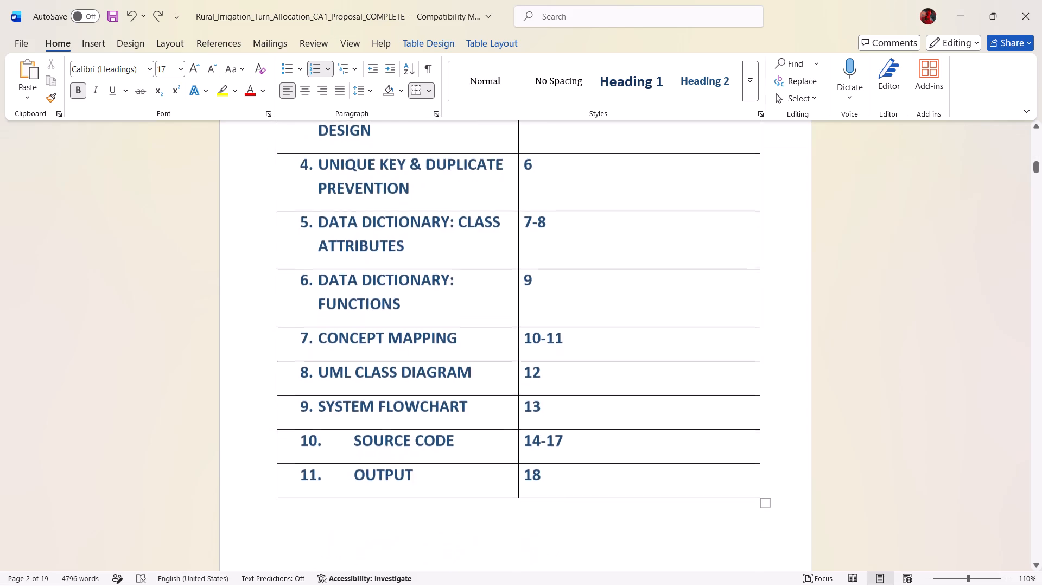
scroll(503, 421, "up", 6)
scroll(506, 419, "down", 2)
scroll(506, 419, "up", 2)
scroll(506, 419, "down", 4)
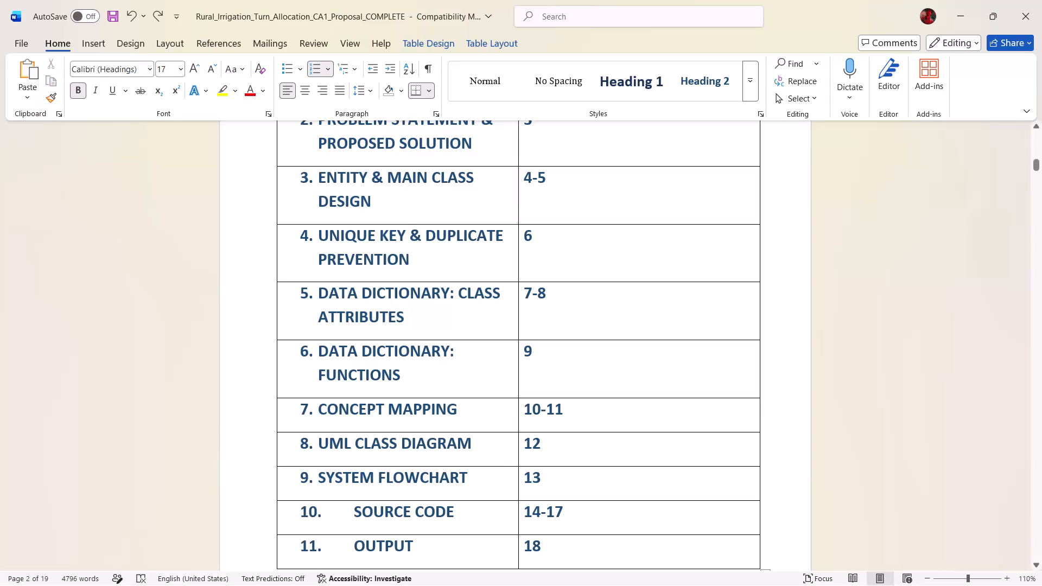
Centre all entries and page numbers in the table of contents, from EXECUTIVE SUMMARY to OUTPUT.
scroll(498, 333, "up", 4)
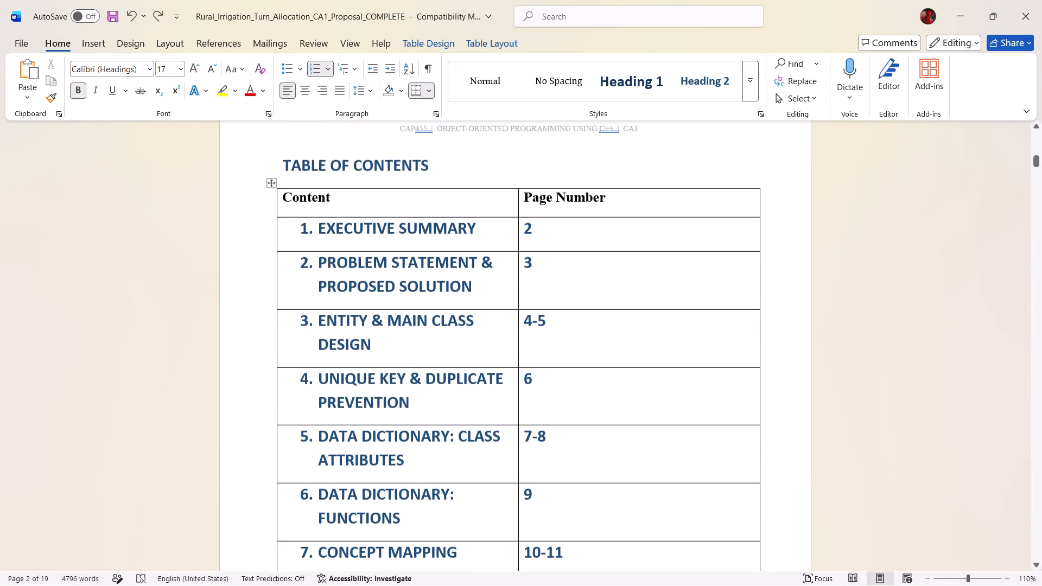
left_click_drag(294, 227, 621, 476)
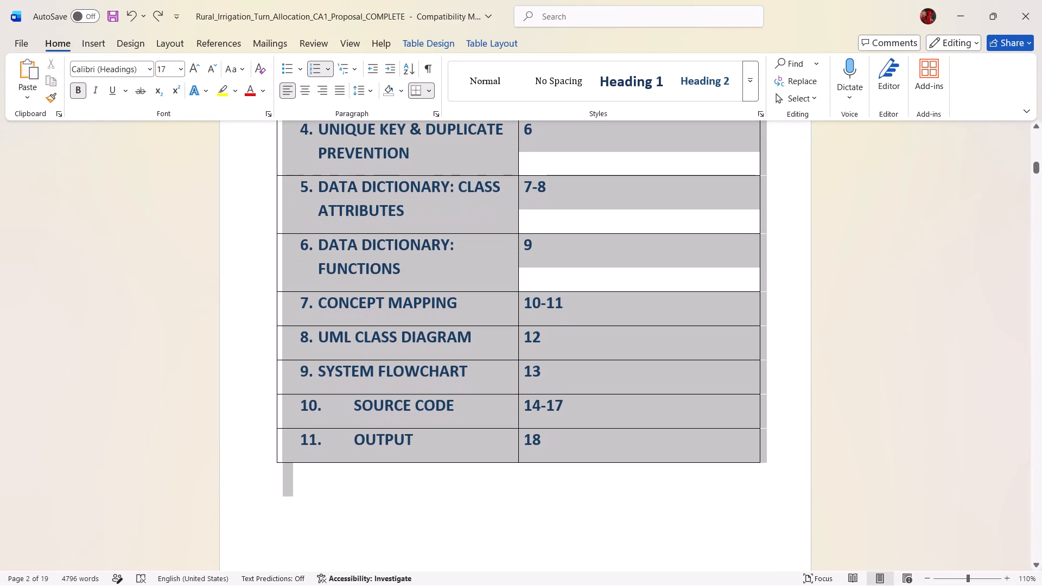
left_click_drag(621, 476, 608, 439)
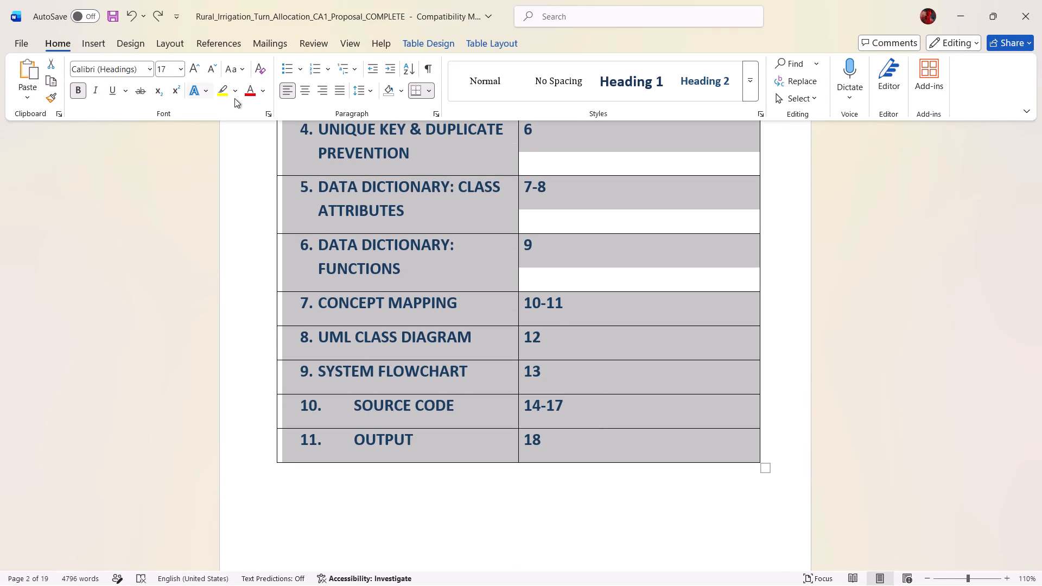
left_click(309, 87)
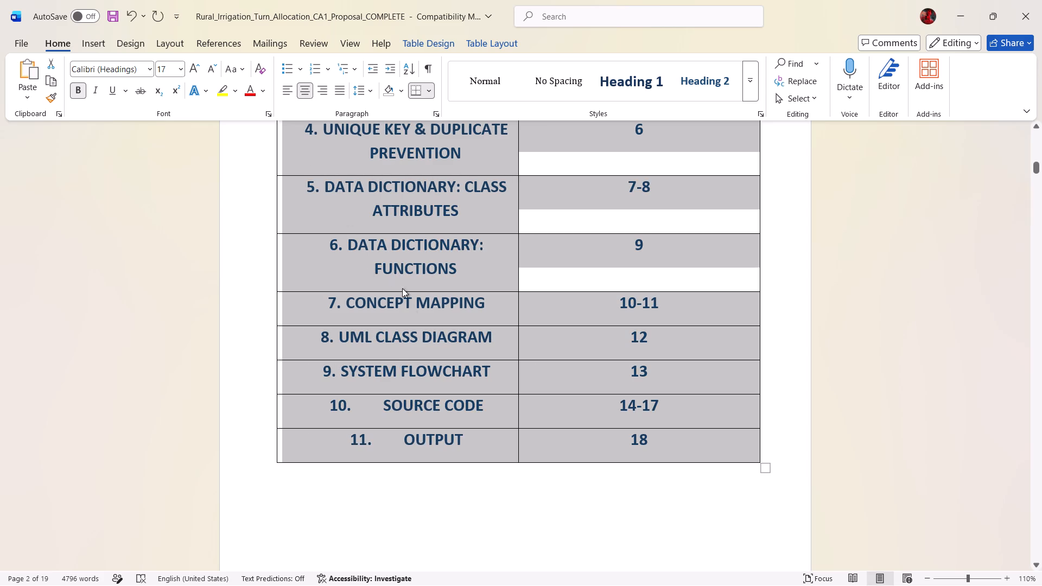
left_click(416, 317)
scroll(415, 310, "up", 5)
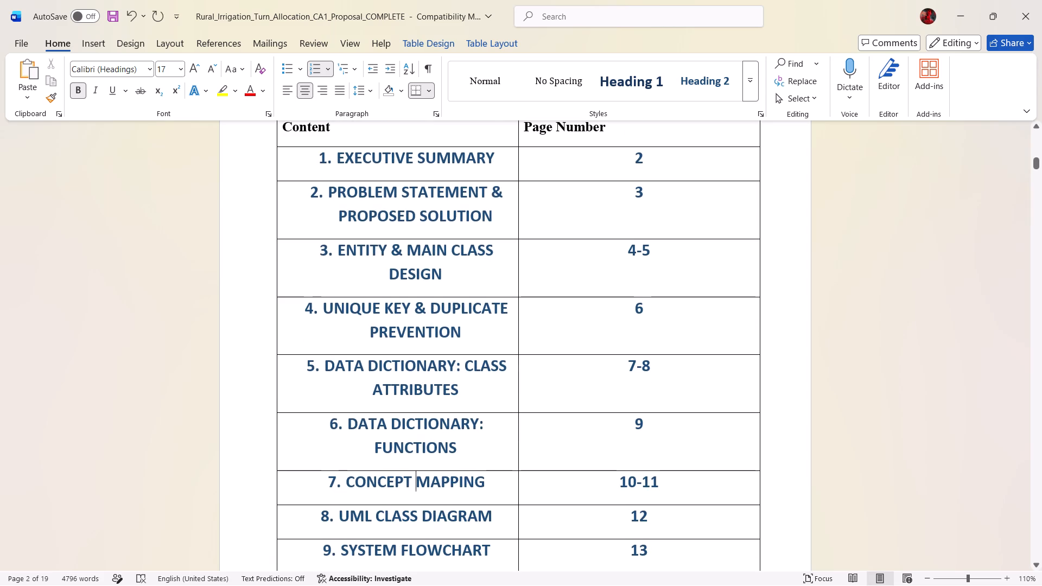
Left-align the numbered entries in the Content column, EXECUTIVE SUMMARY through OUTPUT.
left_click_drag(313, 153, 447, 518)
left_click(291, 85)
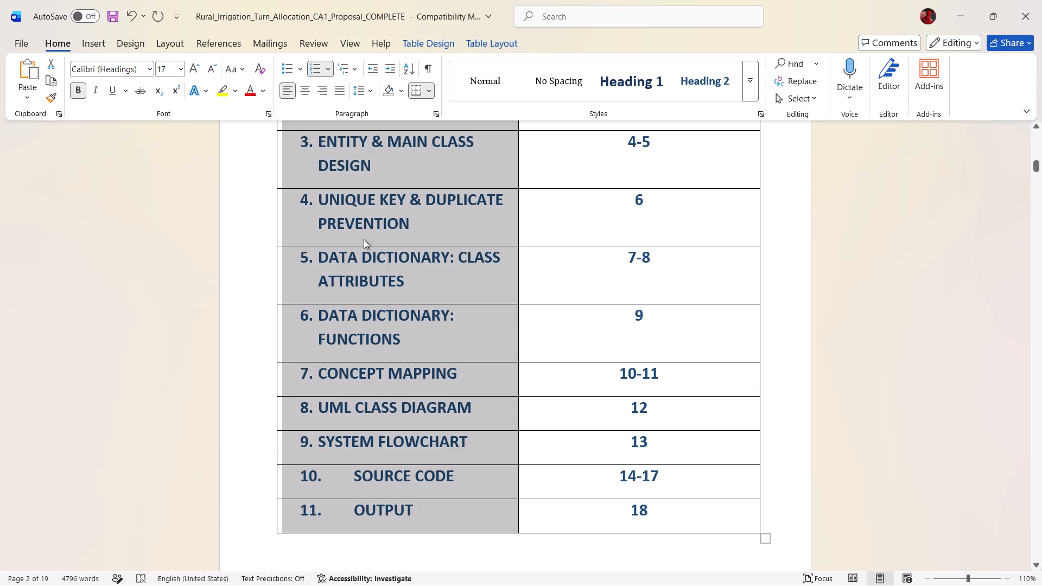
left_click(384, 225)
scroll(355, 230, "up", 3)
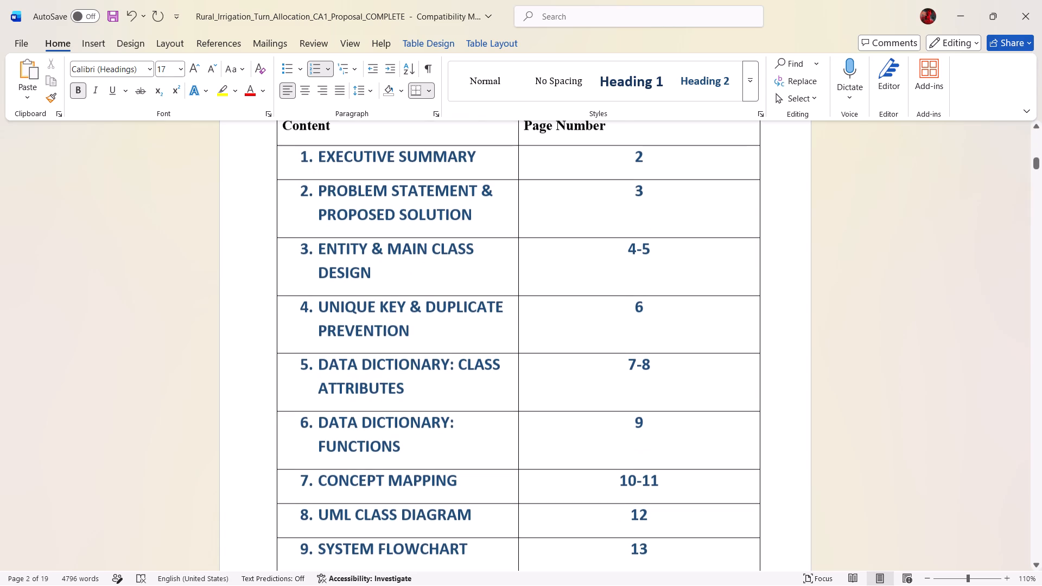
Set the font of all table of contents entries and page numbers below the header row to Times New Roman.
left_click_drag(289, 158, 637, 549)
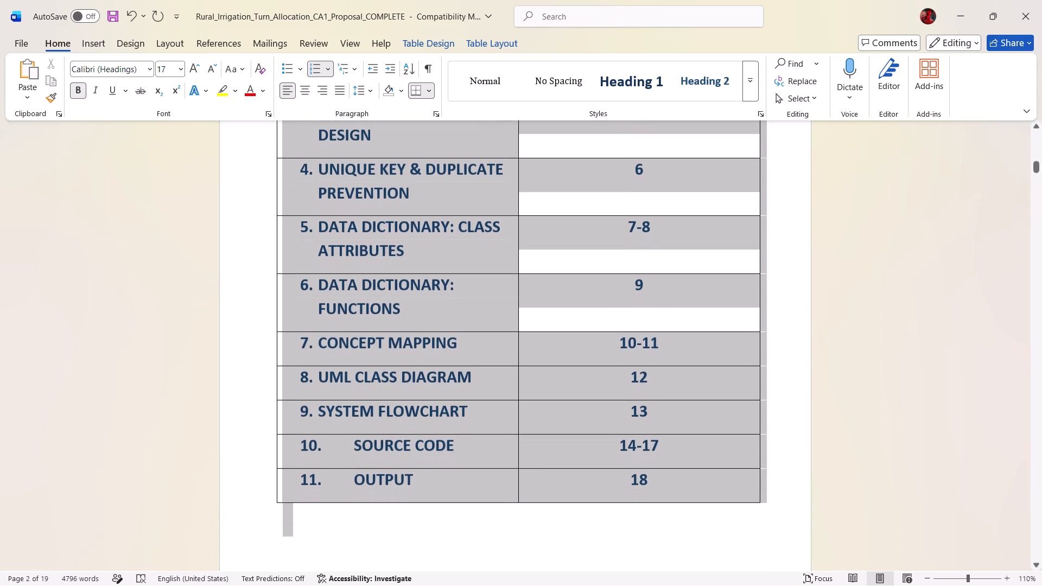
left_click_drag(637, 549, 626, 493)
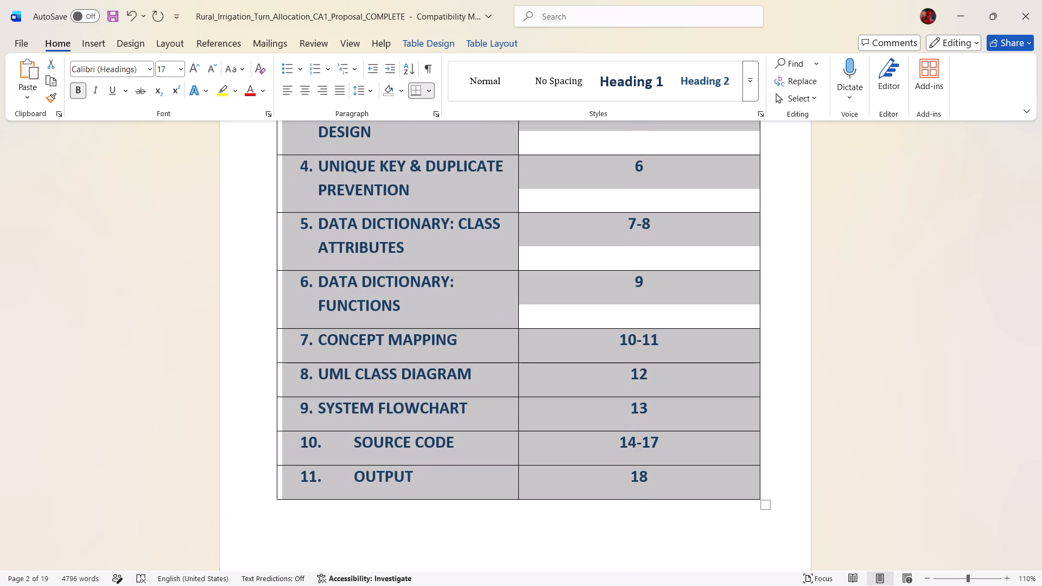
left_click(101, 72)
type("ti")
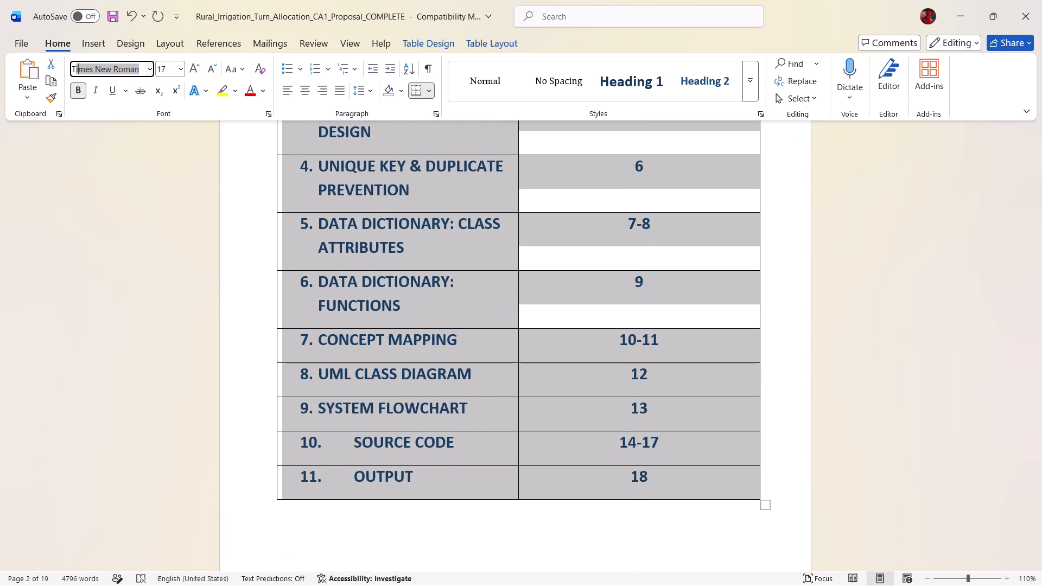
key("Return")
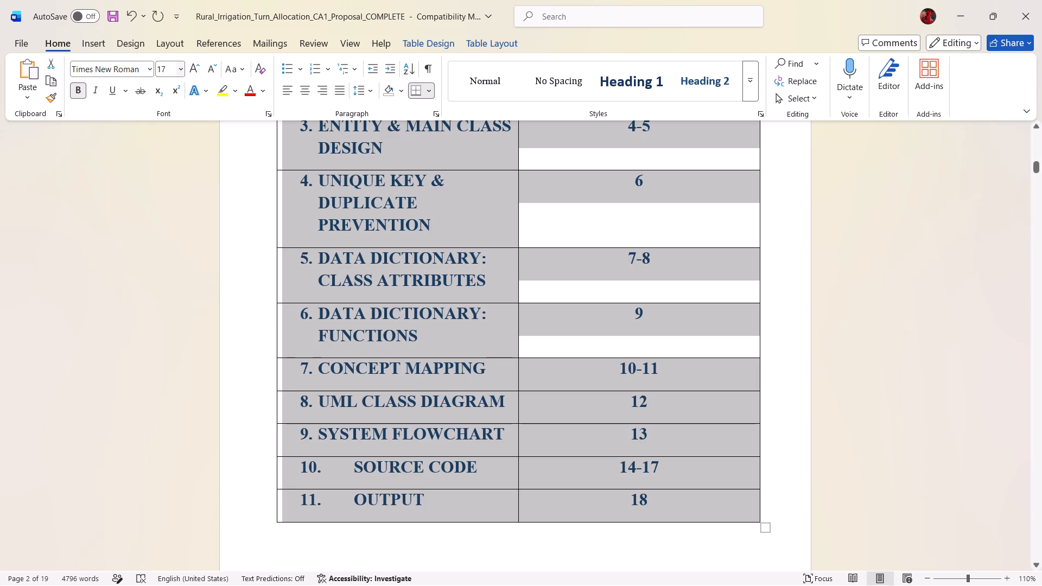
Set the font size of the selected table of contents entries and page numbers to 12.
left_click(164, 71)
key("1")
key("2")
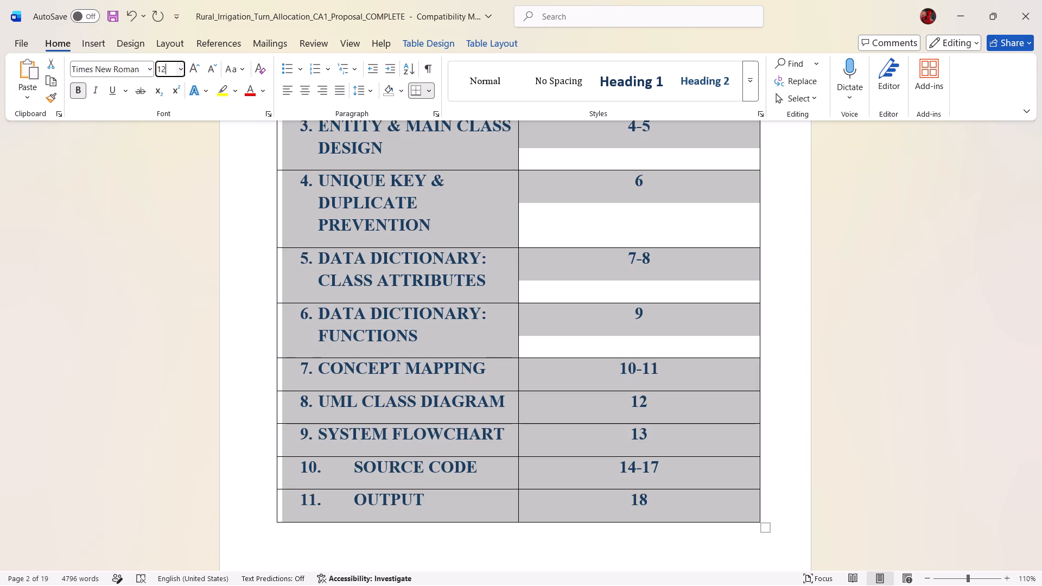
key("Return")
Change the font colour of the table of contents entries and page numbers to Automatic.
scroll(169, 71, "up", 1)
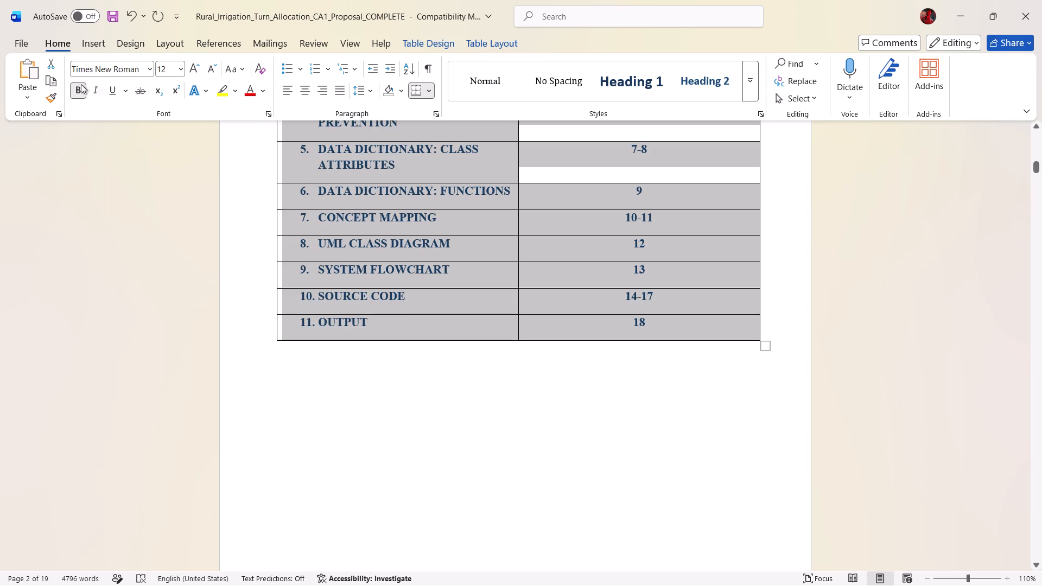
left_click(261, 92)
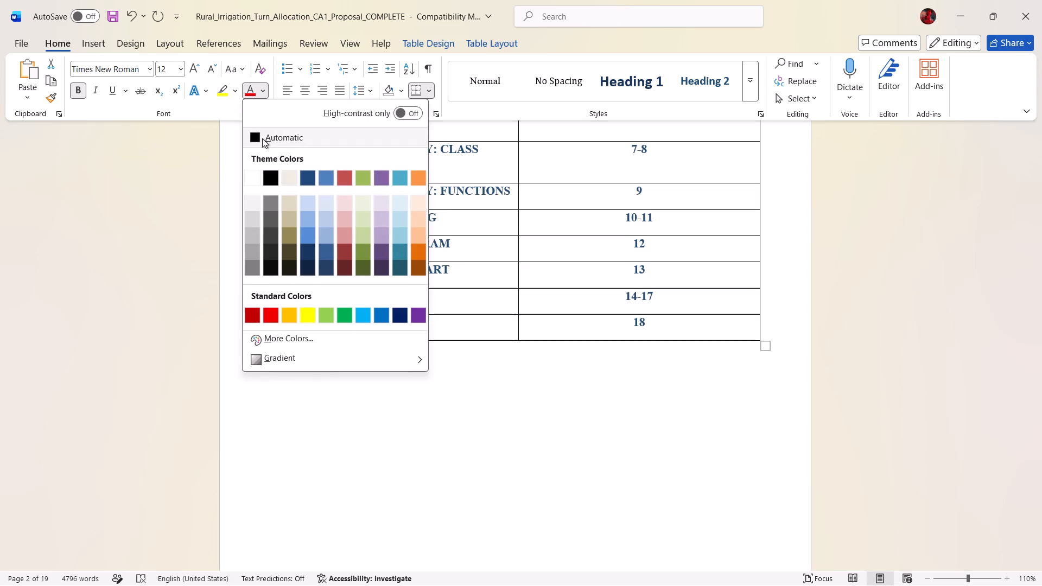
left_click(259, 137)
scroll(364, 295, "up", 6)
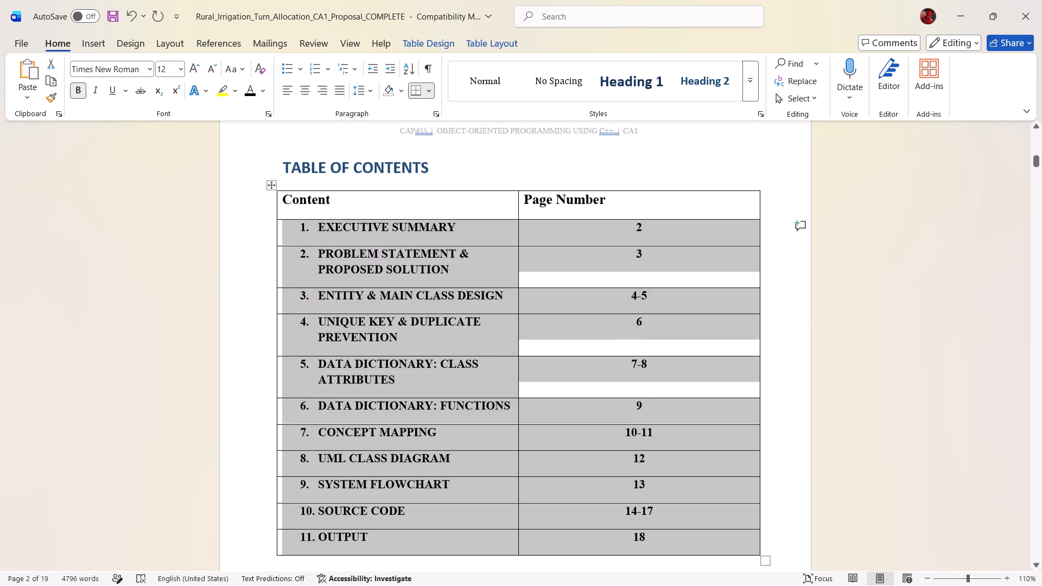
left_click(443, 174)
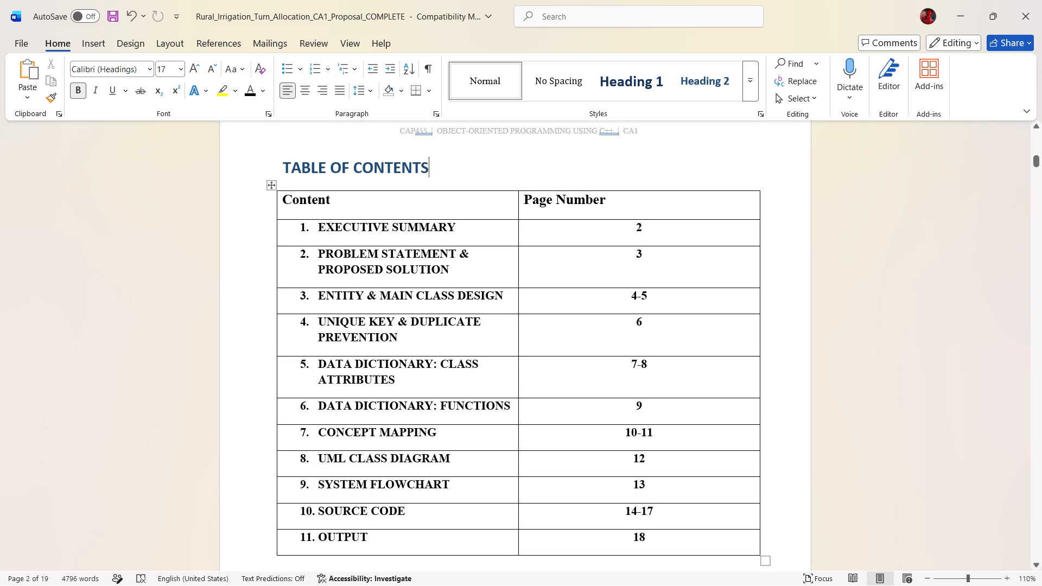
Set the font size of the table of contents entries and page numbers, EXECUTIVE SUMMARY through OUTPUT, to 10.
left_click_drag(295, 226, 648, 539)
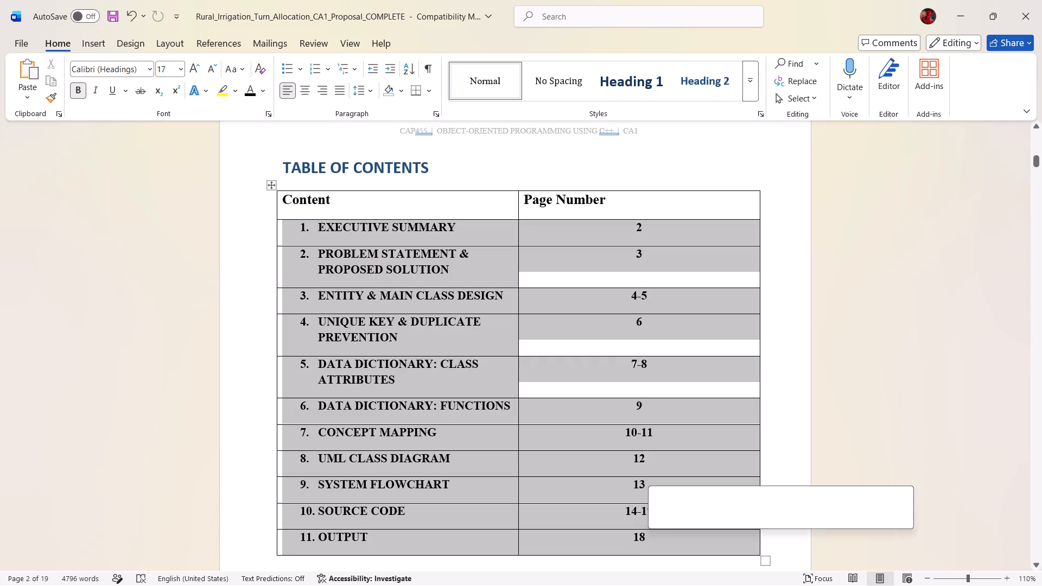
left_click(170, 65)
type("10")
key("Return")
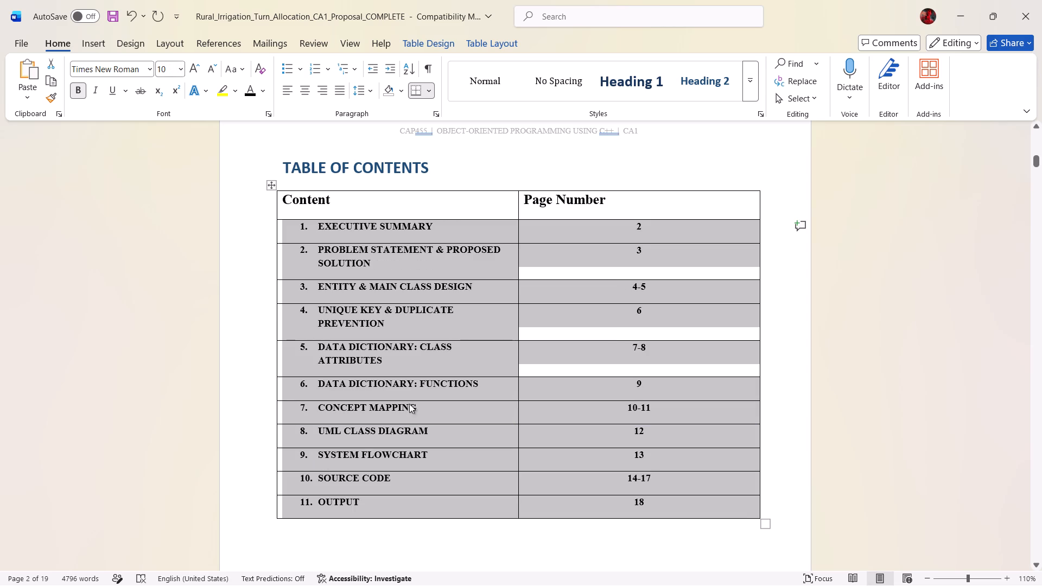
left_click(404, 397)
Save the proposal document.
key("ctrl+s")
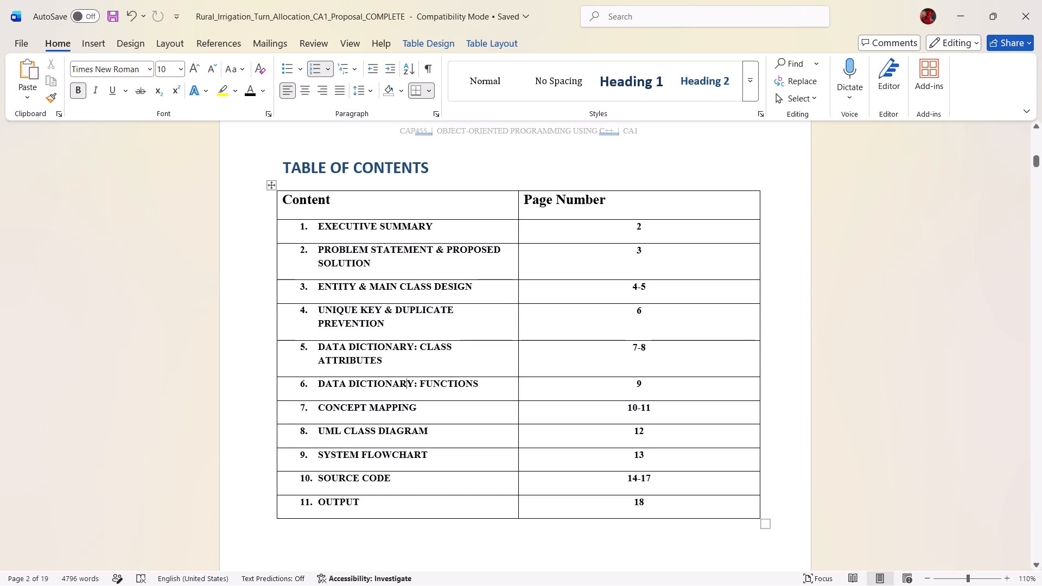
Review the layout of the reformatted table of contents and the end of the cover page before it.
scroll(475, 387, "up", 3)
scroll(475, 387, "down", 4)
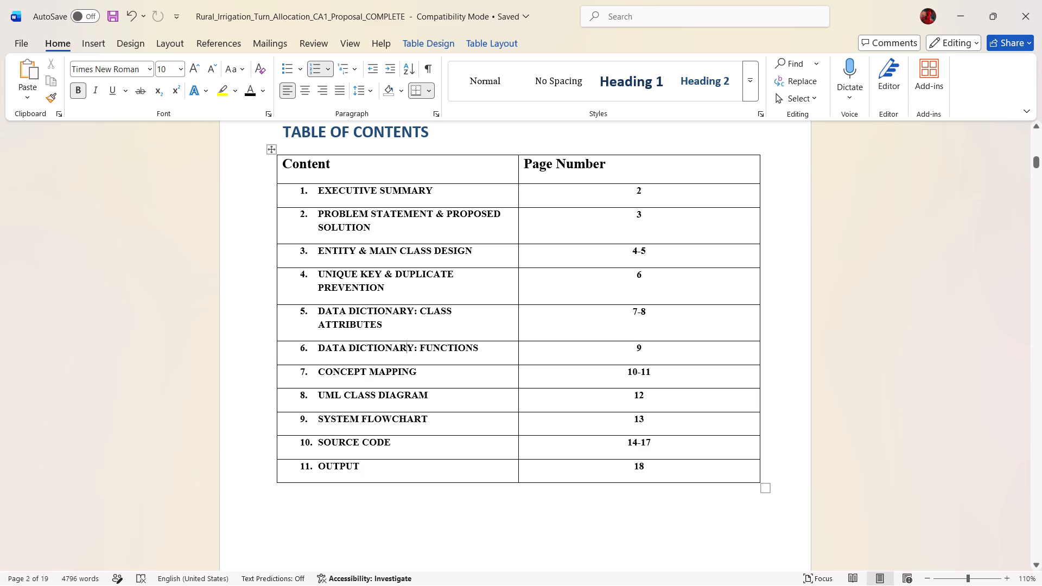
scroll(498, 366, "up", 4)
scroll(497, 367, "down", 7)
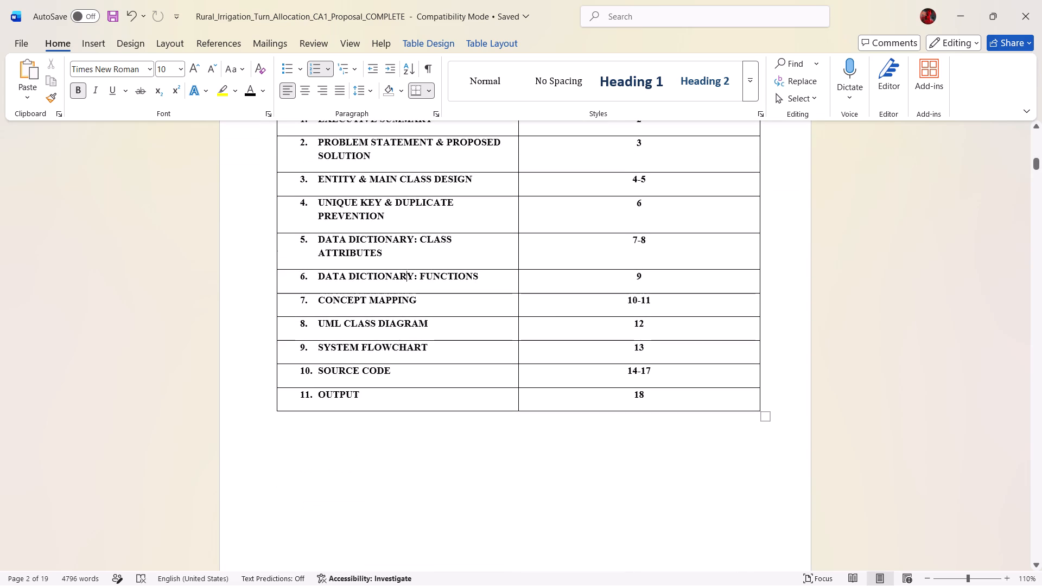
scroll(495, 368, "down", 1)
scroll(484, 378, "up", 6)
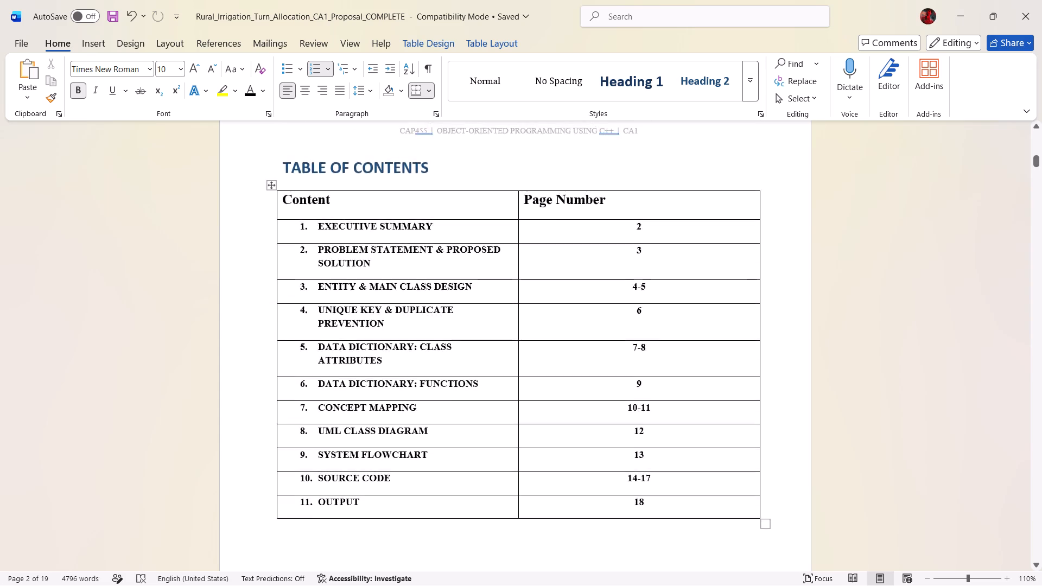
scroll(480, 384, "up", 10)
scroll(478, 390, "down", 6)
scroll(478, 390, "up", 2)
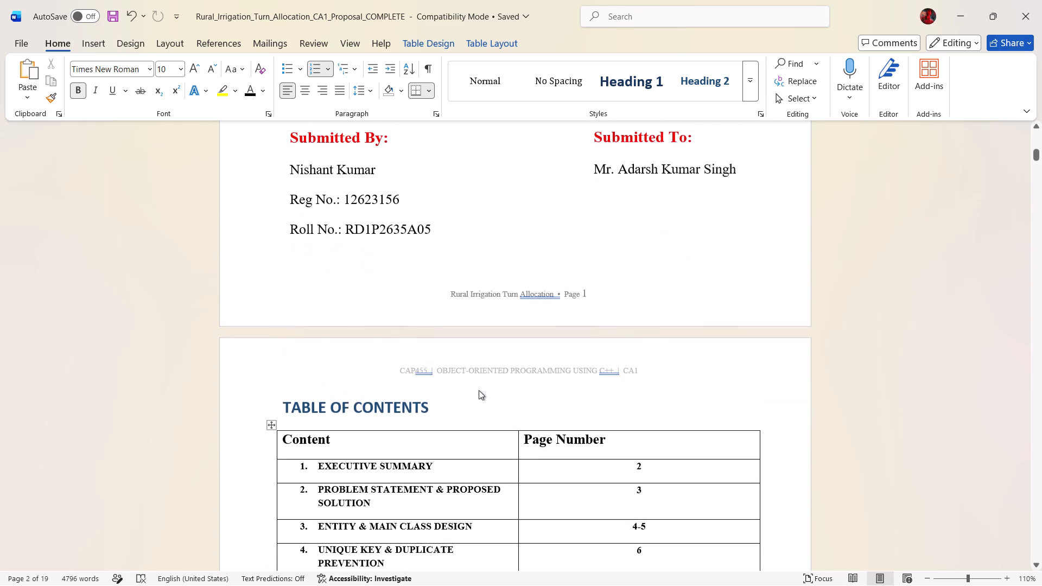
scroll(294, 428, "down", 1)
scroll(294, 428, "up", 2)
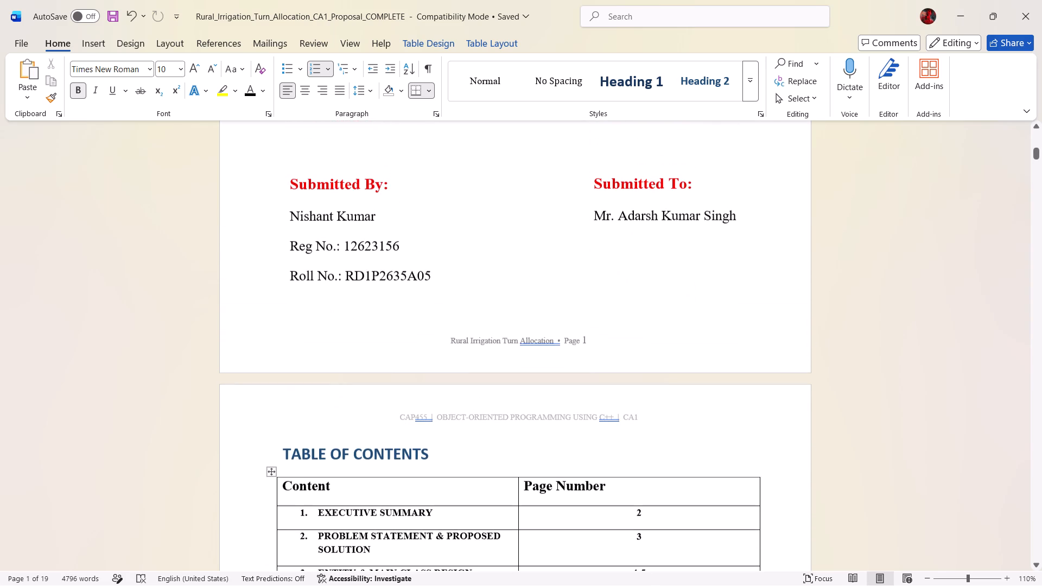
scroll(282, 458, "down", 7)
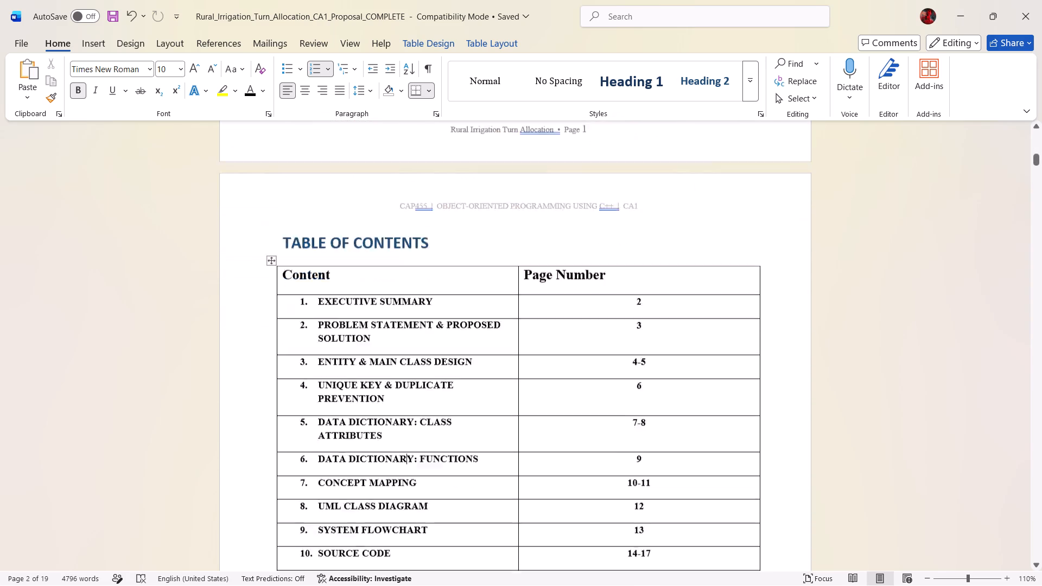
scroll(297, 445, "down", 3)
scroll(316, 421, "up", 3)
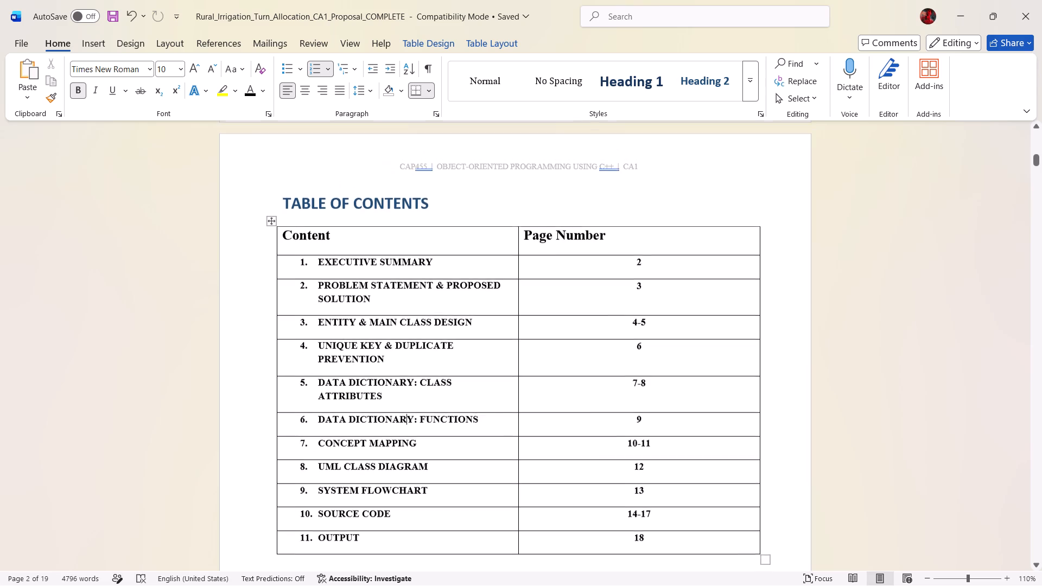
scroll(316, 421, "down", 2)
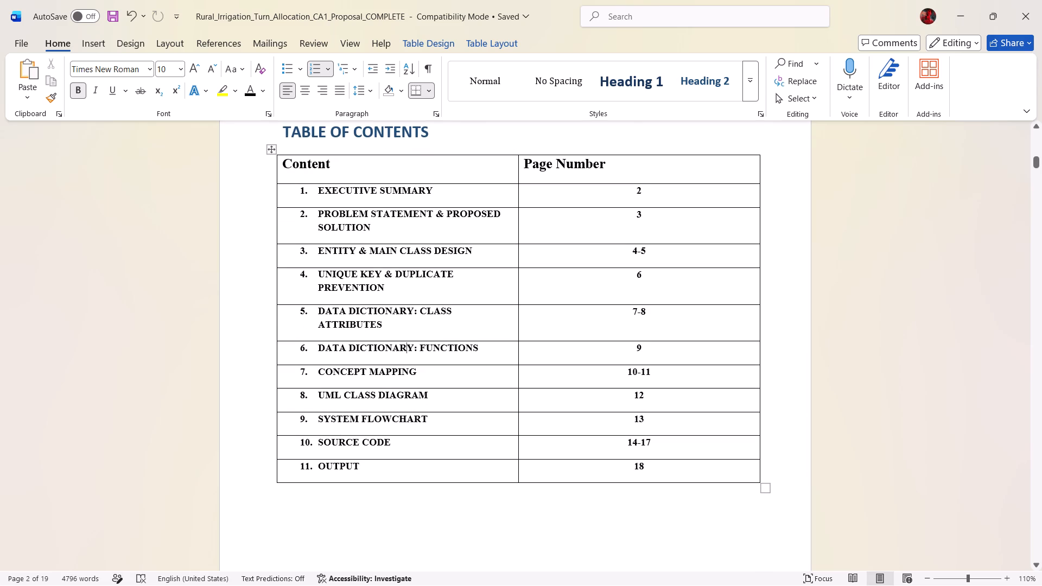
Review the pages from the end of the cover page through the table of contents to the executive summary.
scroll(360, 450, "down", 20)
scroll(360, 450, "down", 7)
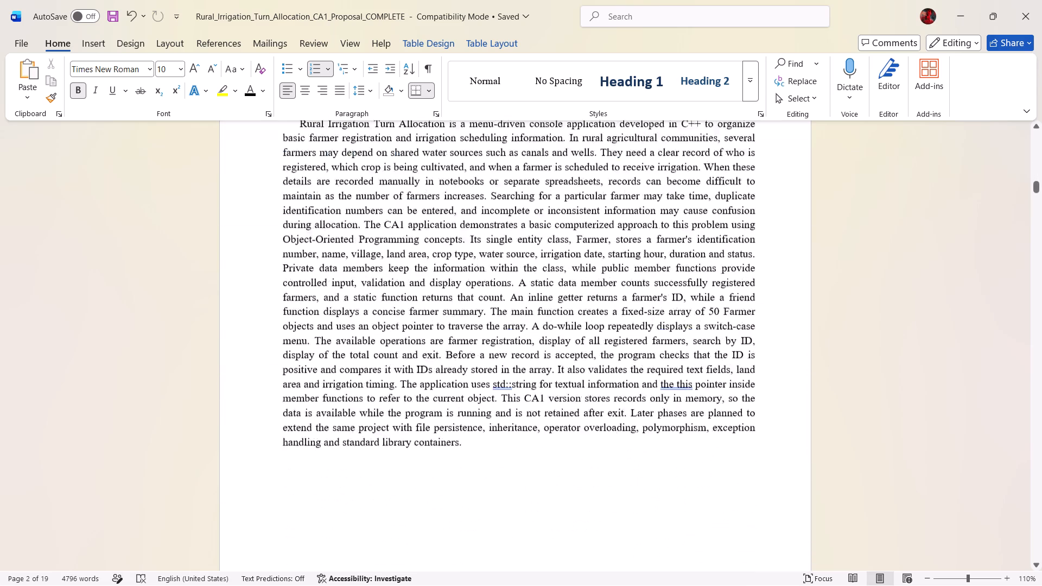
scroll(370, 449, "down", 15)
scroll(372, 448, "up", 13)
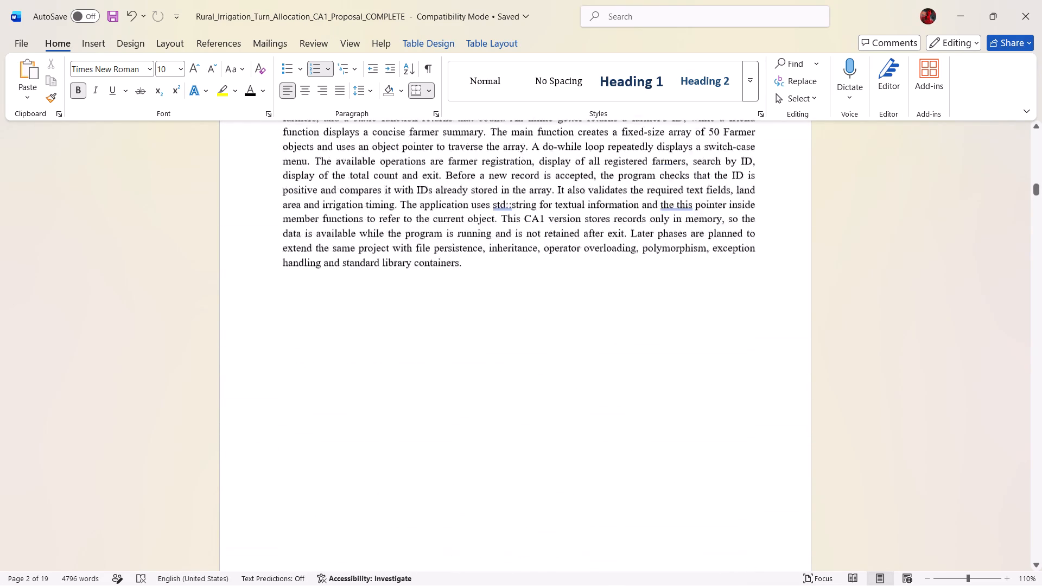
scroll(377, 442, "up", 20)
scroll(377, 442, "up", 8)
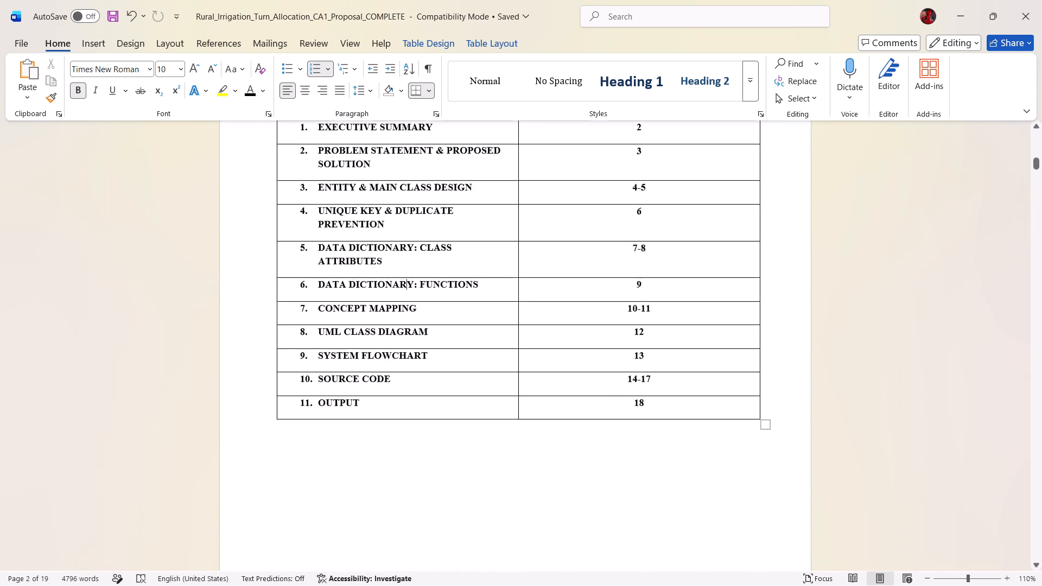
scroll(377, 442, "up", 8)
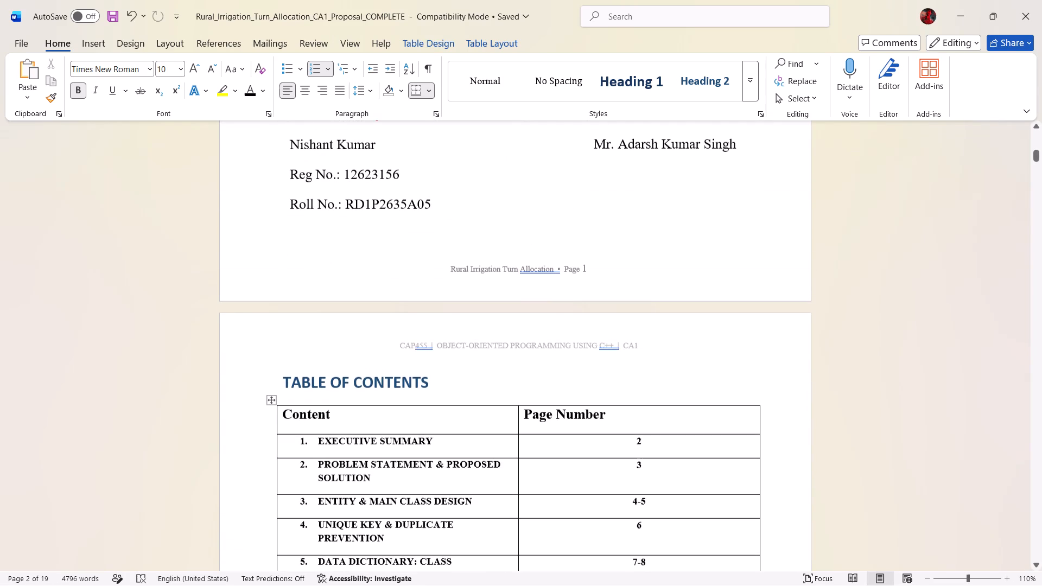
scroll(377, 442, "up", 5)
scroll(377, 442, "down", 7)
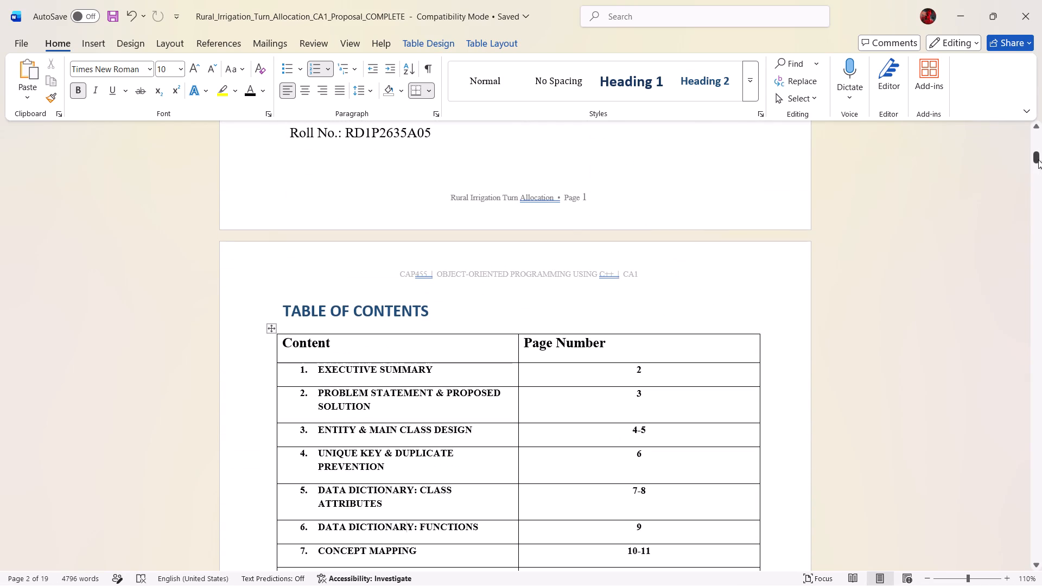
Retype the "Output:" heading on the document's last page in capitals as "OUTPUT:".
left_click_drag(1039, 158, 1041, 199)
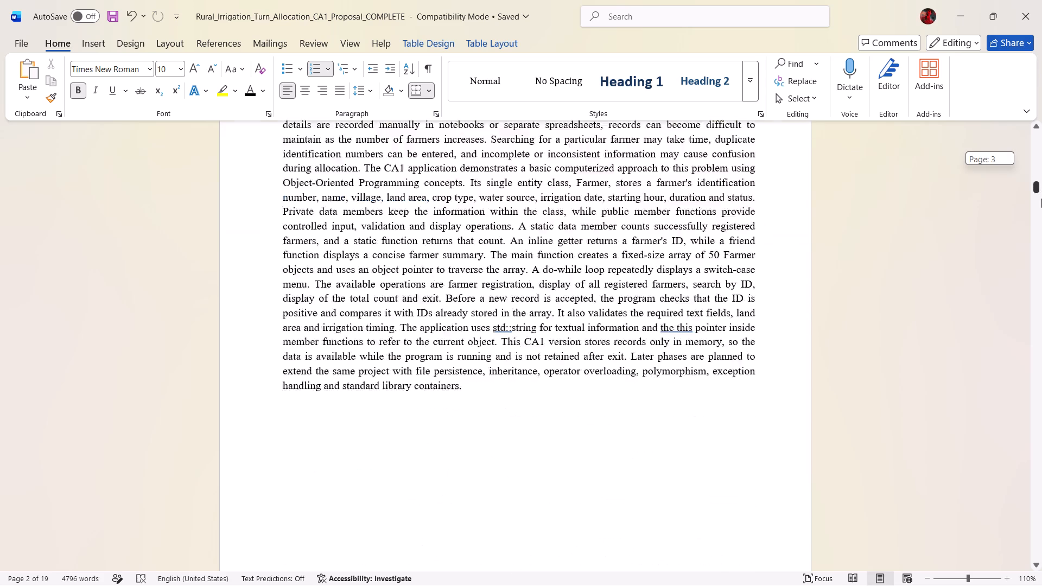
left_click_drag(1041, 199, 1041, 330)
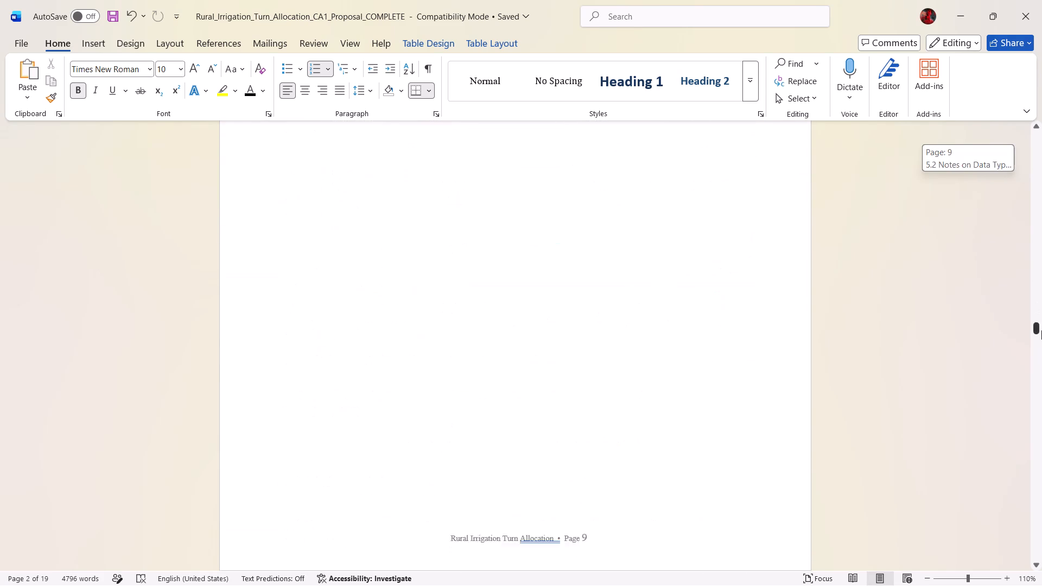
left_click_drag(1041, 330, 1041, 435)
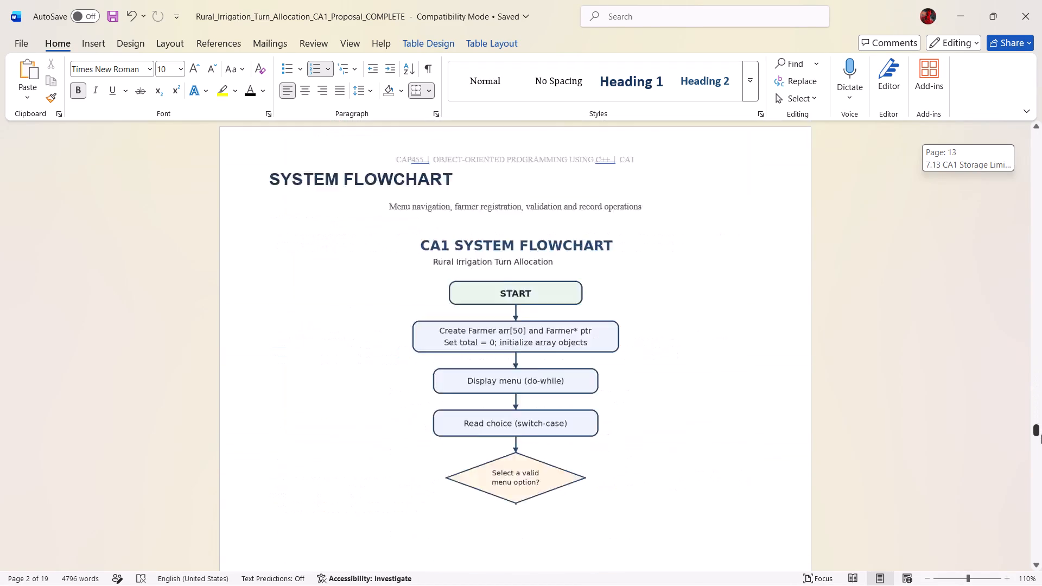
left_click_drag(1041, 435, 1040, 424)
scroll(771, 416, "down", 4)
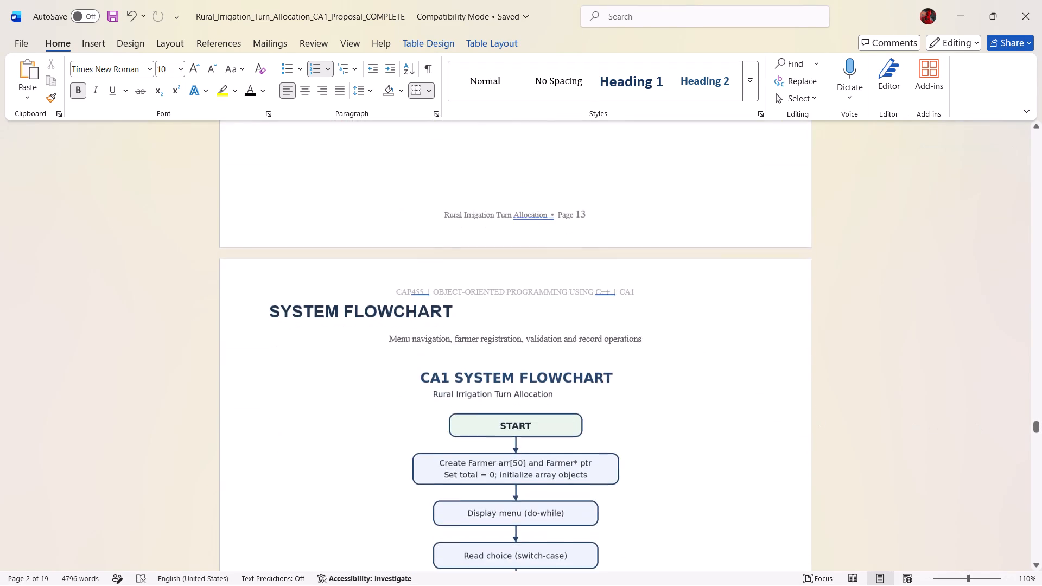
scroll(764, 396, "down", 5)
scroll(771, 394, "up", 5)
scroll(771, 394, "down", 20)
scroll(771, 394, "down", 5)
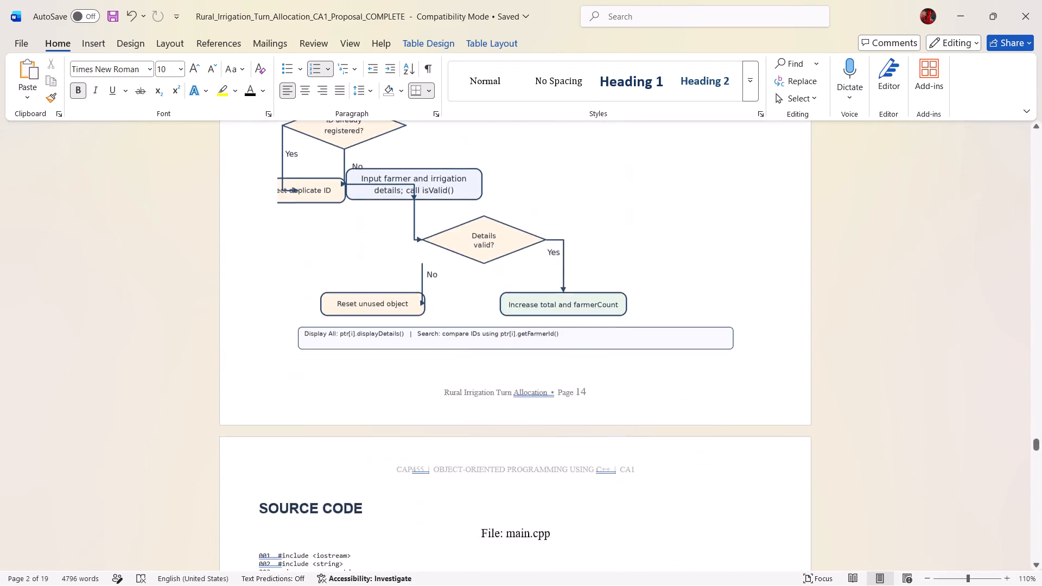
scroll(774, 346, "down", 20)
scroll(784, 323, "down", 14)
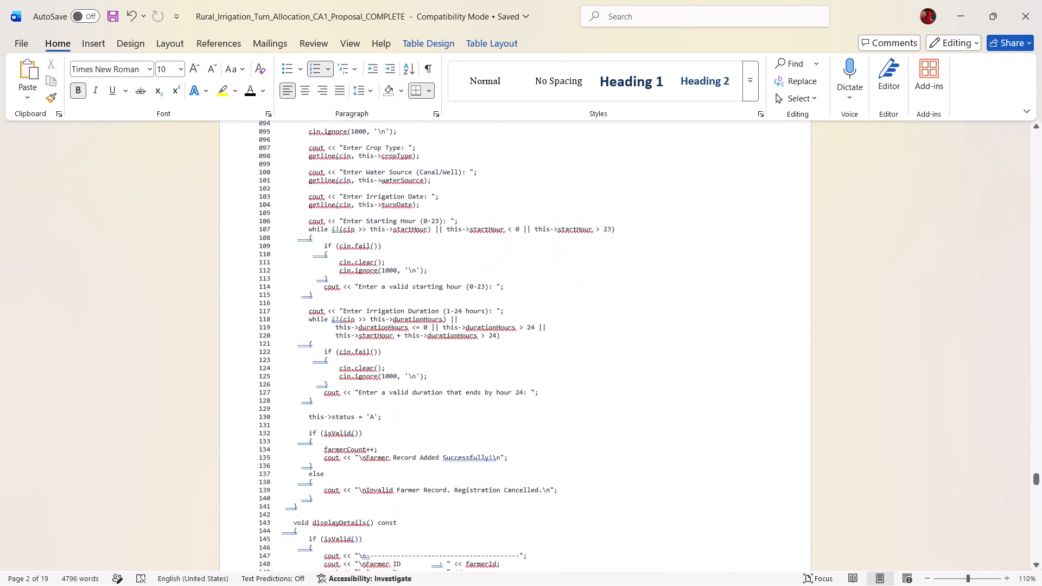
scroll(784, 308, "down", 12)
scroll(785, 307, "down", 9)
scroll(778, 307, "down", 17)
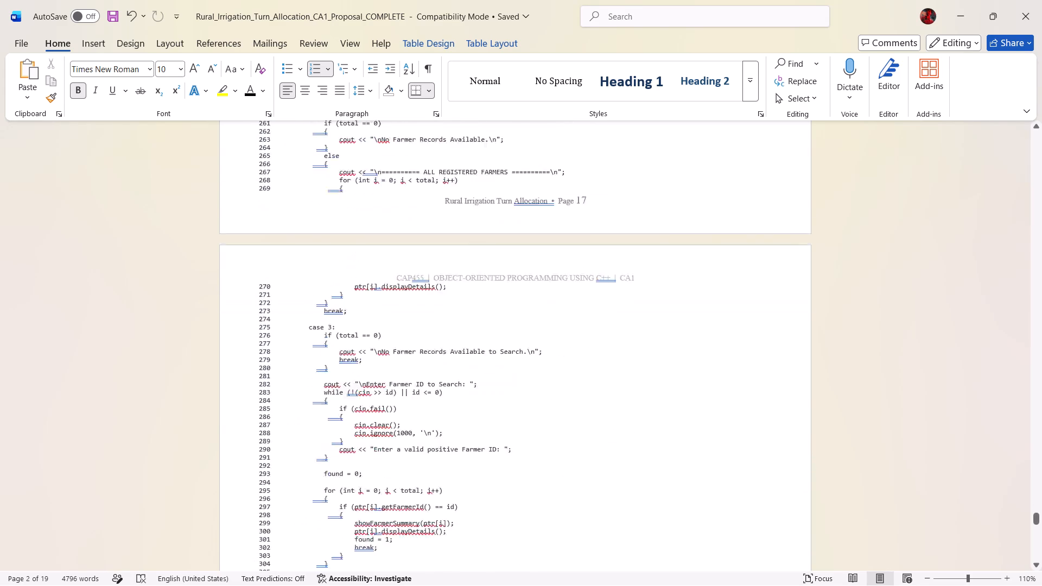
scroll(777, 304, "down", 16)
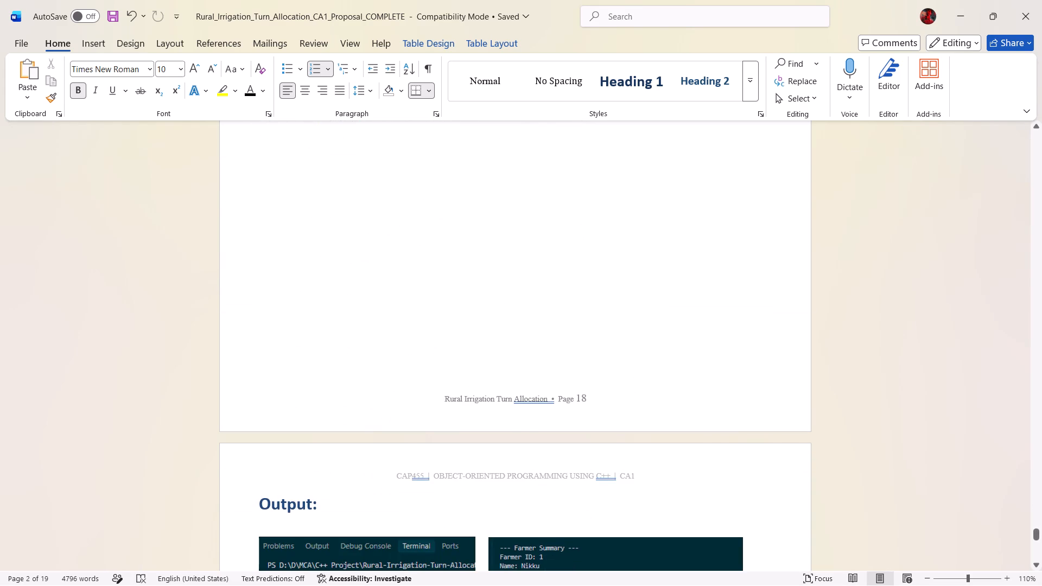
left_click_drag(319, 500, 284, 504)
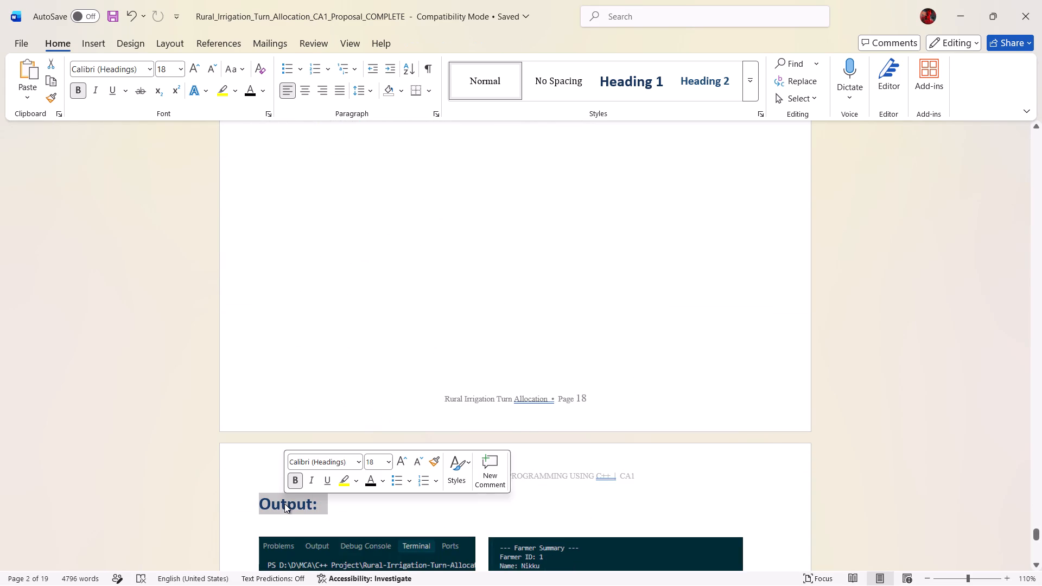
key("shift+o")
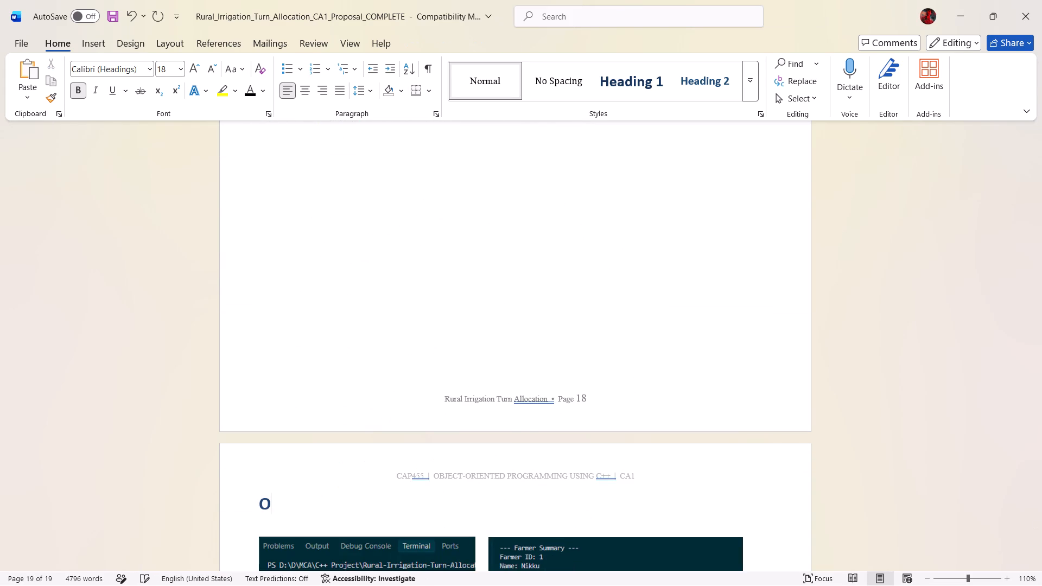
type("UTPUT")
key("shift+colon")
Add the number "11. " before the OUTPUT: heading as plain text, undoing the automatic list formatting.
key("ctrl+Left")
key("ctrl+Left")
type("11.")
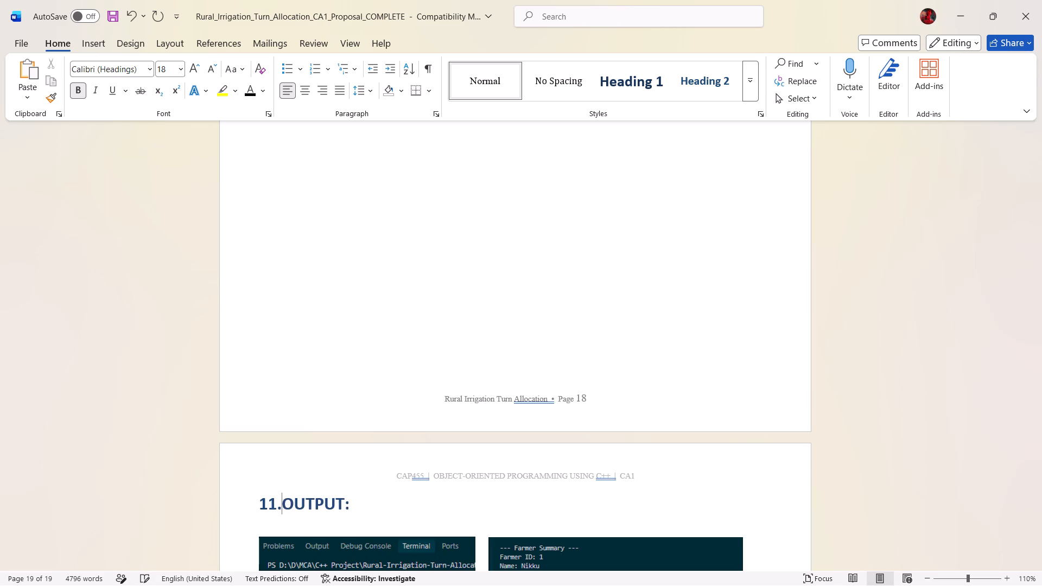
key("space")
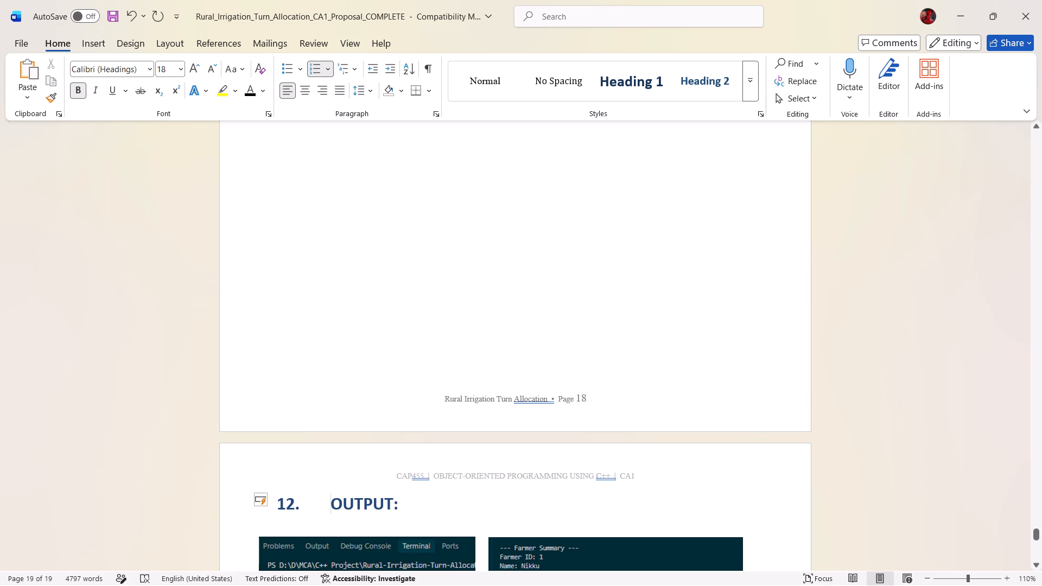
key("ctrl+z")
Add the number "1. " before the EXECUTIVE SUMMARY heading on page 3 as plain text, without automatic list formatting.
scroll(286, 500, "up", 3)
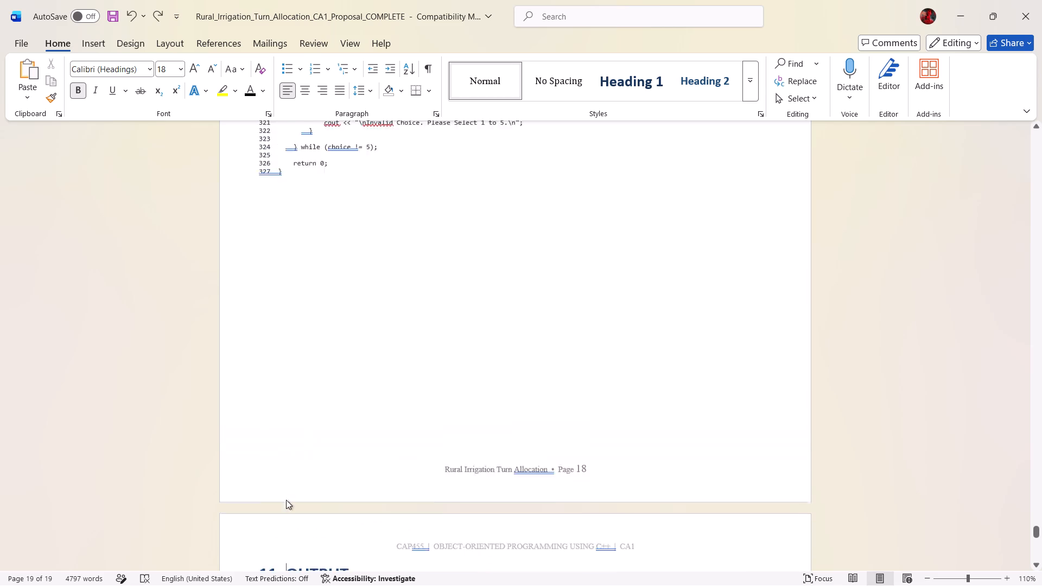
scroll(286, 498, "up", 20)
scroll(286, 498, "up", 8)
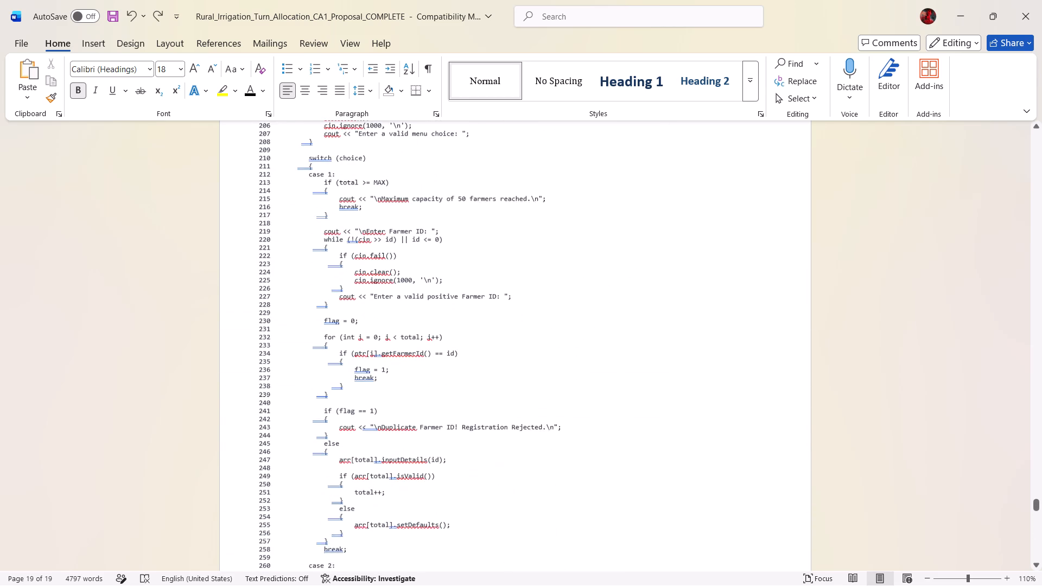
left_click_drag(1040, 506, 1041, 383)
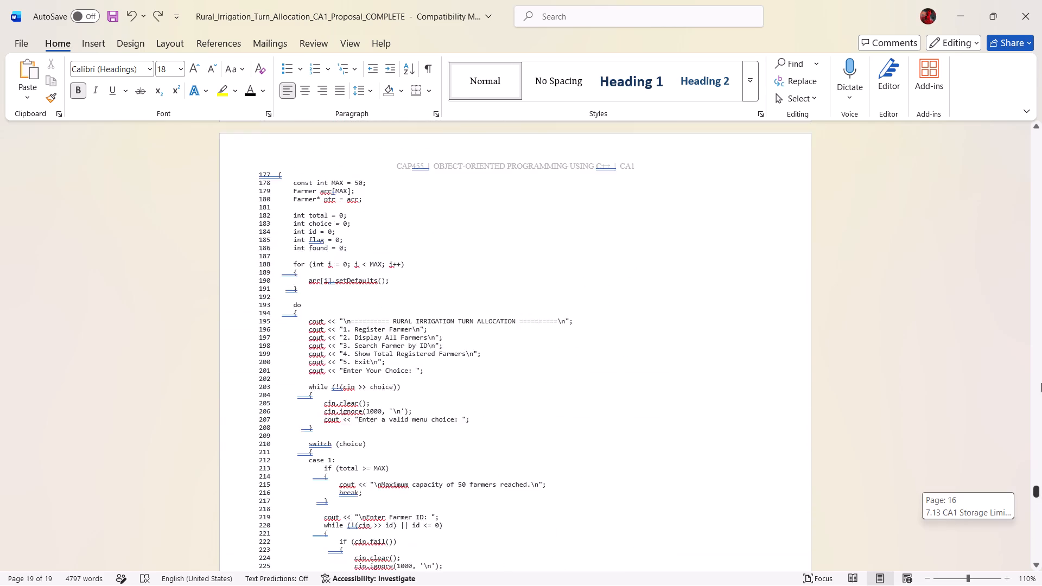
left_click_drag(1041, 383, 1041, 141)
scroll(608, 278, "down", 15)
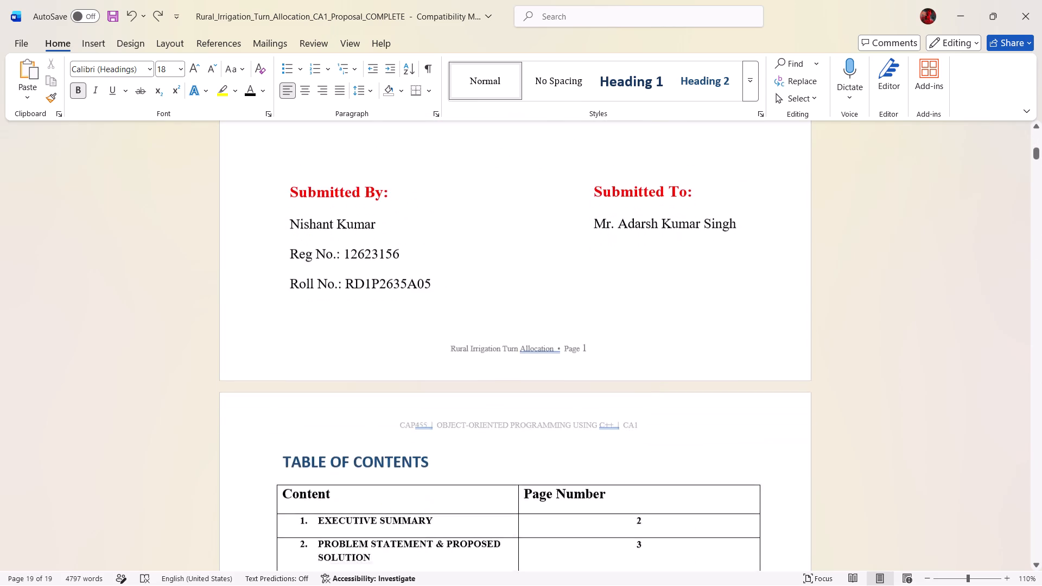
scroll(603, 255, "down", 20)
scroll(603, 255, "down", 6)
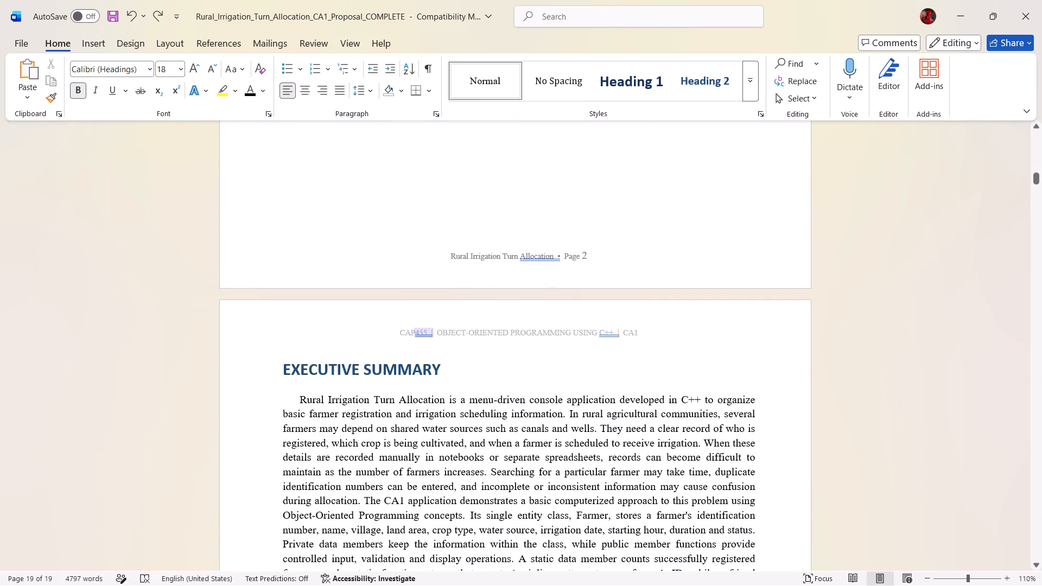
left_click(284, 371)
type("1.")
key("space")
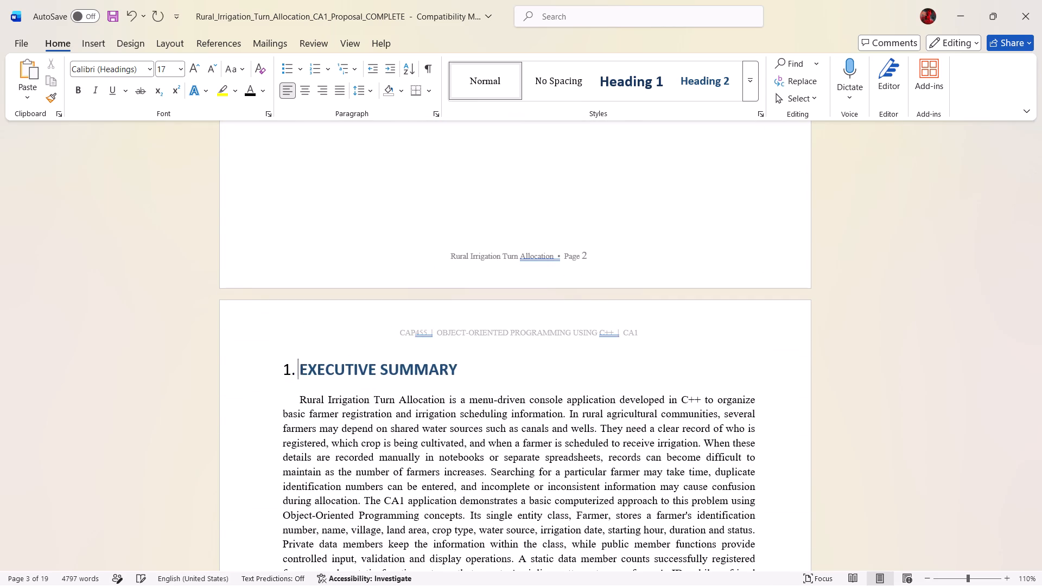
key("ctrl+z")
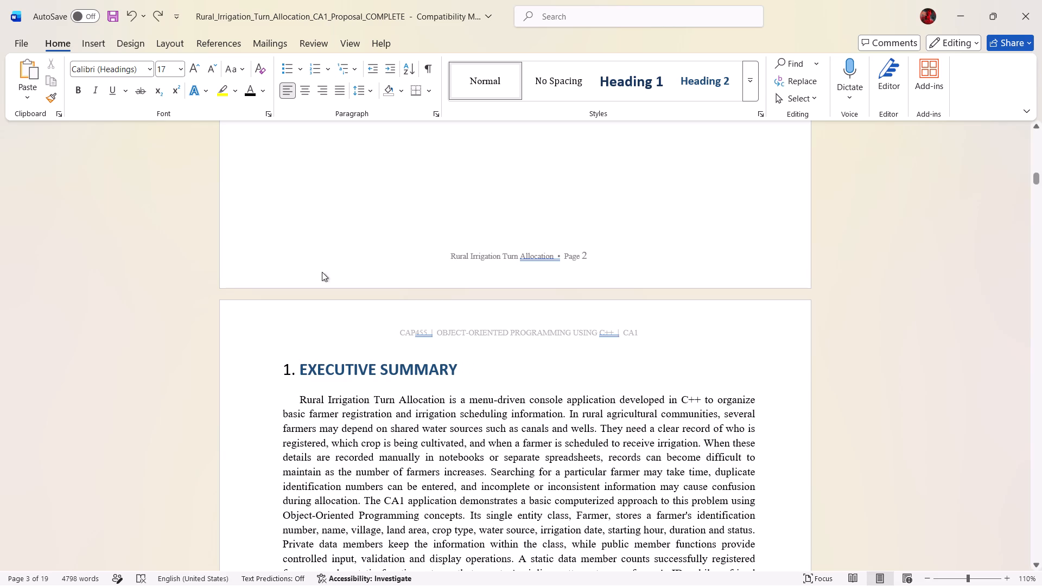
Make the "1." before EXECUTIVE SUMMARY bold and dark blue to match the heading text.
left_click(303, 369)
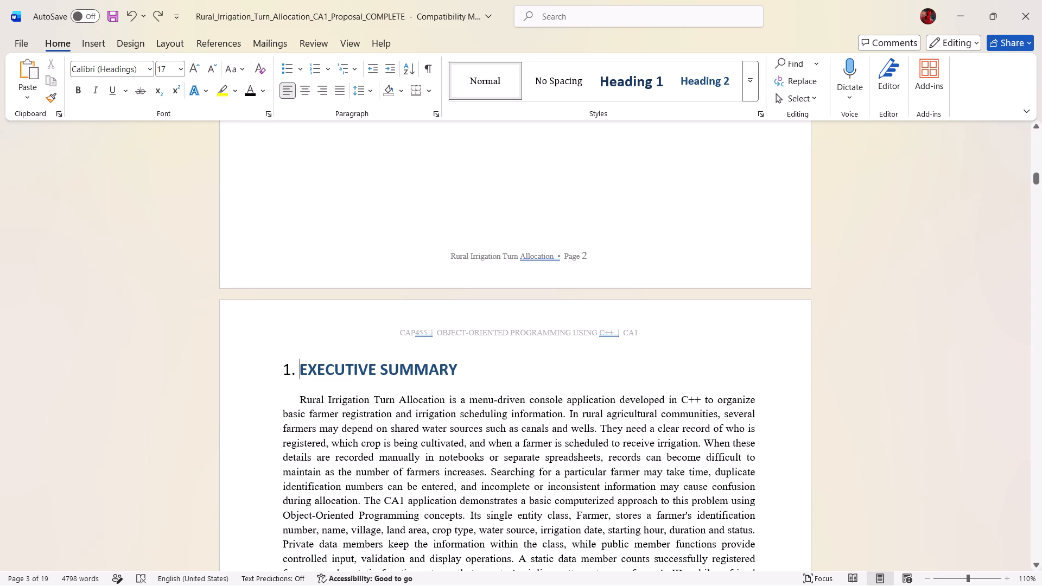
left_click(308, 367)
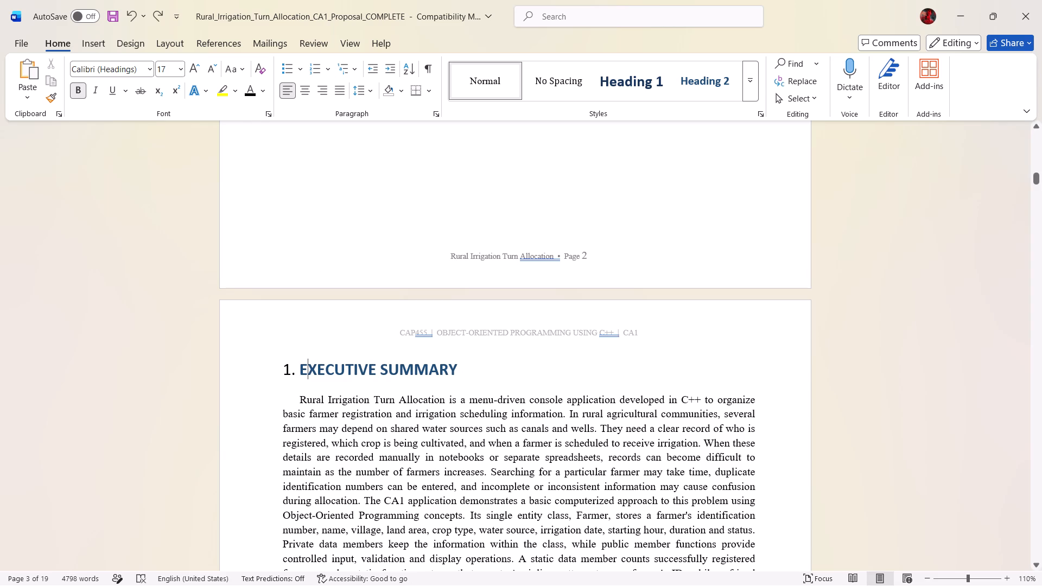
left_click(301, 371)
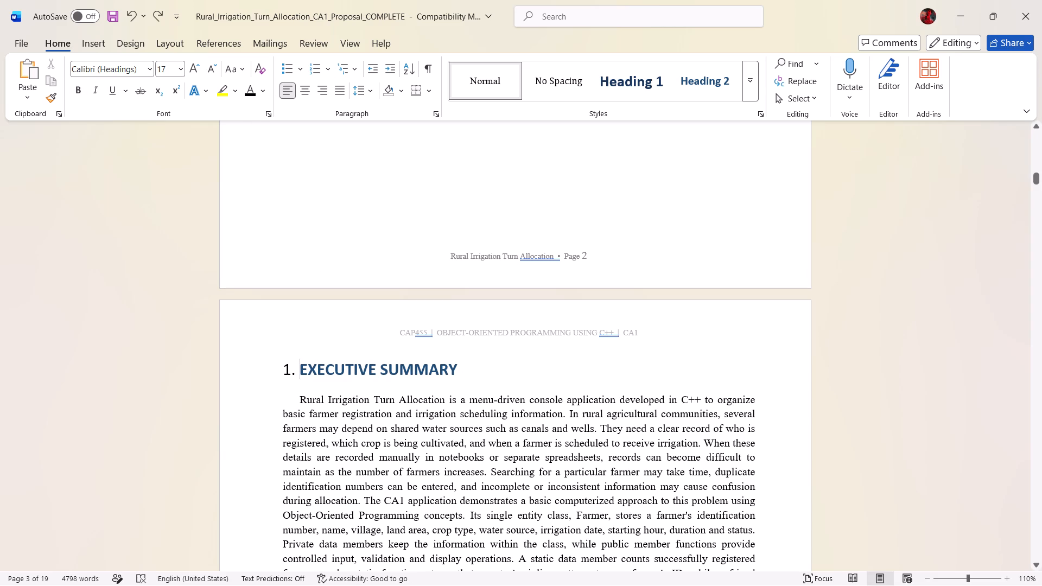
left_click(322, 372)
left_click(336, 374)
left_click_drag(298, 371, 282, 370)
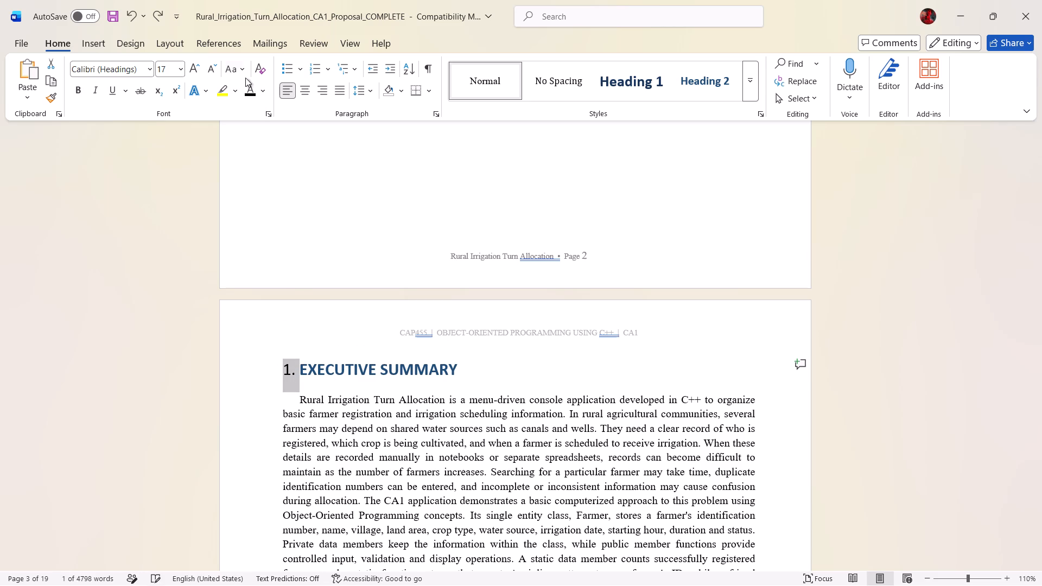
left_click(263, 93)
left_click(309, 178)
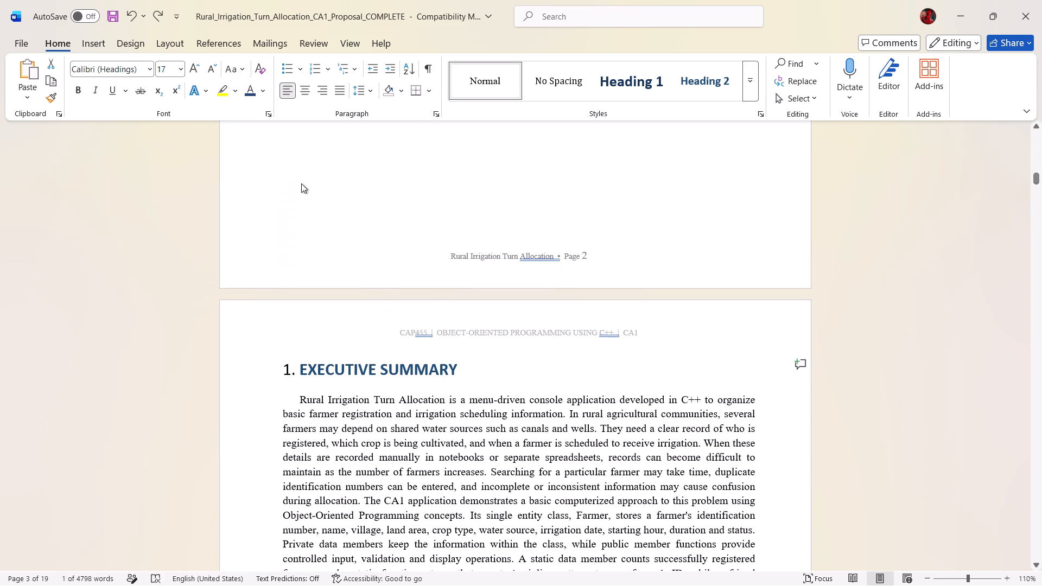
left_click(74, 87)
left_click(422, 363)
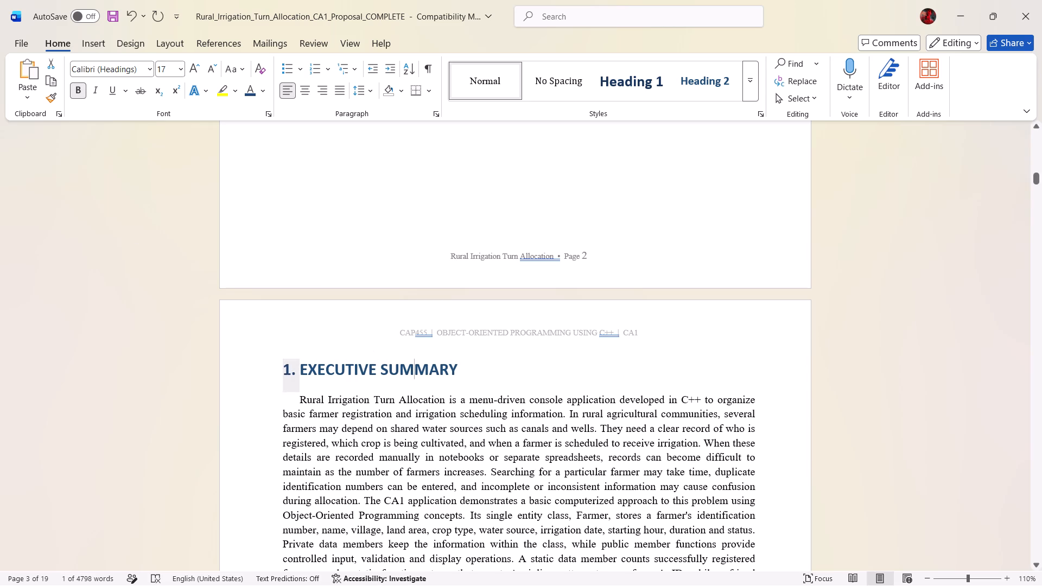
left_click(433, 375)
scroll(508, 384, "down", 2)
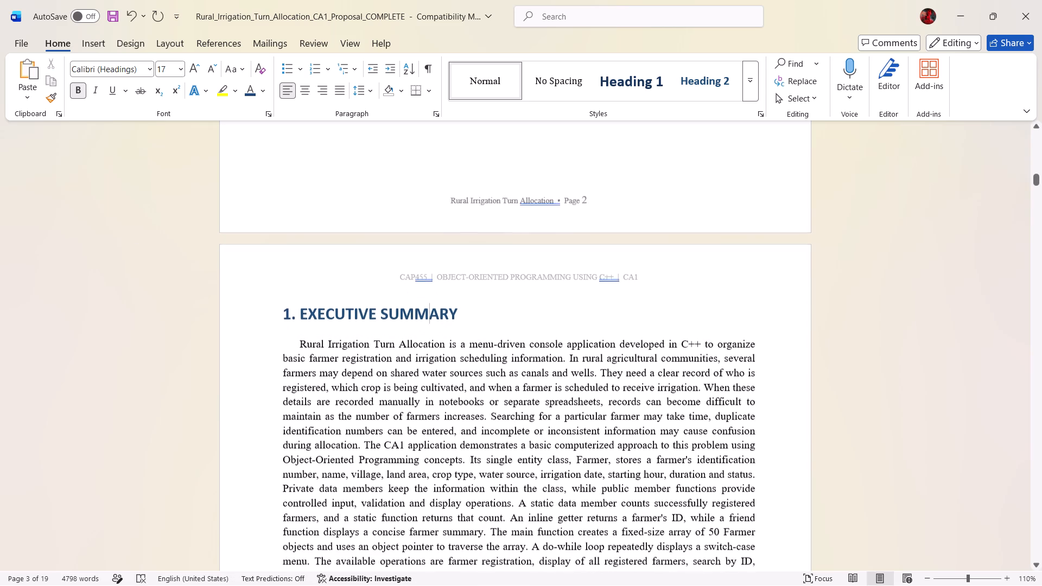
Add the number "2. " before the PROBLEM STATEMENT & PROPOSED SOLUTION heading on page 4.
scroll(431, 347, "down", 20)
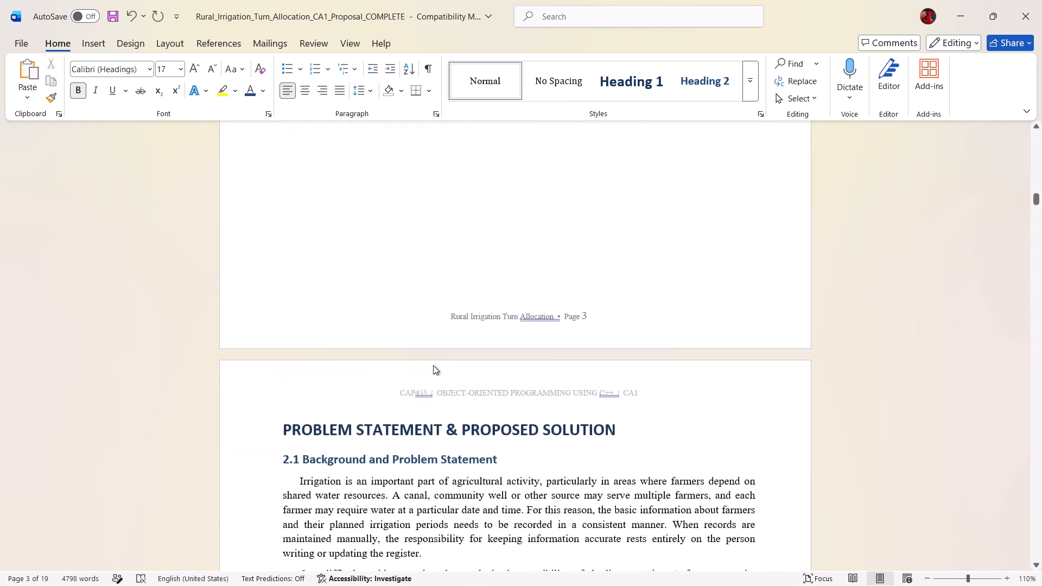
scroll(433, 365, "down", 2)
left_click(282, 359)
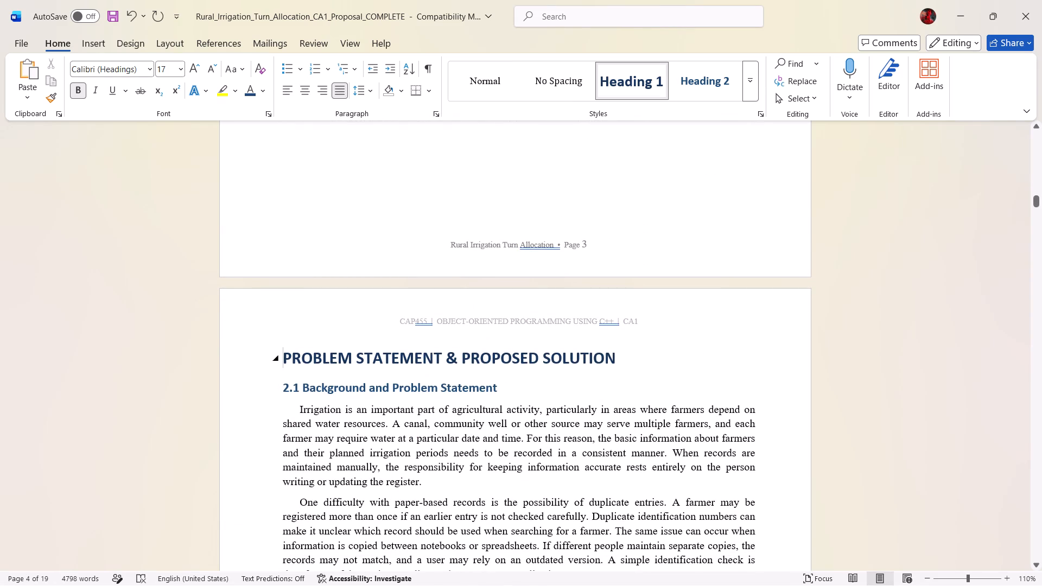
key("2")
type(".")
key("space")
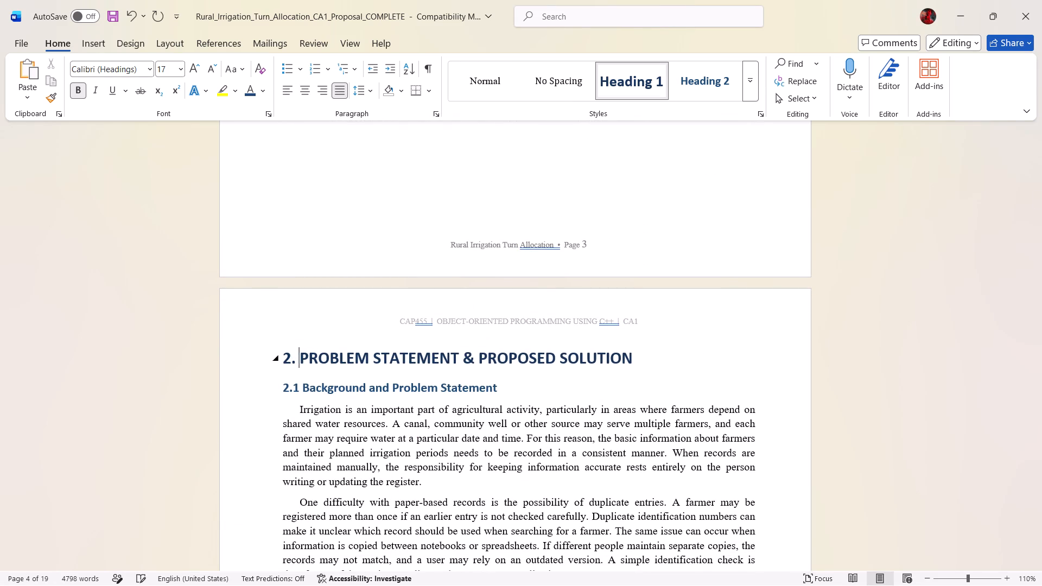
Add the number "3. " before the ENTITY & MAIN CLASS DESIGN heading on page 5.
scroll(320, 339, "down", 9)
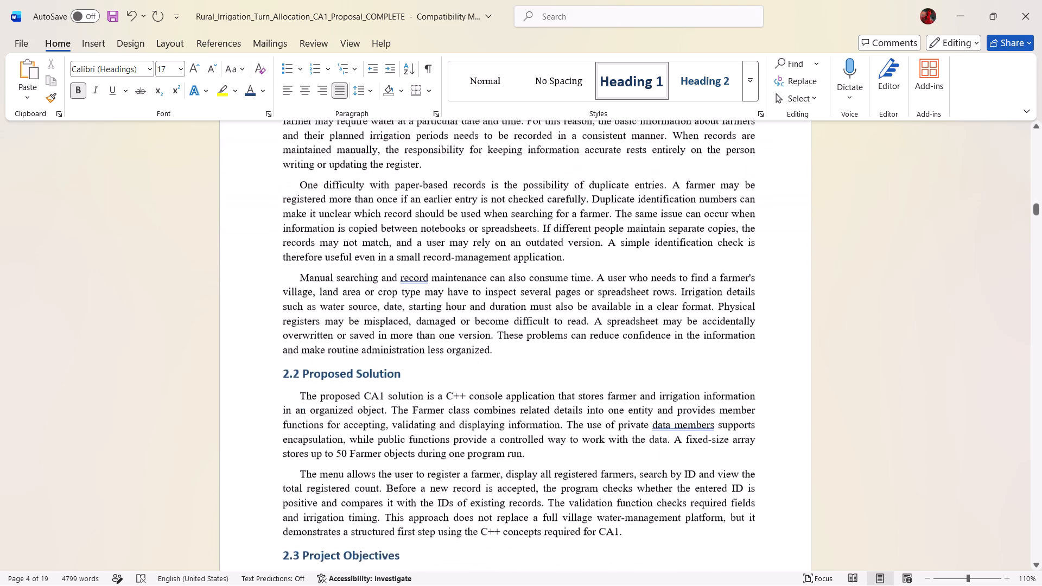
scroll(321, 340, "down", 13)
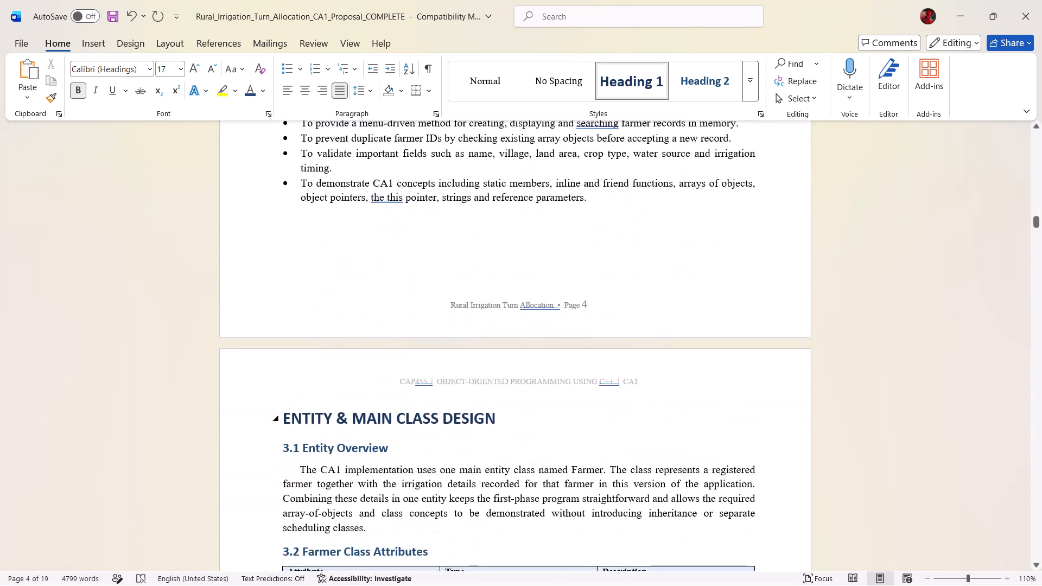
left_click(285, 415)
type("3.")
key("space")
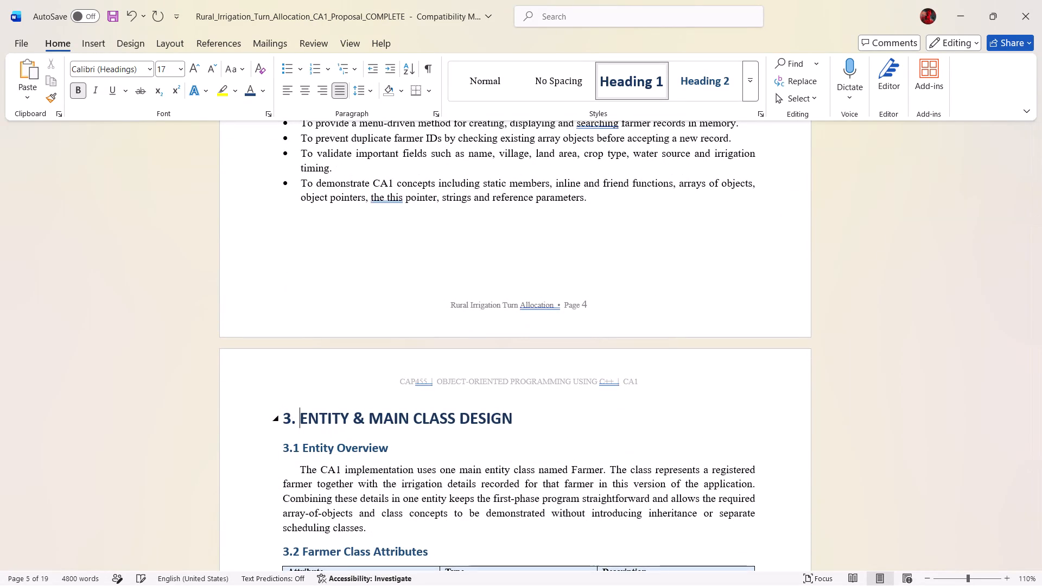
Add the number "4. " before the UNIQUE KEY & DUPLICATE PREVENTION heading on page 7.
scroll(259, 361, "down", 20)
scroll(259, 361, "down", 7)
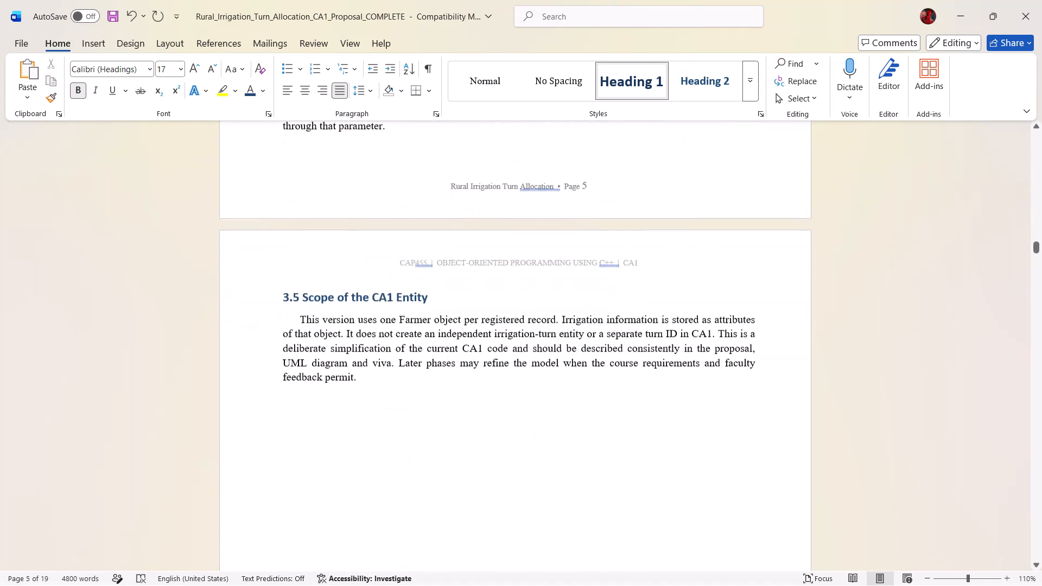
scroll(310, 309, "down", 20)
scroll(310, 309, "down", 3)
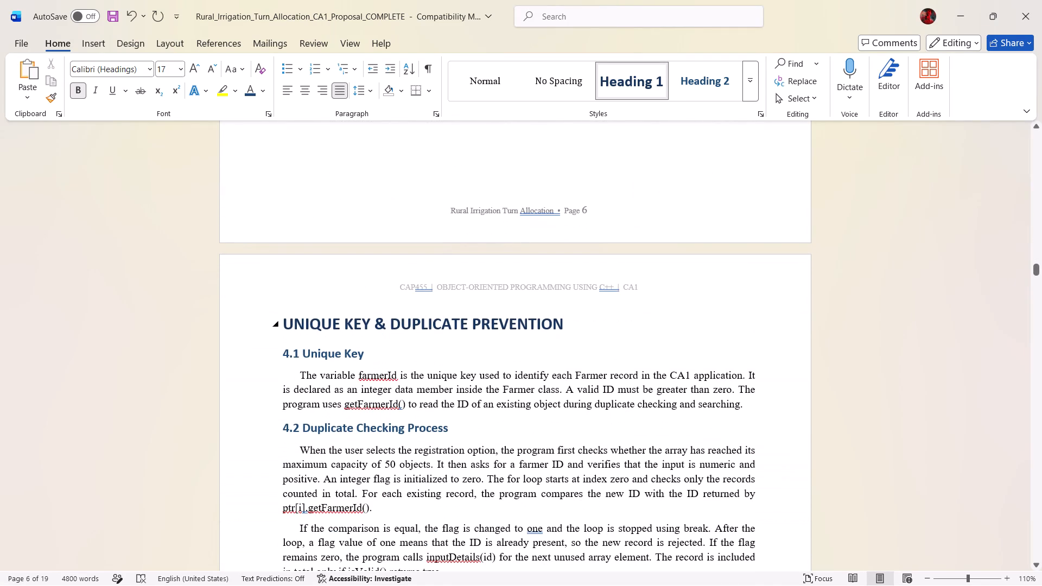
left_click(283, 322)
type("4.")
key("space")
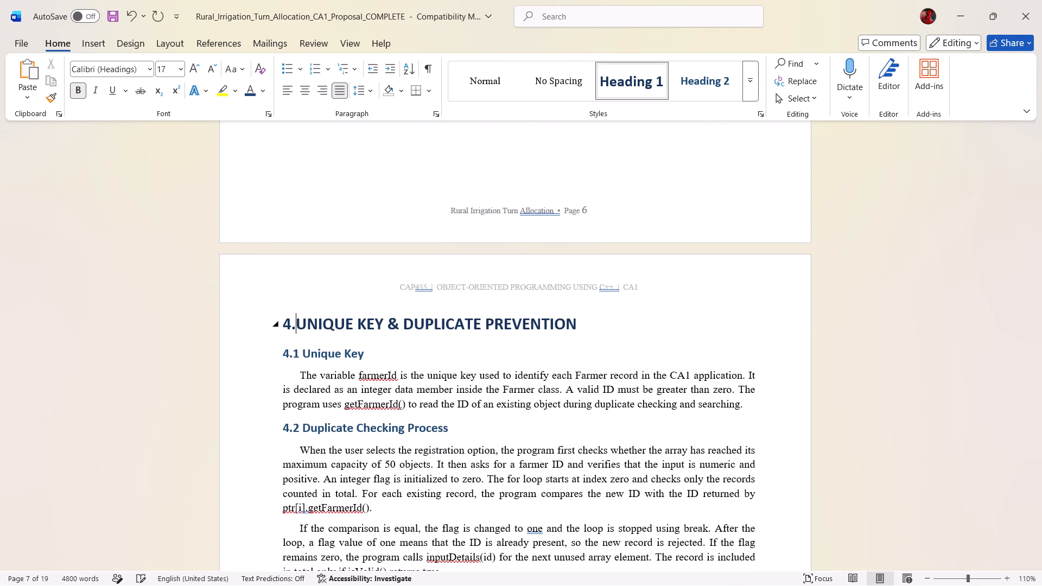
Add the number "5. " before the DATA DICTIONARY: CLASS ATTRIBUTES heading on page 8.
scroll(270, 226, "down", 20)
scroll(270, 226, "down", 3)
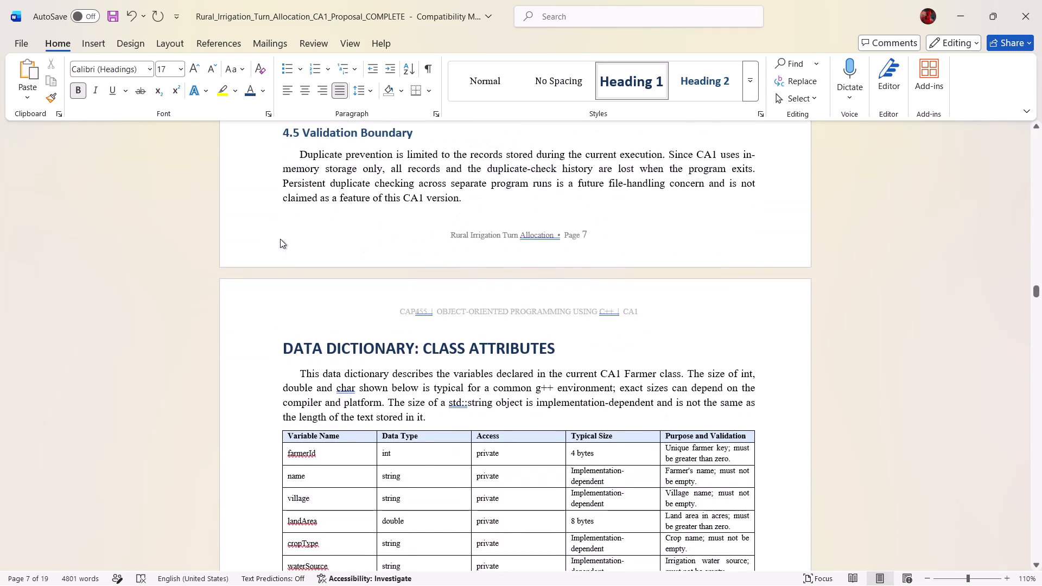
left_click(284, 347)
type("5.")
key("space")
Add the number "6. " before the DATA DICTIONARY: FUNCTIONS heading on page 10.
scroll(285, 347, "down", 5)
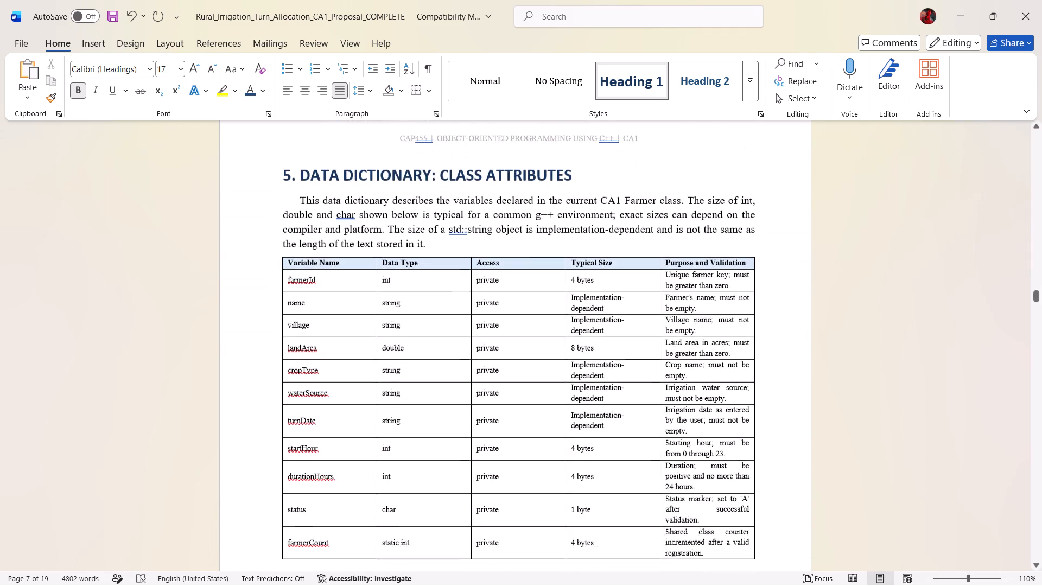
scroll(285, 346, "down", 8)
scroll(290, 353, "down", 13)
scroll(290, 353, "down", 10)
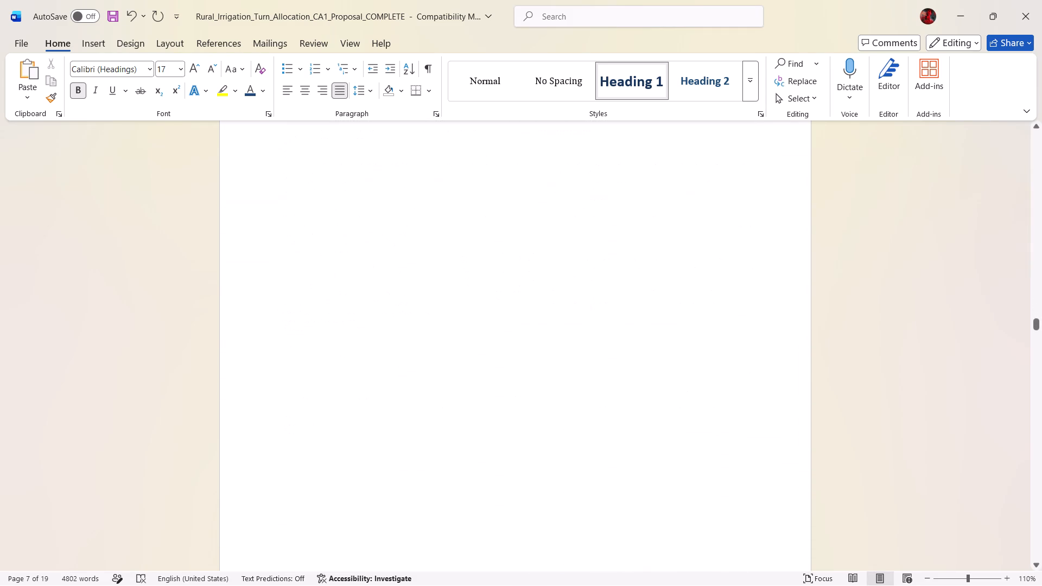
scroll(290, 353, "down", 10)
left_click(287, 394)
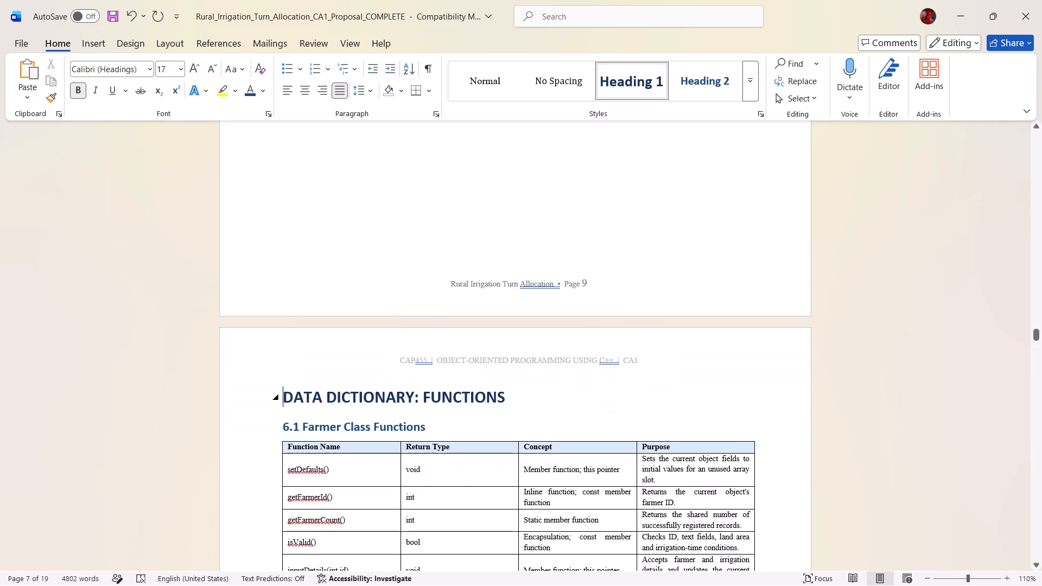
type("6.")
key("space")
Add the number "7. " before the first CONCEPT MAPPING heading, on page 11.
scroll(296, 399, "down", 6)
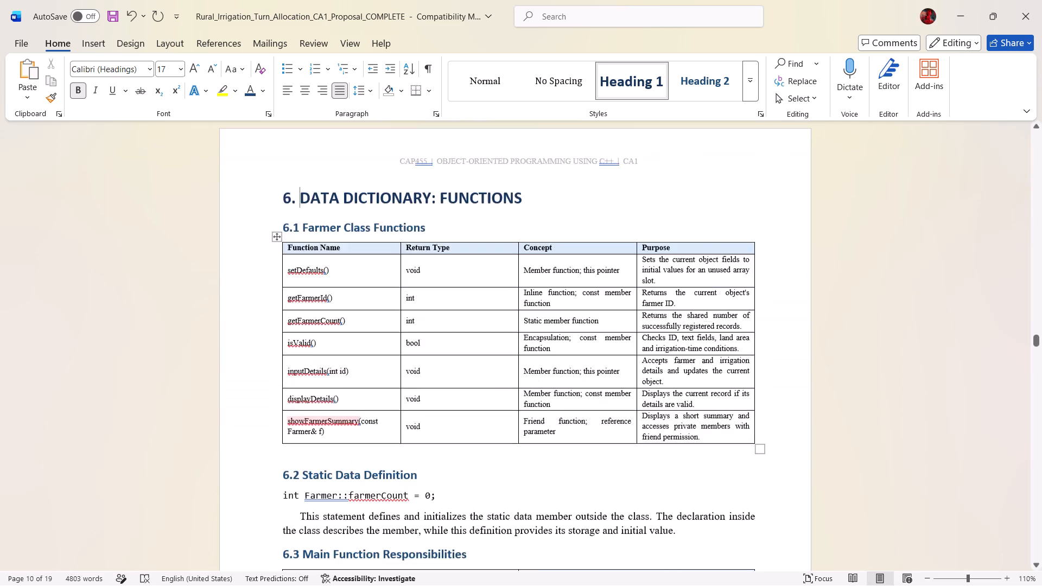
scroll(296, 393, "down", 20)
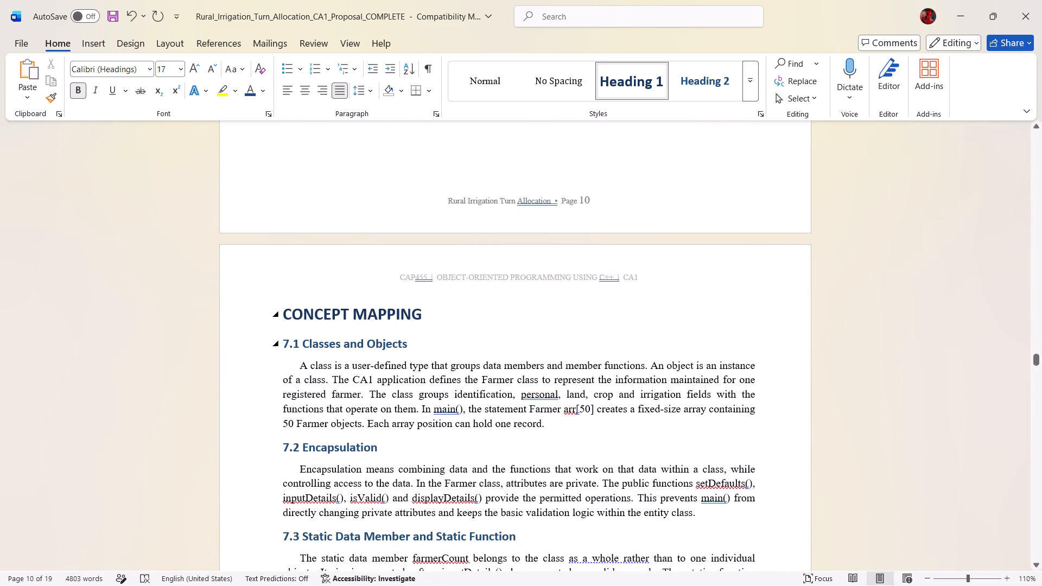
left_click(287, 315)
left_click(285, 313)
type("7.")
key("space")
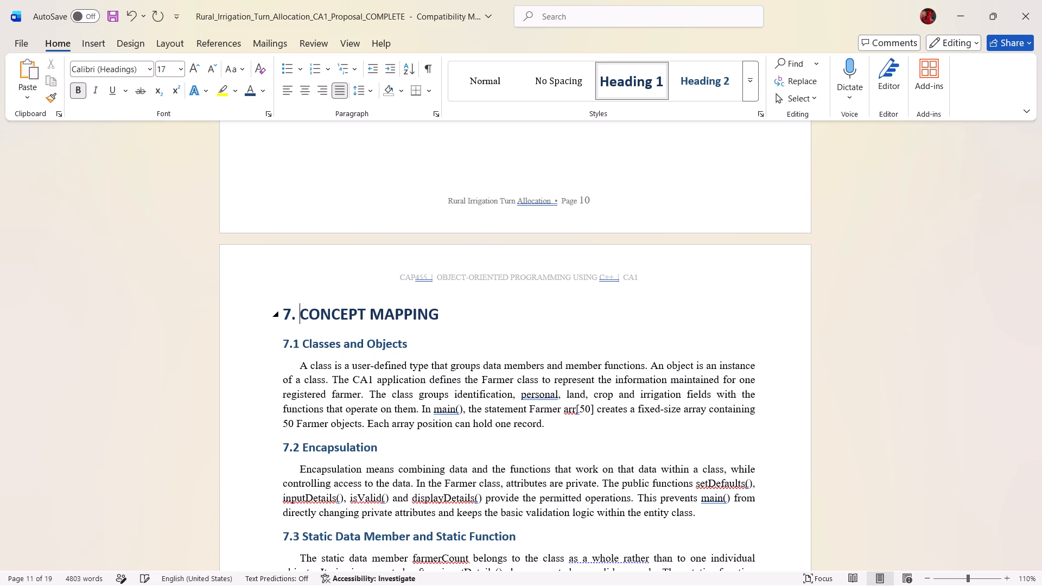
Add the number "8. " before the UML CLASS DIAGRAM heading on page 13.
scroll(296, 292, "down", 19)
scroll(317, 284, "down", 5)
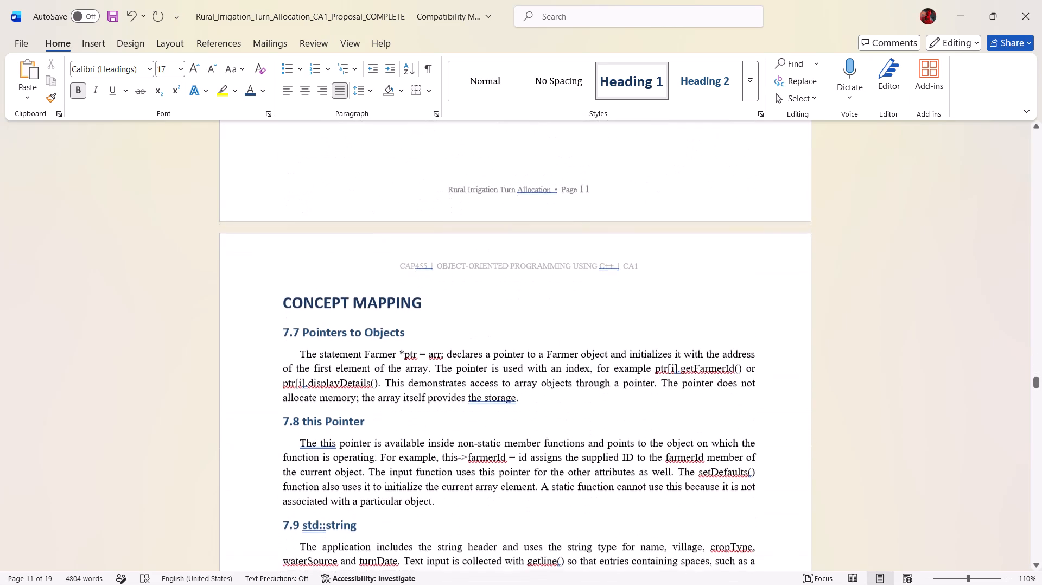
scroll(309, 311, "down", 15)
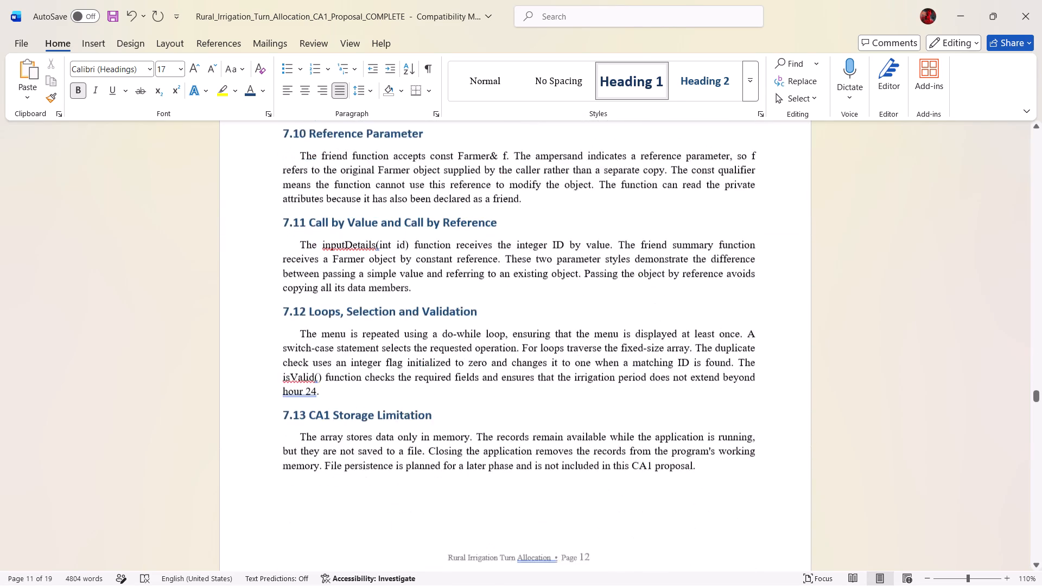
scroll(309, 310, "up", 8)
scroll(319, 308, "down", 13)
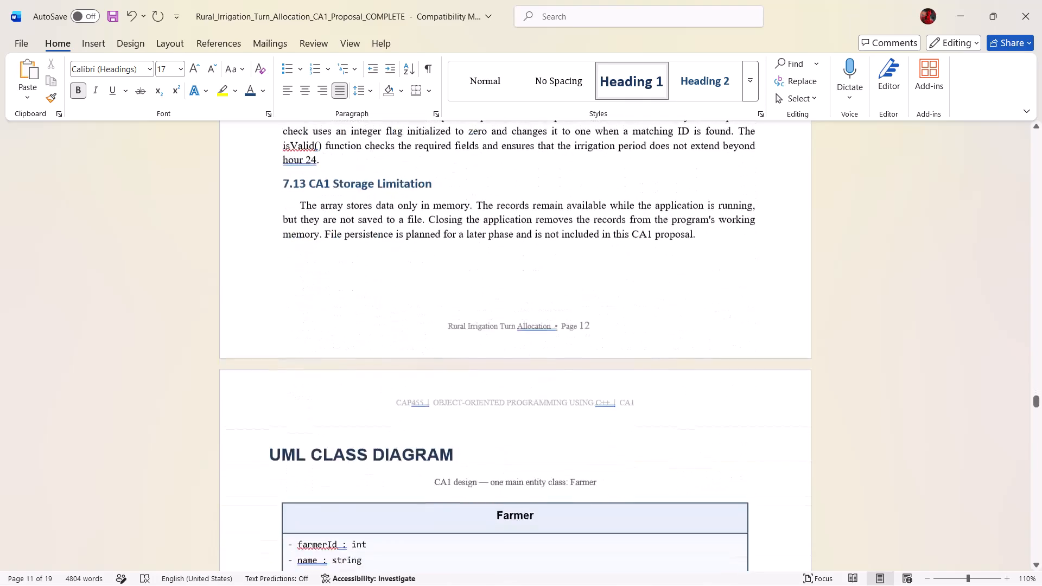
scroll(319, 308, "down", 4)
left_click(270, 309)
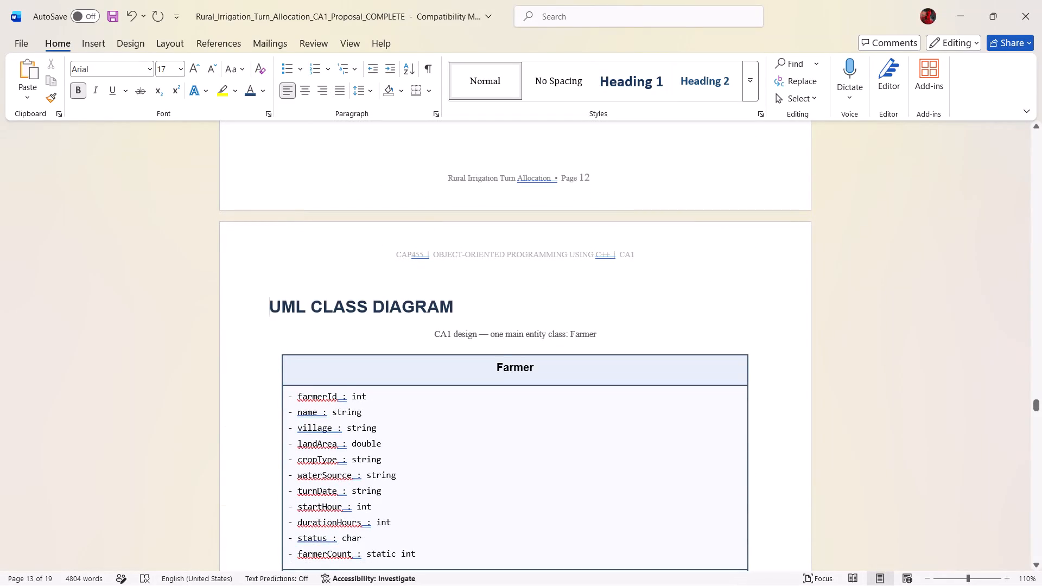
type("8.")
key("space")
Add the number "9. " before the SYSTEM FLOWCHART heading on page 14.
scroll(270, 300, "down", 10)
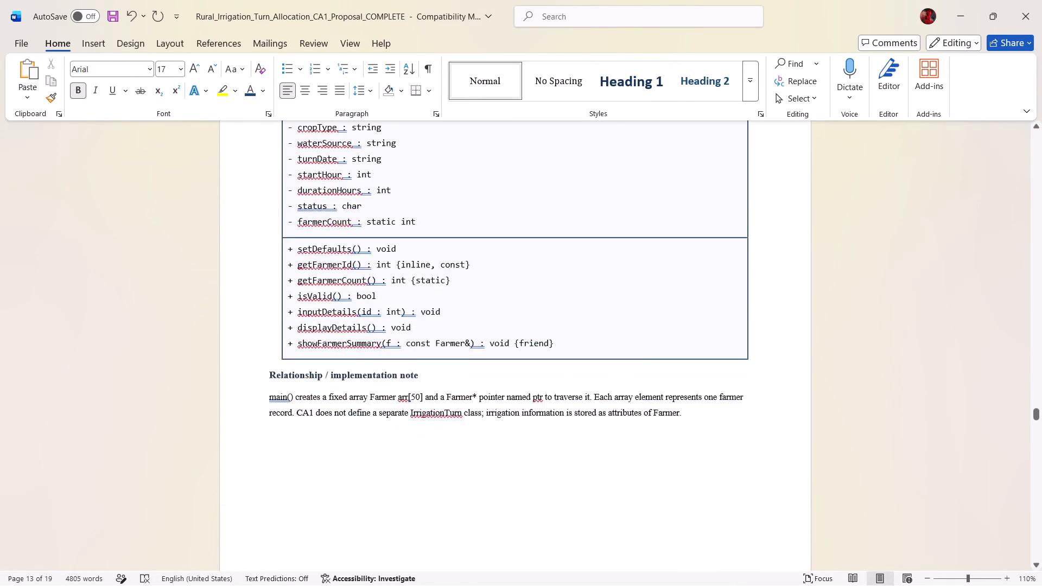
scroll(277, 304, "down", 13)
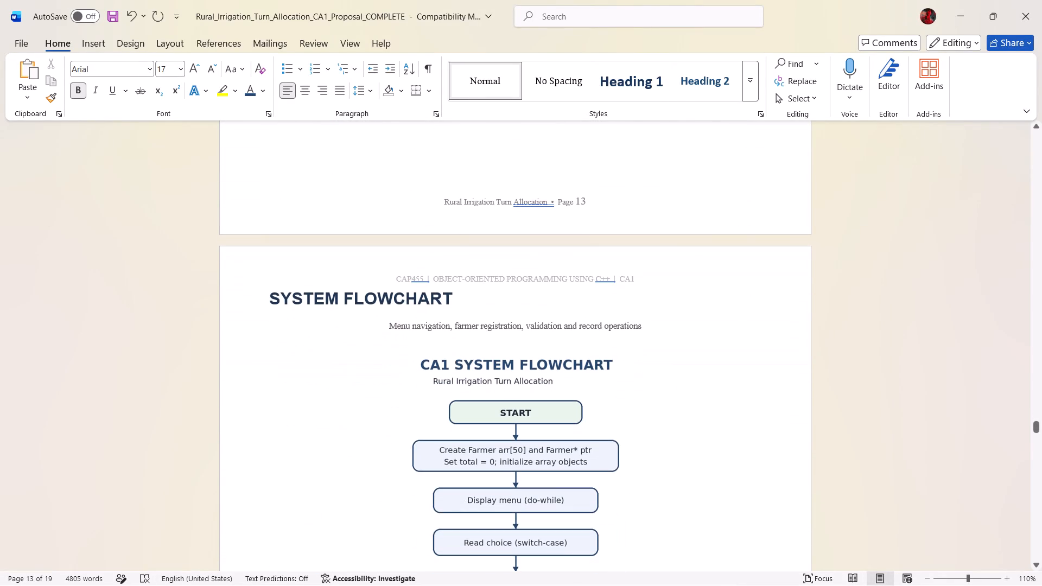
left_click(275, 300)
type("9.")
key("space")
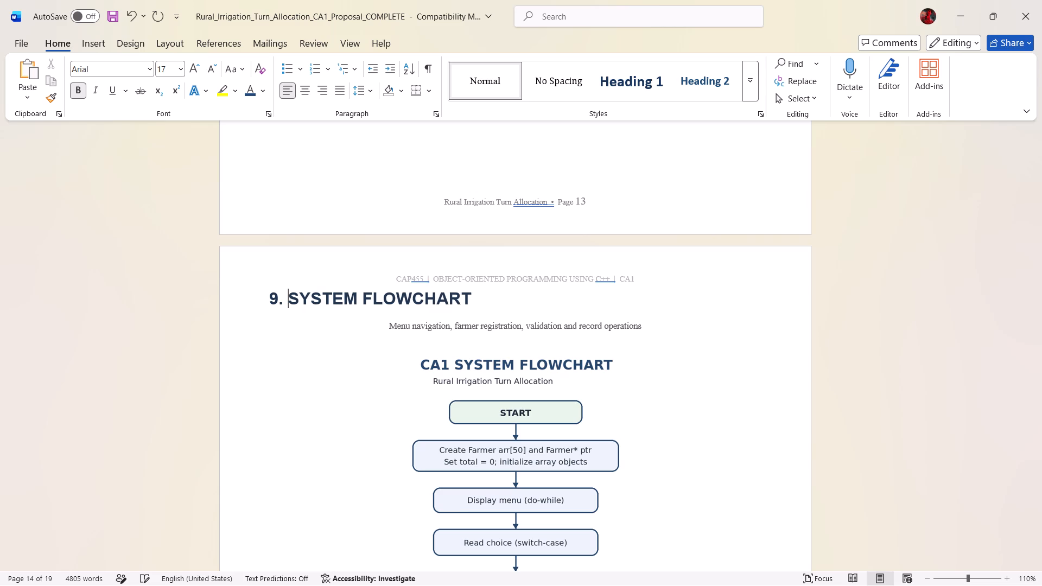
Add the number "10. " before the SOURCE CODE heading on page 15 as plain text, undoing the mistaken "1." and its automatic list formatting.
scroll(275, 300, "down", 20)
scroll(275, 300, "down", 1)
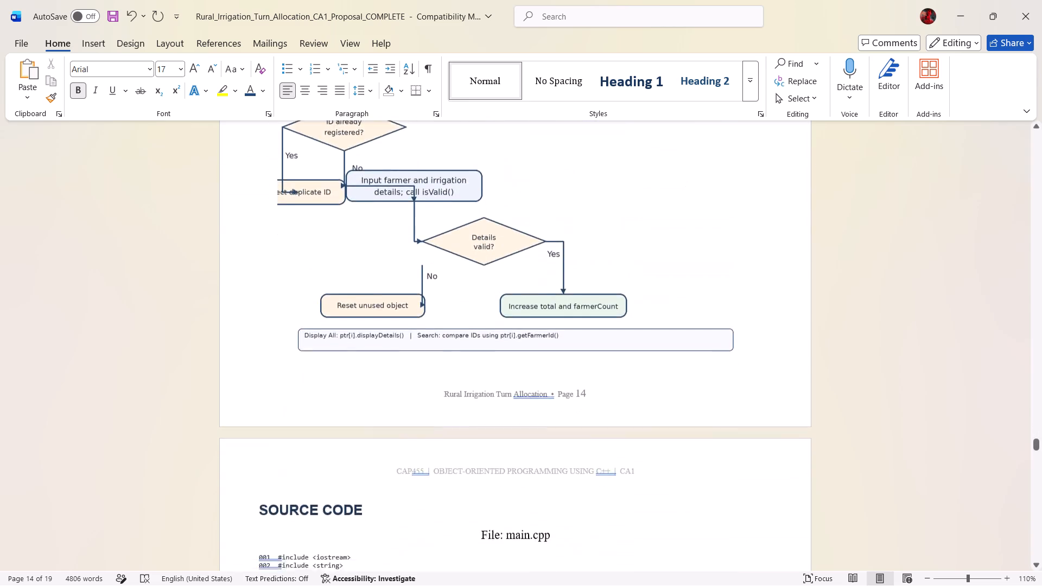
scroll(269, 314, "down", 2)
left_click(261, 343)
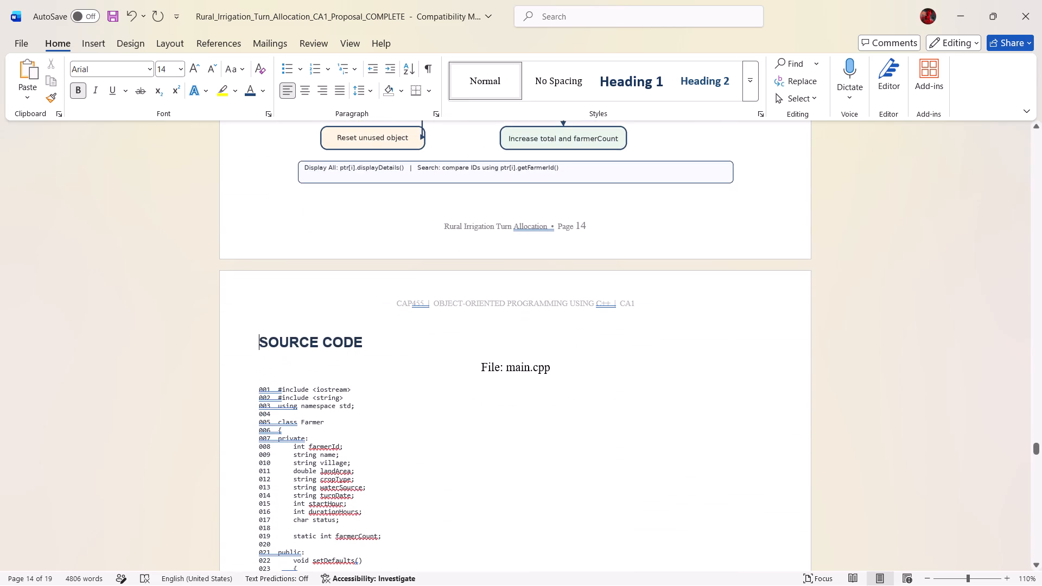
type("1.")
key("space")
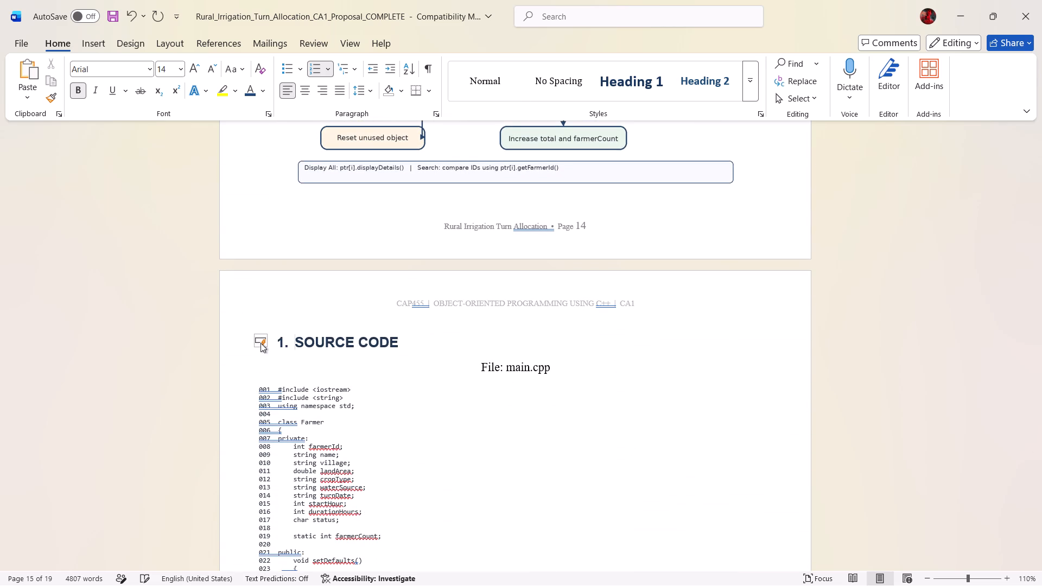
key("ctrl+z")
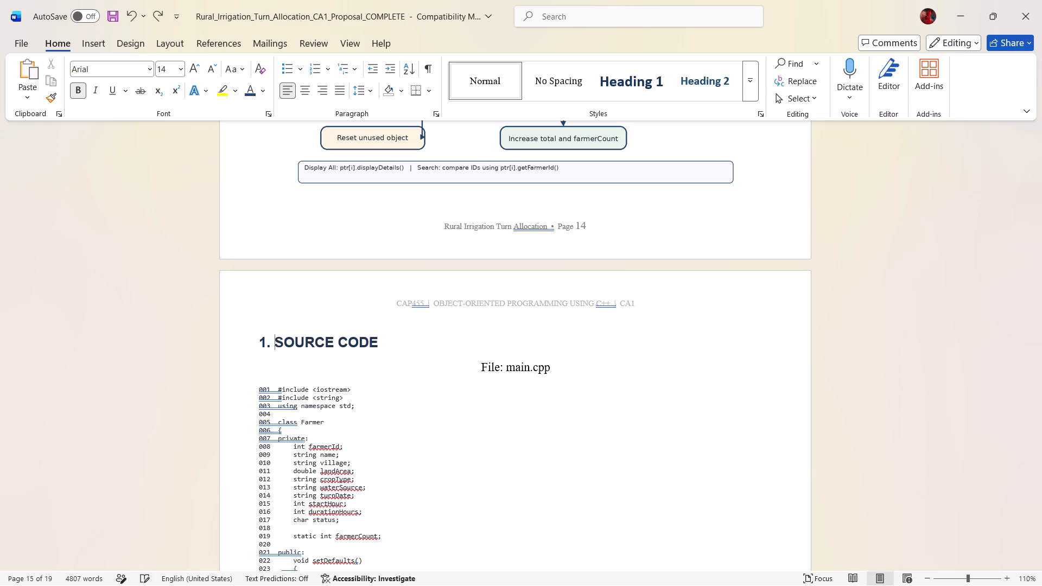
key("ctrl+z")
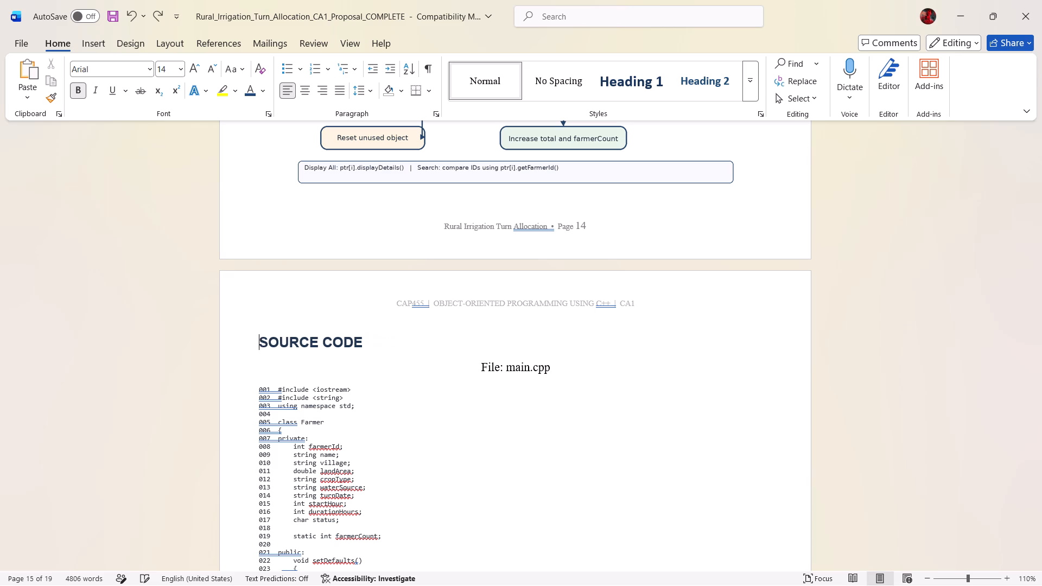
type("10.")
key("space")
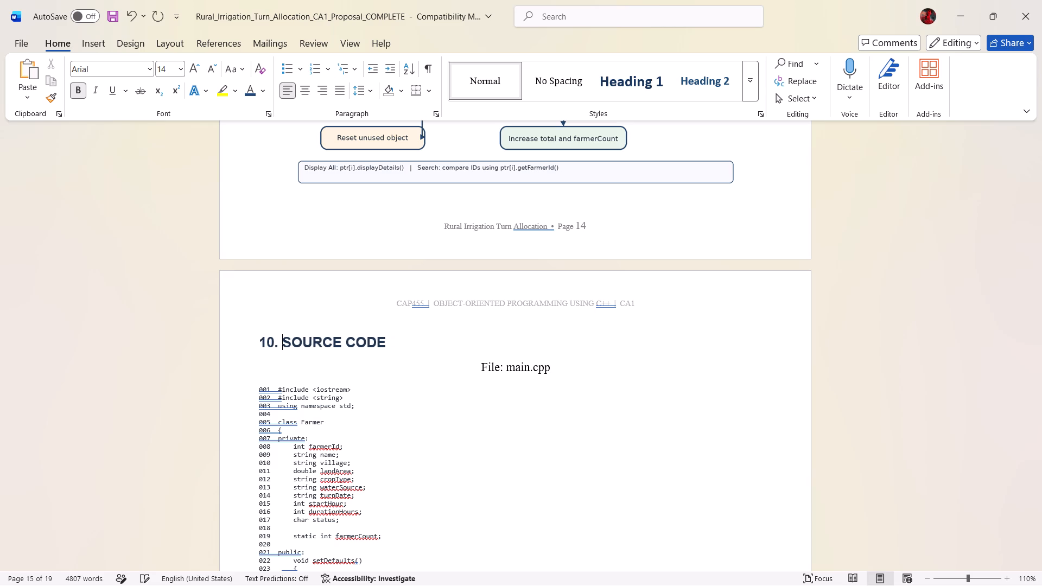
Look through the source code pages up to the OUTPUT heading to check the remaining section headings.
scroll(429, 336, "down", 19)
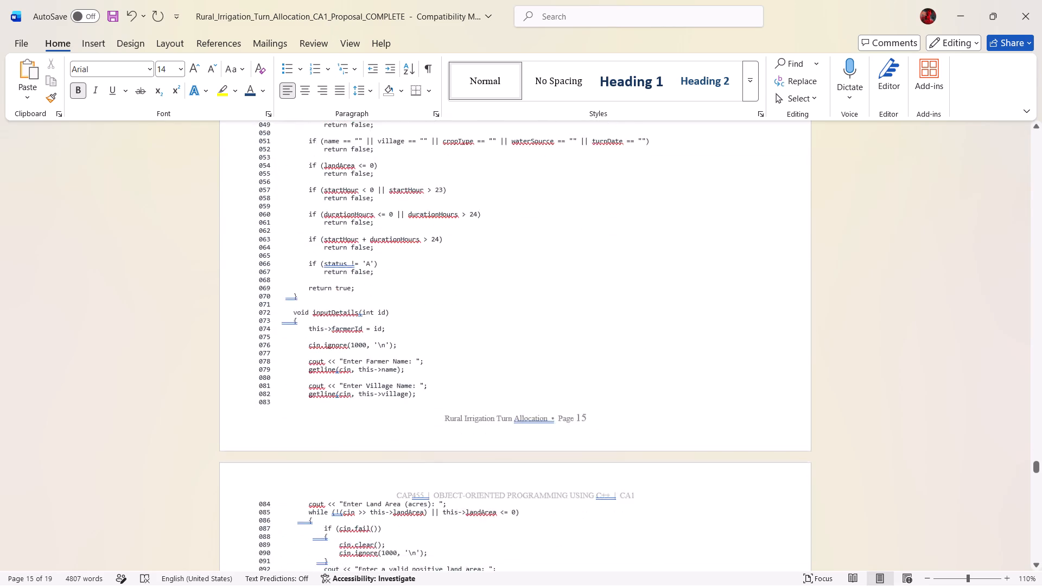
scroll(429, 337, "down", 18)
scroll(429, 336, "down", 8)
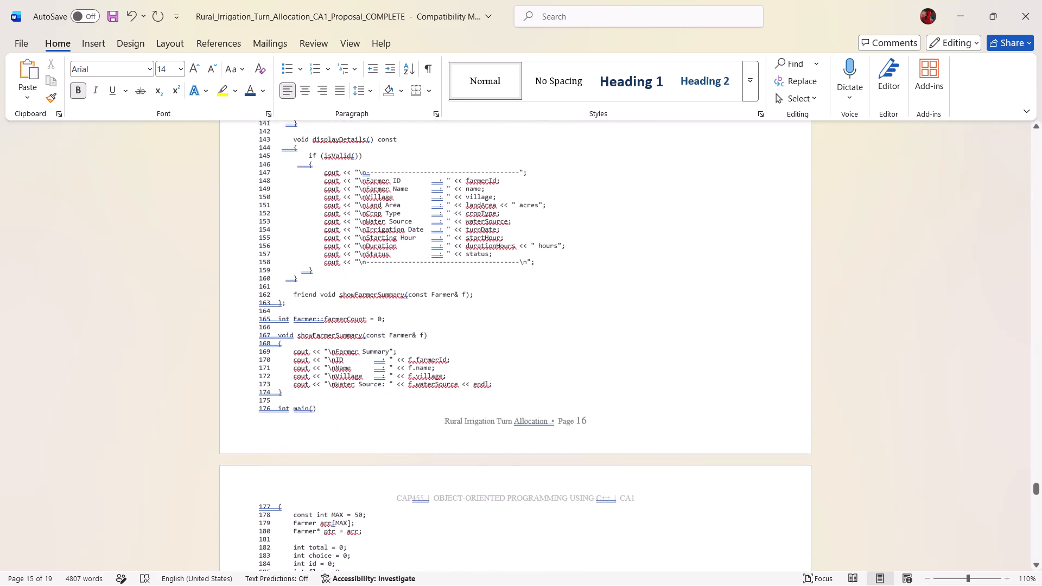
scroll(429, 332, "down", 20)
scroll(429, 332, "down", 13)
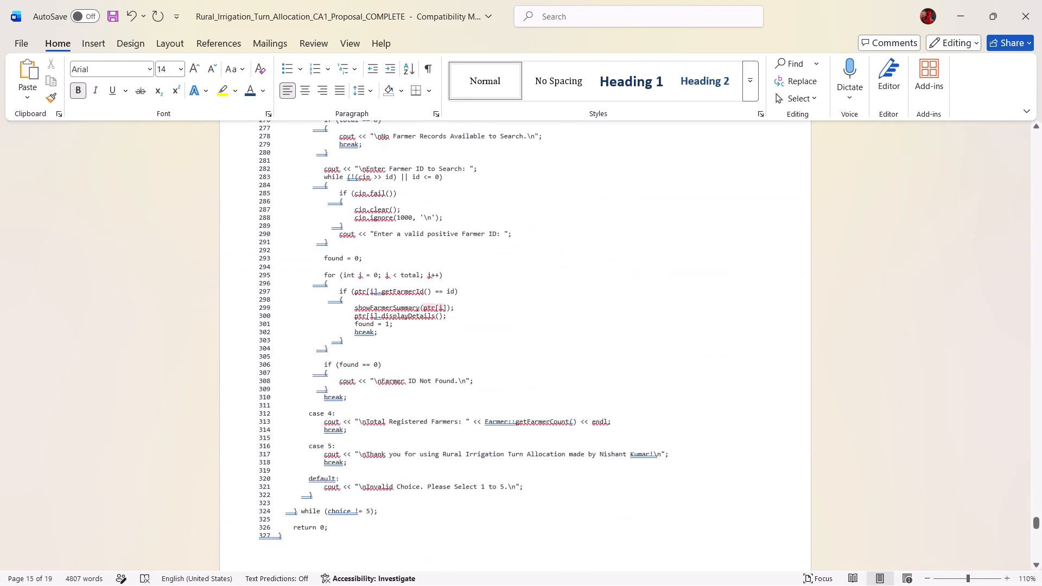
scroll(437, 300, "down", 14)
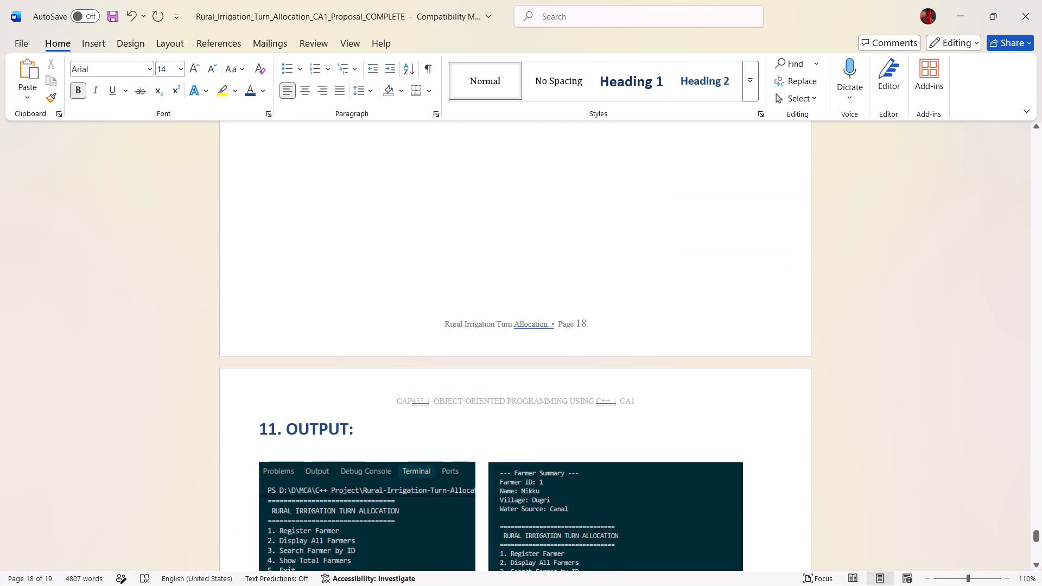
In the table of contents on page 2, set the page numbers to 3 for EXECUTIVE SUMMARY and 4 for PROBLEM STATEMENT & PROPOSED SOLUTION.
left_click_drag(1034, 538, 1010, 84)
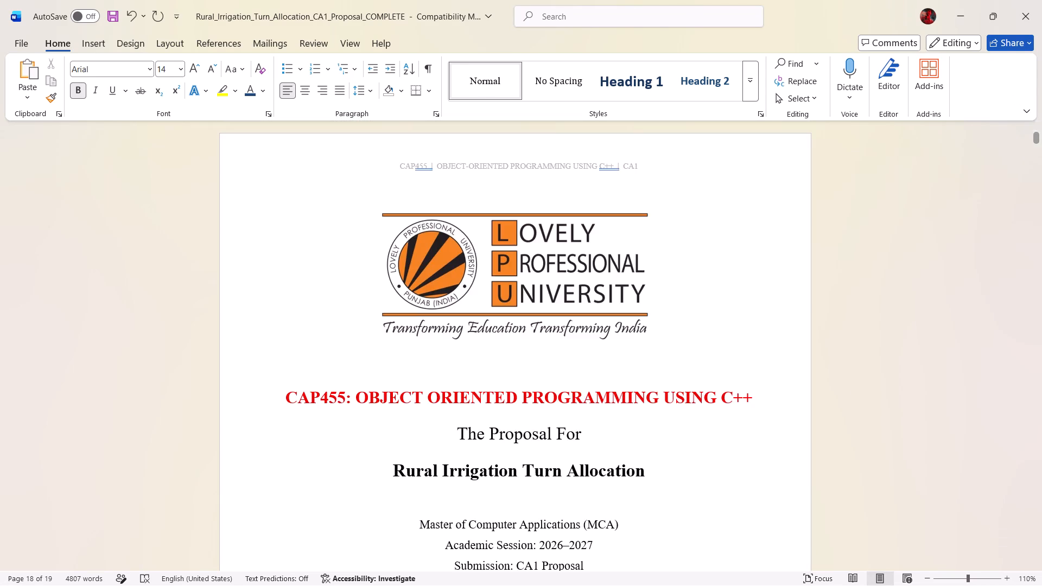
scroll(646, 413, "down", 20)
scroll(646, 413, "down", 3)
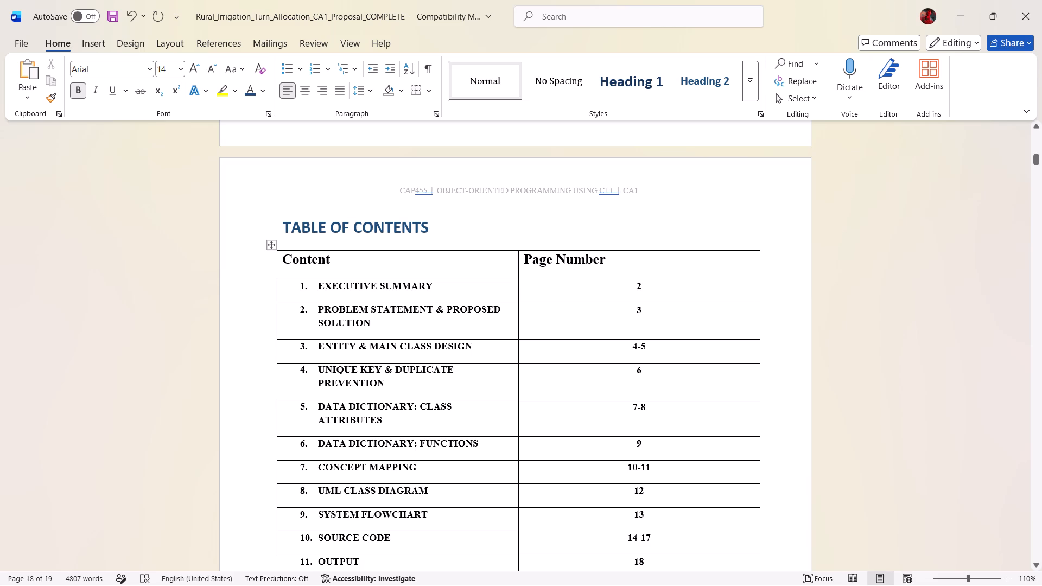
left_click(645, 286)
key("BackSpace")
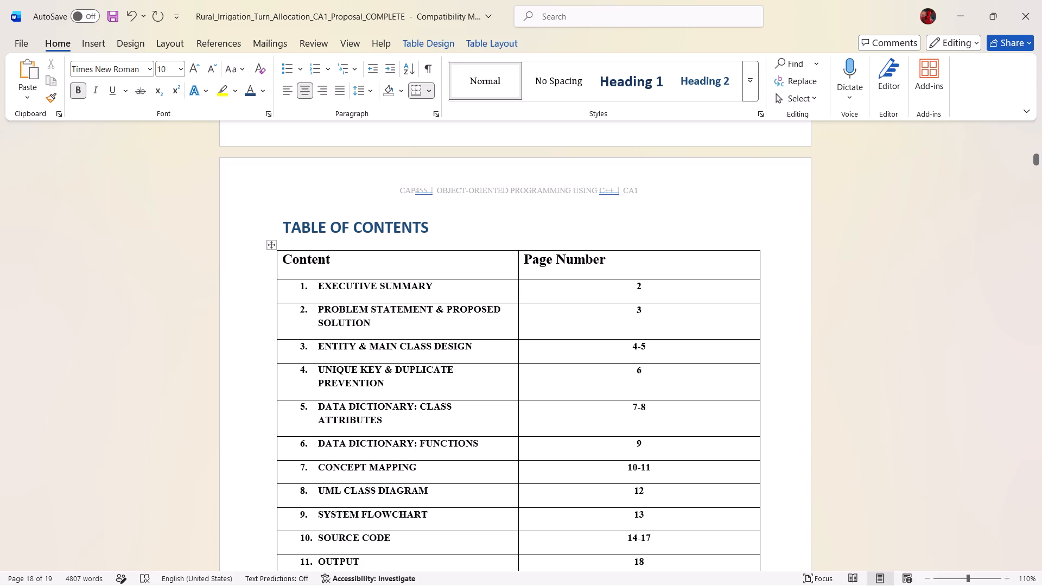
key("3")
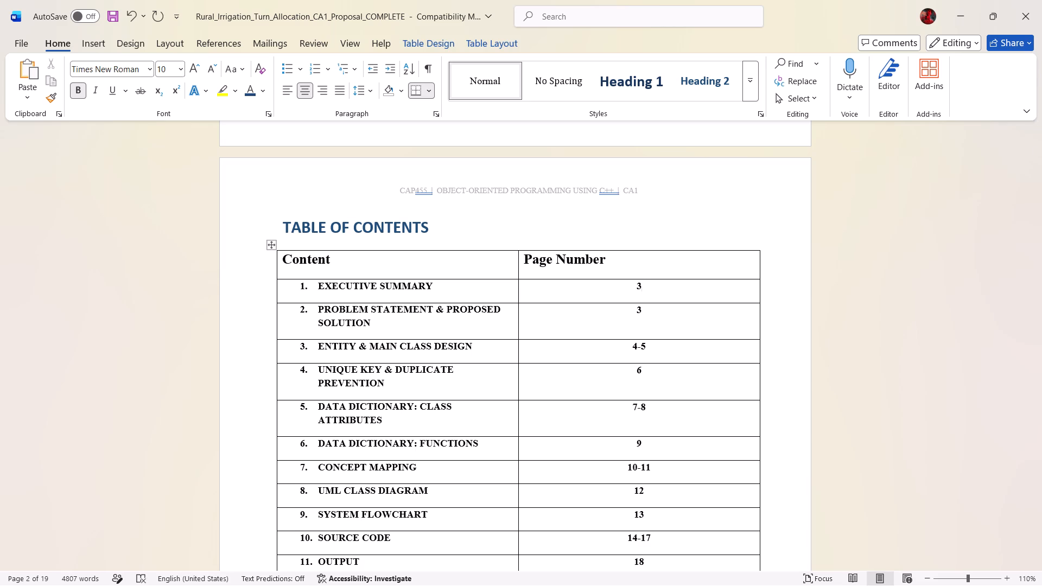
key("Down")
key("BackSpace")
key("4")
Set the table of contents page numbers to 5-6 for ENTITY & MAIN CLASS DESIGN and 7 for UNIQUE KEY & DUPLICATE PREVENTION.
key("Down")
key("BackSpace")
key("BackSpace")
key("ctrl+Right")
key("minus")
key("6")
key("Down")
key("backslash")
key("BackSpace")
key("BackSpace")
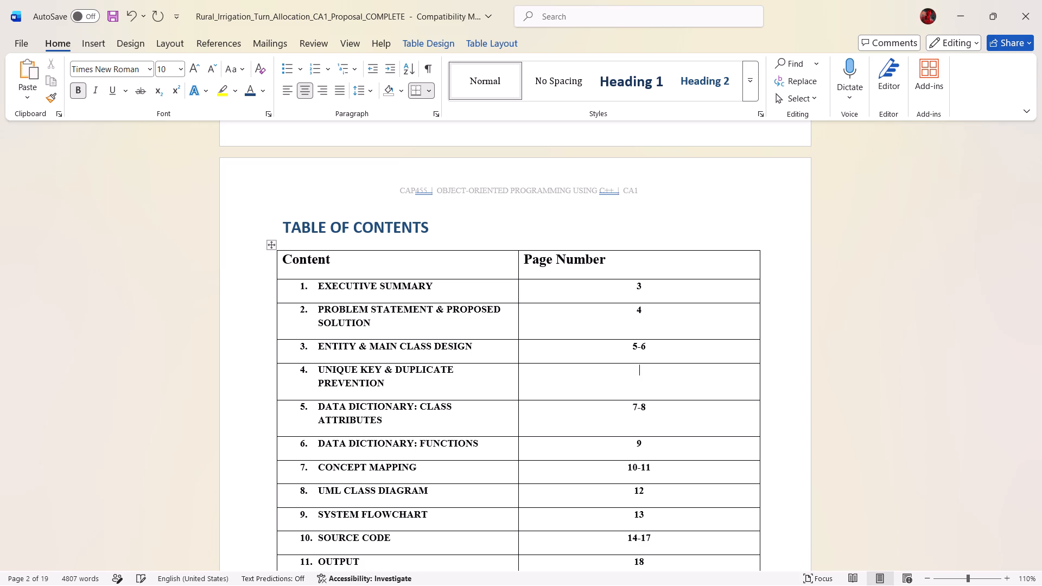
key("7")
Set the table of contents page numbers to 8-9 for DATA DICTIONARY: CLASS ATTRIBUTES and 10 for DATA DICTIONARY: FUNCTIONS.
key("Down")
key("BackSpace")
key("BackSpace")
key("Right")
type("-9")
key("Down")
key("BackSpace")
type("10")
Set the page number for CONCEPT MAPPING in the table of contents to 11-12.
key("Down")
key("Right")
key("BackSpace")
key("BackSpace")
key("BackSpace")
key("BackSpace")
type("1-12")
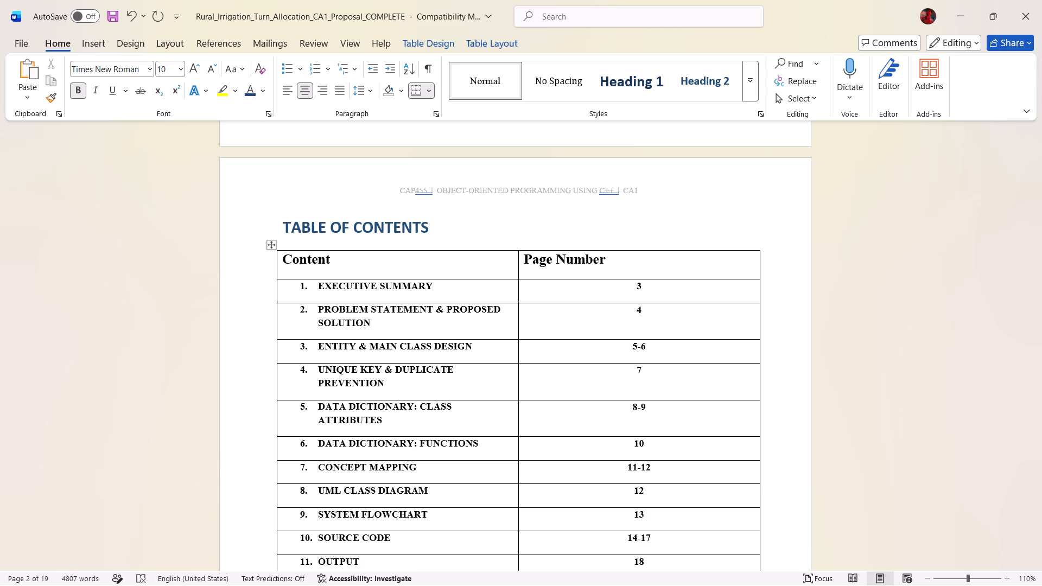
Set the table of contents page numbers to 13 for UML CLASS DIAGRAM and 14 for SYSTEM FLOWCHART.
key("Down")
key("BackSpace")
key("3")
key("Down")
key("Up")
key("Down")
key("BackSpace")
key("4")
Set the page range for SOURCE CODE in the table of contents to 15-18.
key("Down")
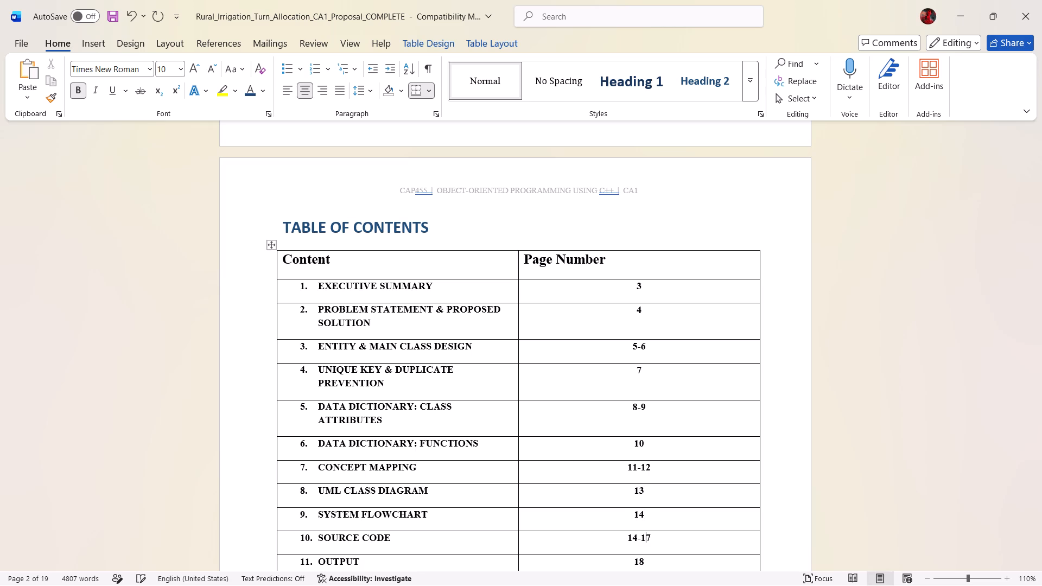
key("Left")
key("Left")
key("BackSpace")
key("5")
key("Right")
key("Right")
key("Right")
key("BackSpace")
key("8")
Set the page number for OUTPUT in the table of contents to 19 and save the document.
key("Down")
key("BackSpace")
key("9")
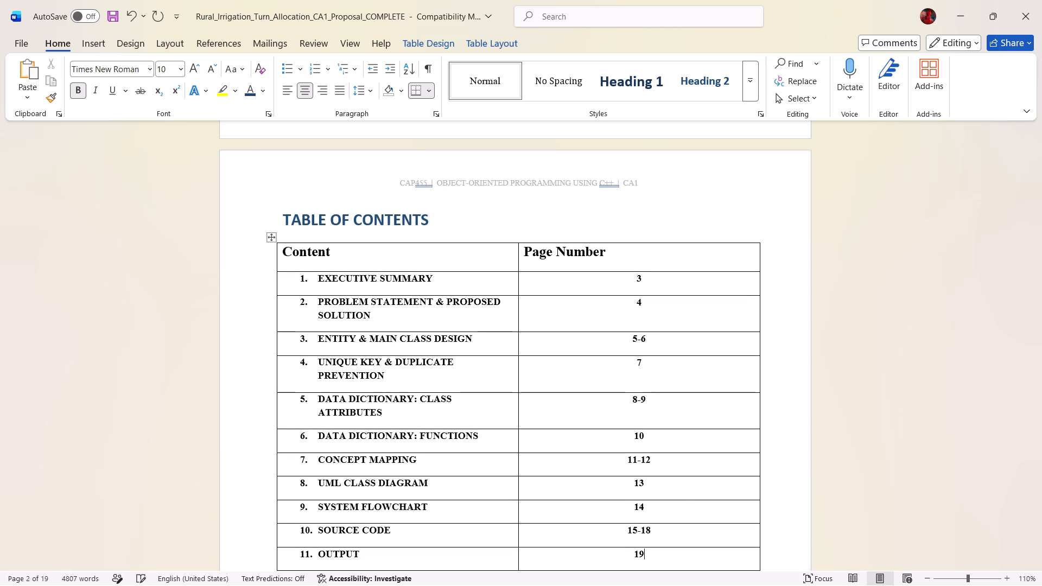
key("ctrl+s")
Look through the end of the proposal, examining the SOURCE CODE section and its page numbers.
scroll(702, 298, "down", 5)
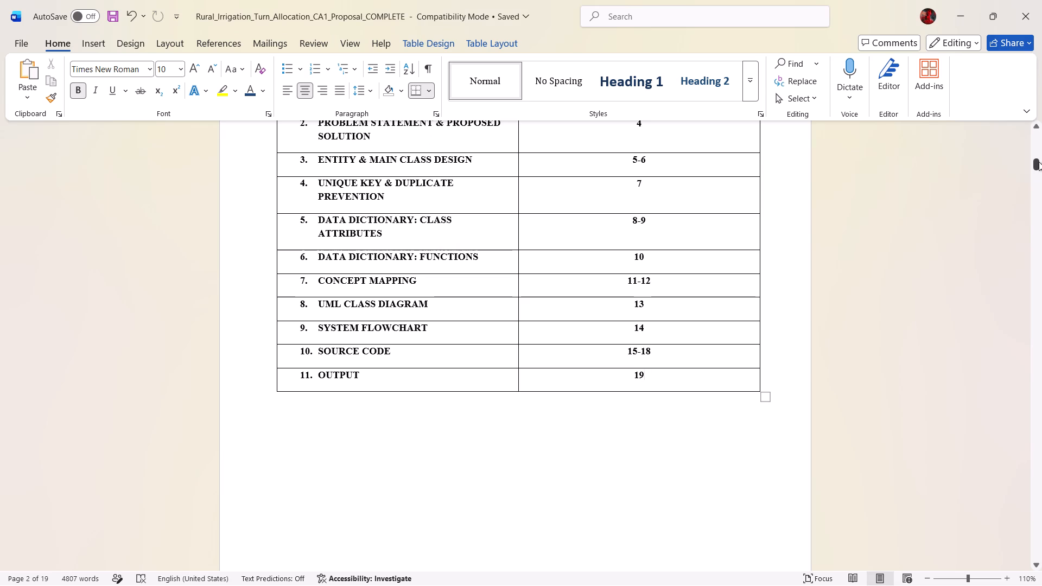
left_click_drag(1039, 162, 1041, 562)
scroll(932, 445, "up", 19)
scroll(886, 430, "up", 11)
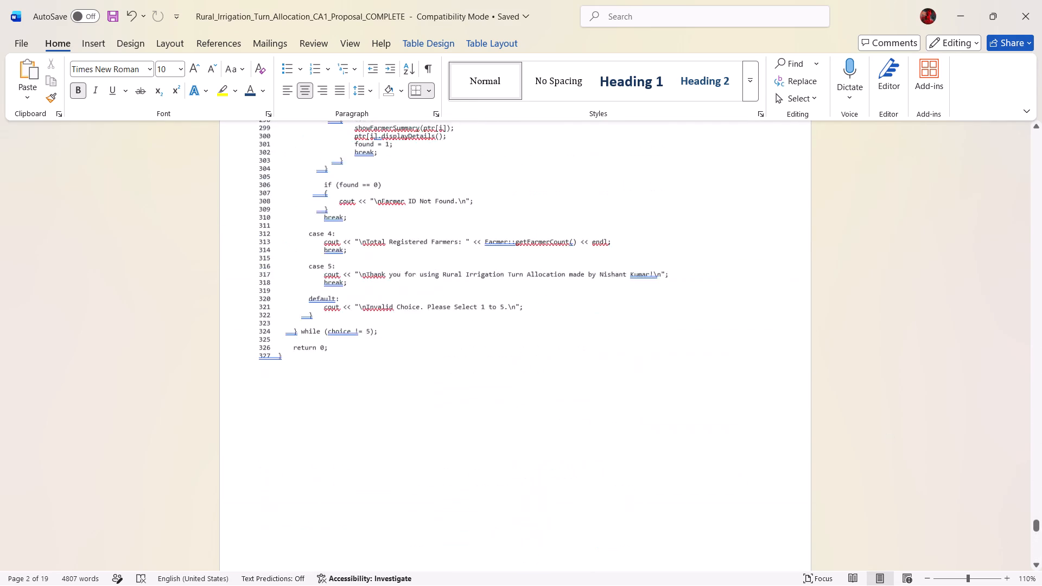
scroll(886, 430, "up", 20)
scroll(886, 430, "up", 20)
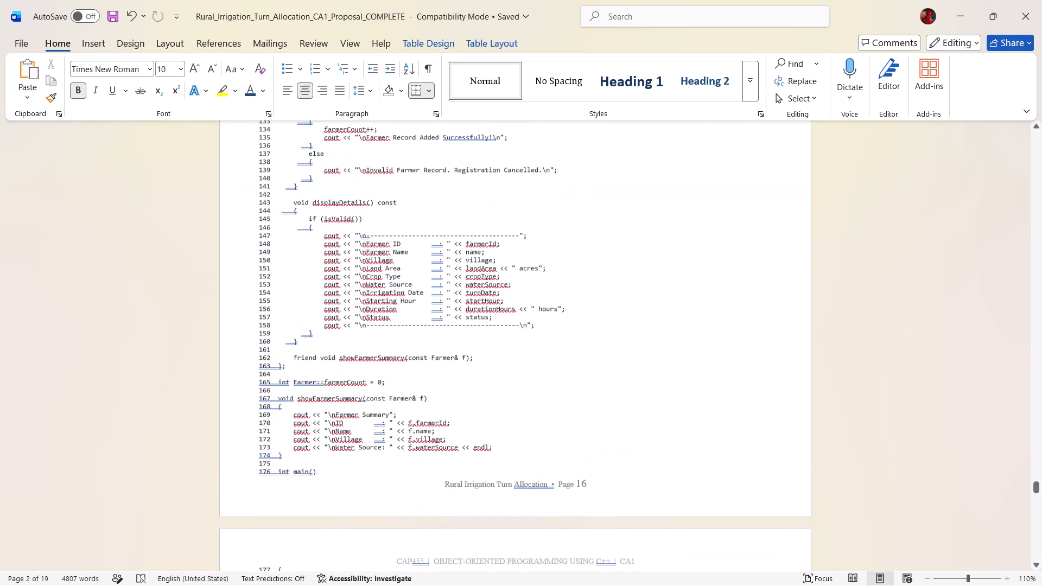
scroll(885, 429, "up", 20)
scroll(885, 429, "up", 15)
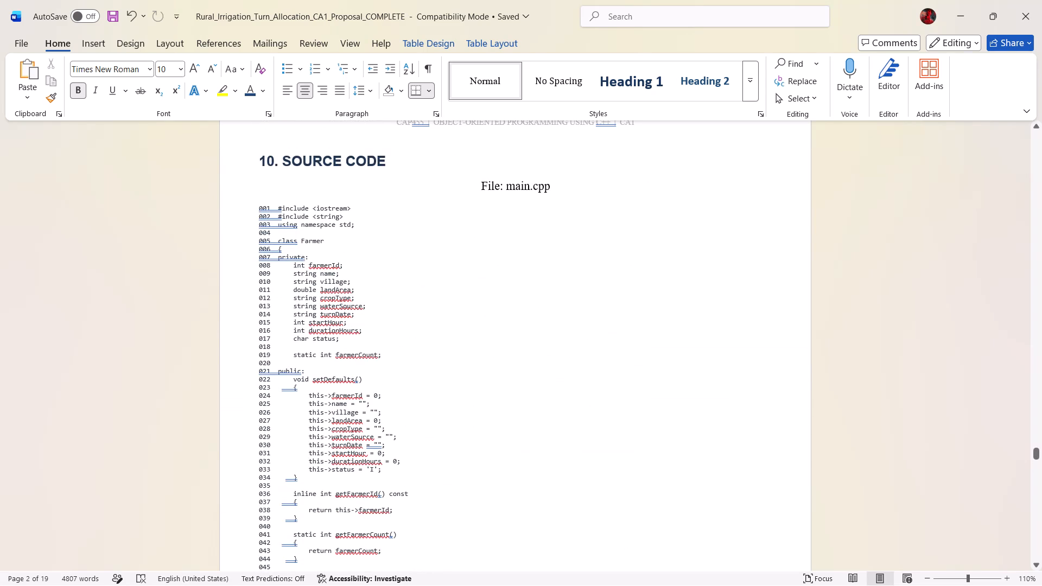
left_click_drag(1034, 457, 1036, 449)
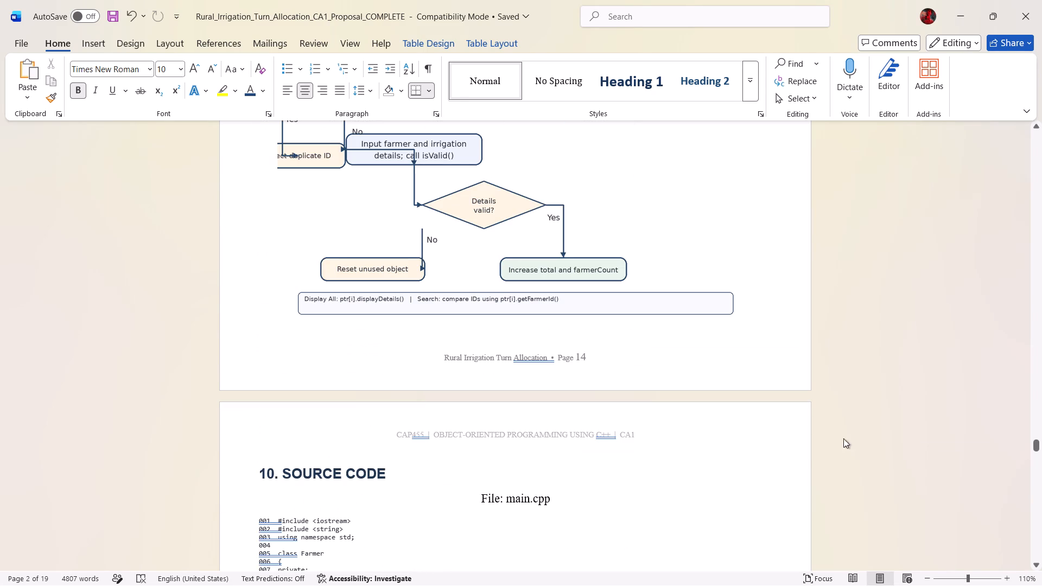
scroll(843, 438, "down", 7)
scroll(834, 428, "down", 15)
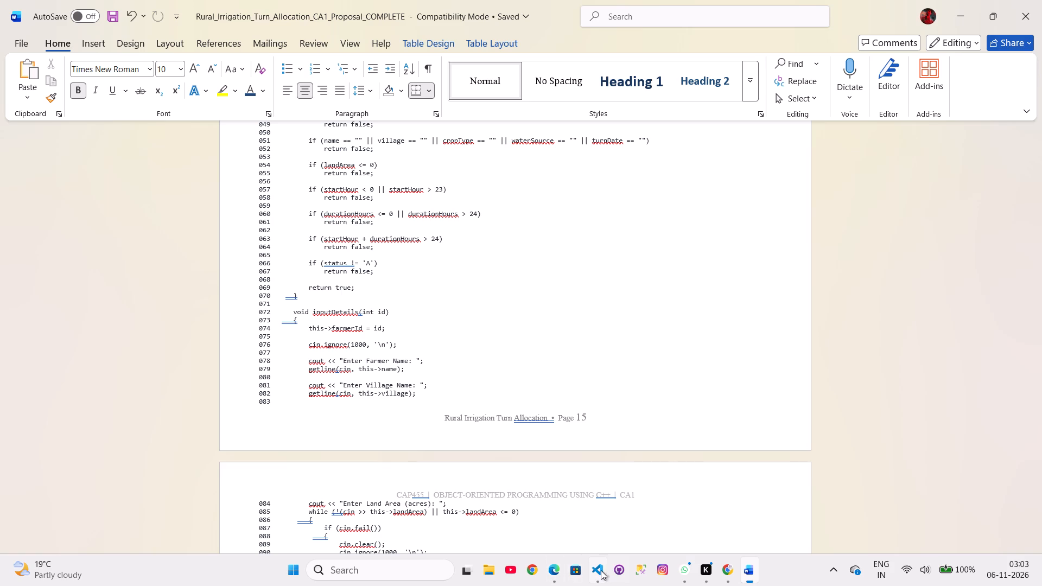
Switch to Visual Studio Code, save and run the CA1 main.cpp program, and enlarge the terminal to fill the editor area.
left_click(604, 521)
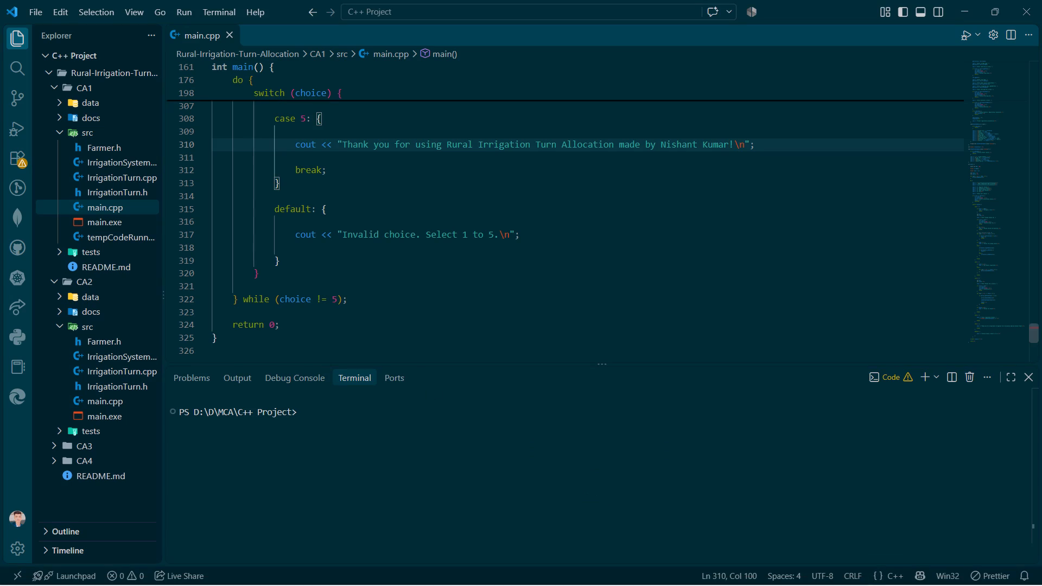
left_click(422, 286)
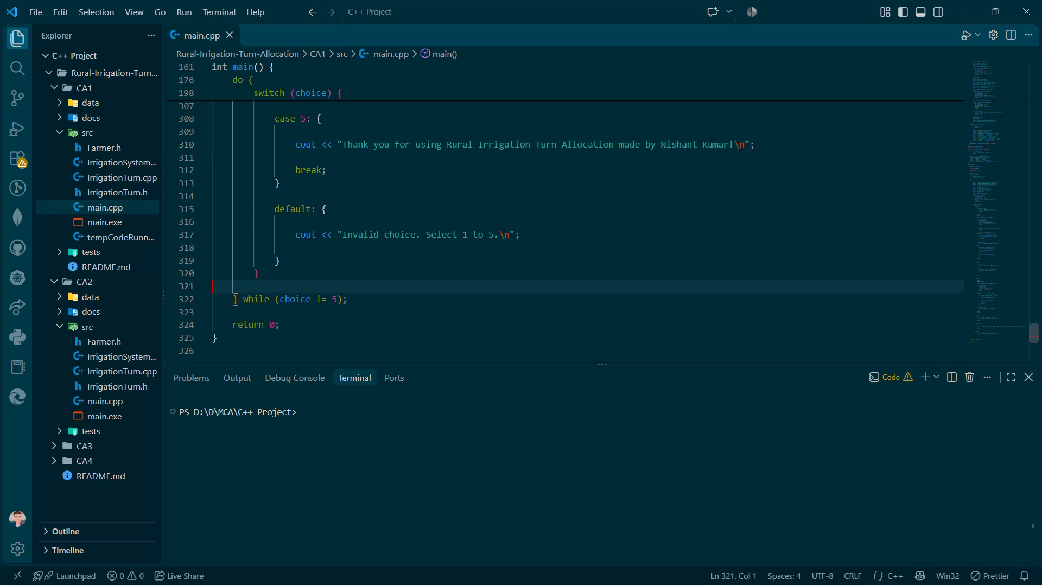
key("ctrl+s")
key("ctrl+alt+n")
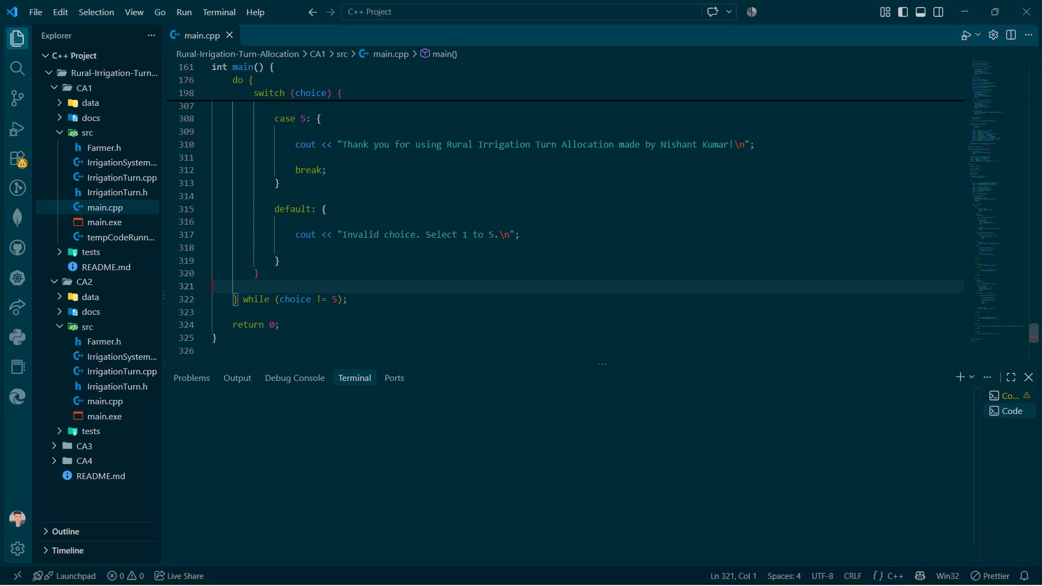
left_click_drag(498, 364, 496, 64)
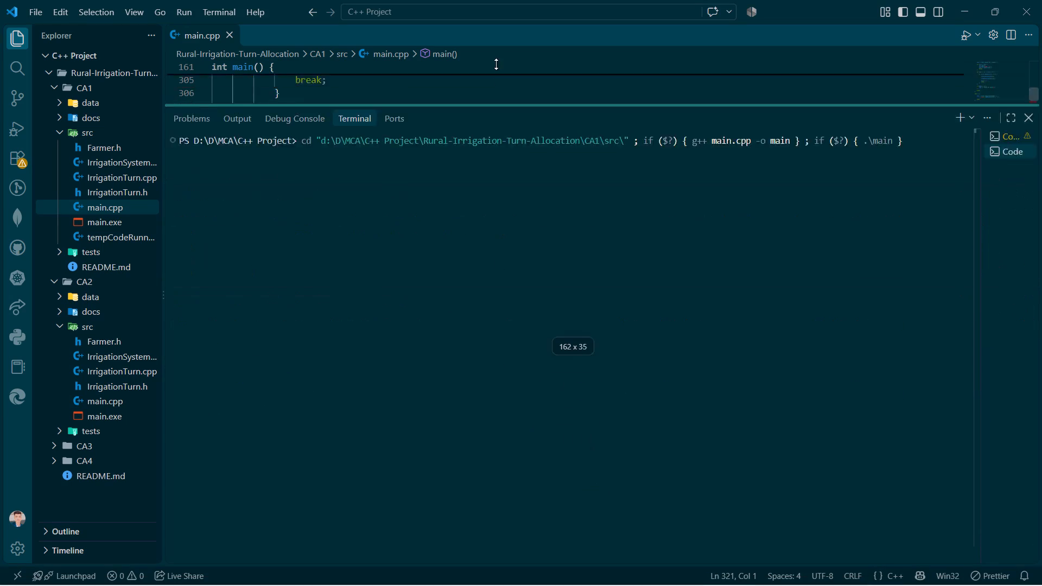
left_click_drag(496, 64, 493, 33)
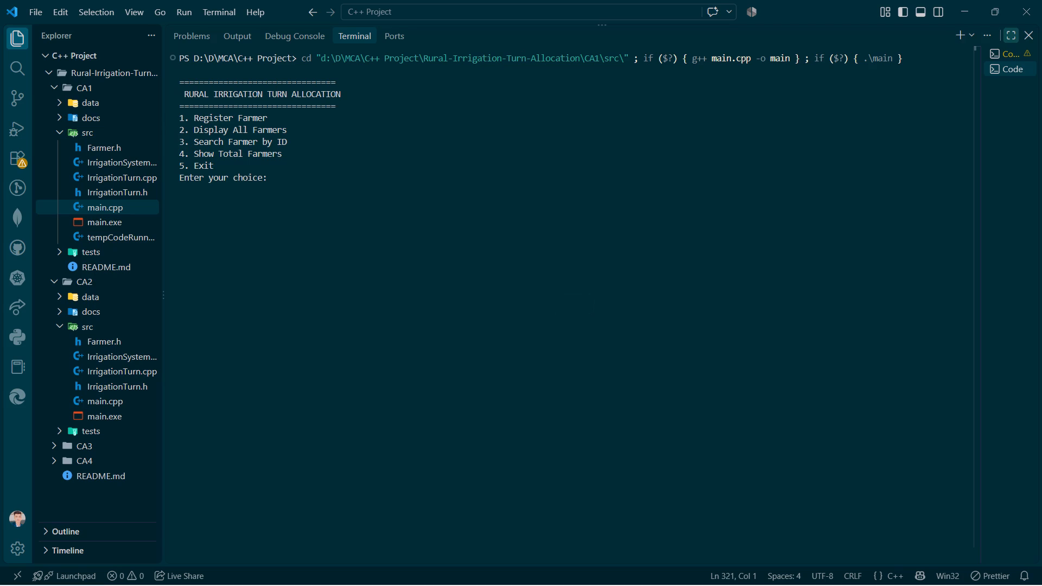
Widen the terminal list and the Explorer so that the terminal output area between them becomes narrower.
left_click_drag(981, 142, 850, 134)
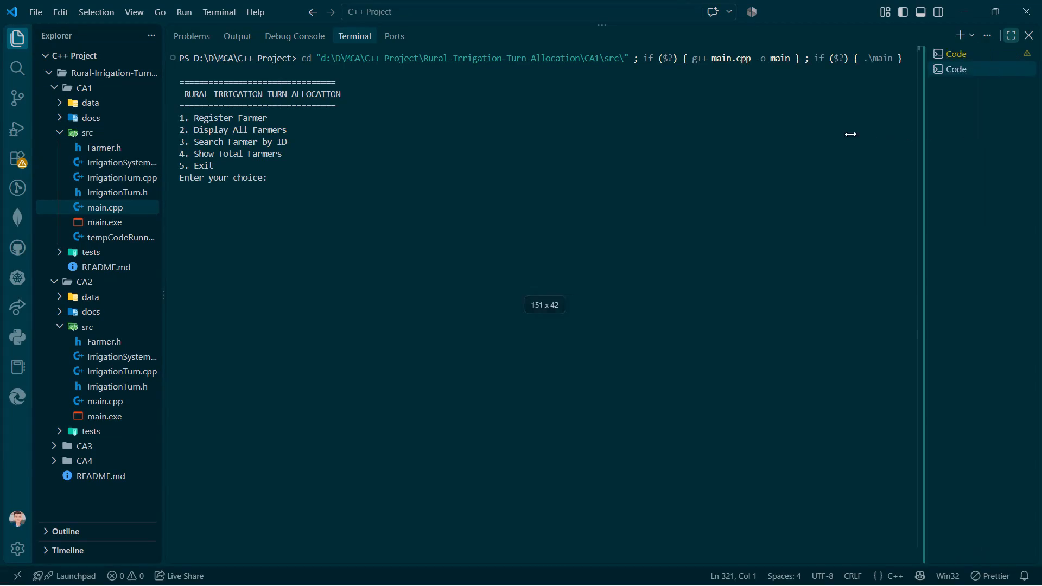
left_click_drag(850, 134, 399, 118)
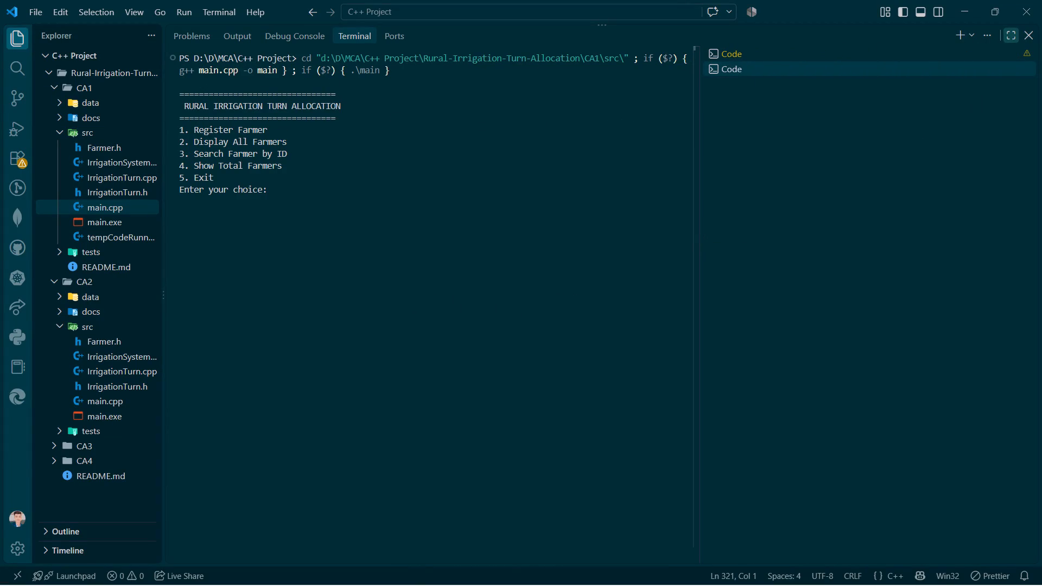
left_click_drag(162, 214, 281, 233)
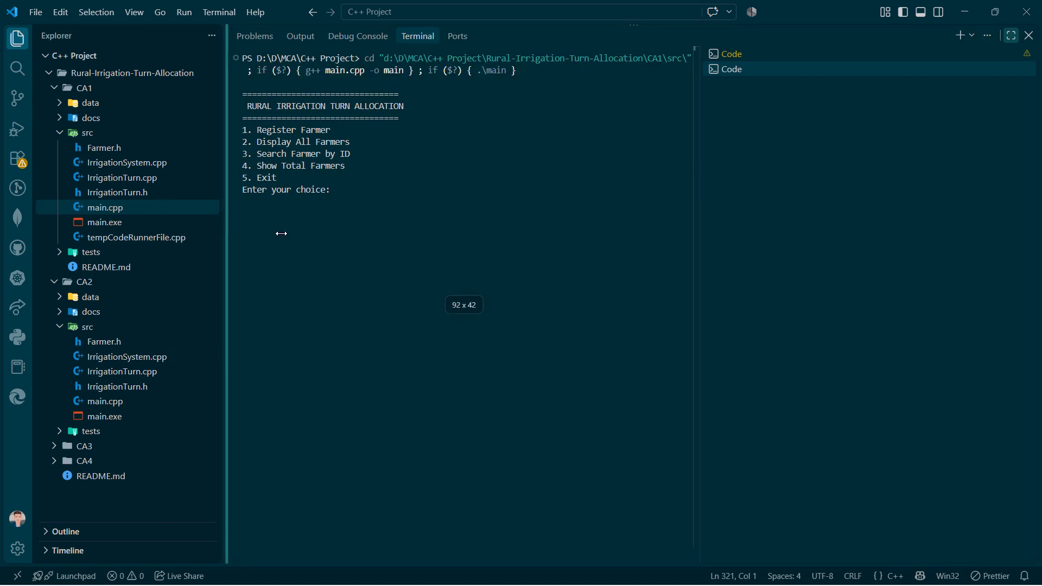
left_click_drag(281, 233, 535, 243)
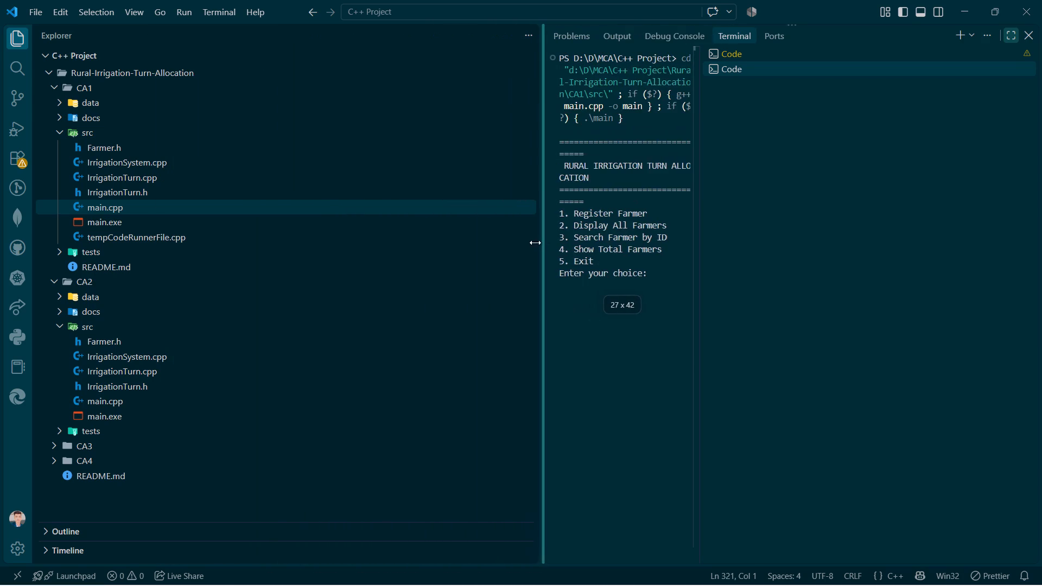
left_click_drag(535, 243, 364, 259)
Start registering a farmer in the running program with ID 123, name Nikku, village Dugri and land area 26.365 acres.
left_click(467, 203)
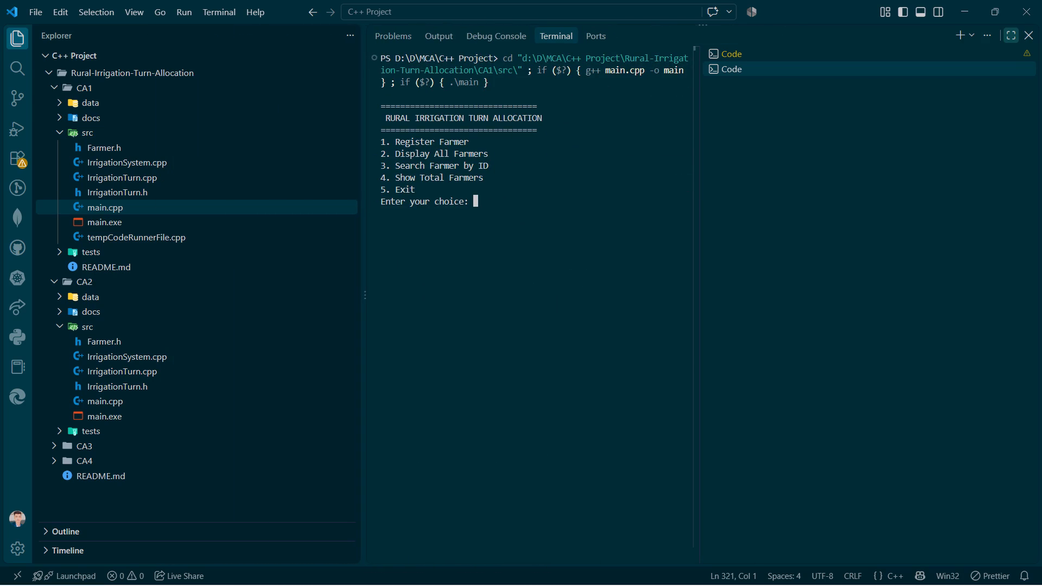
key("1")
key("Return")
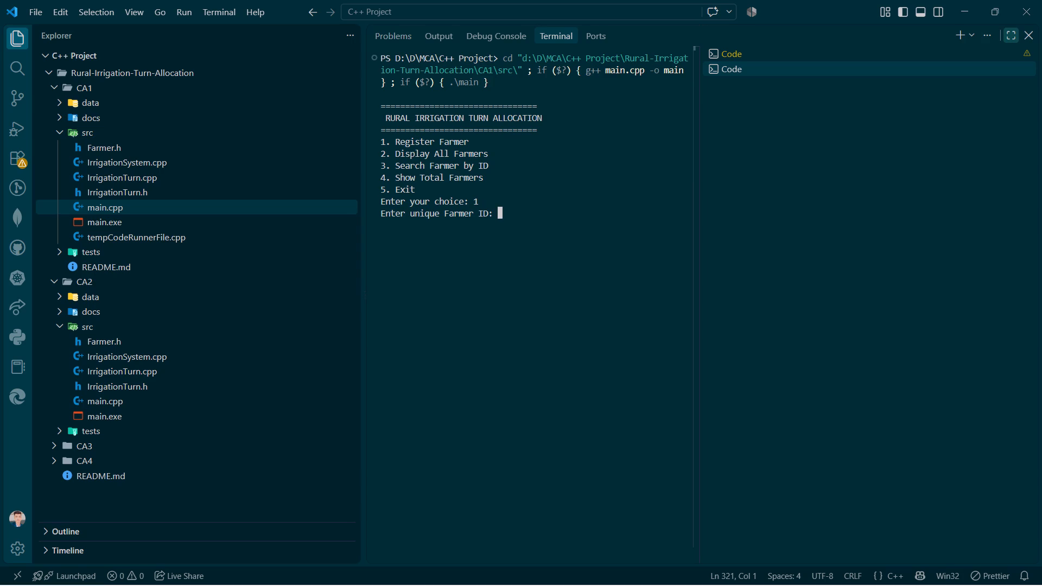
type("12")
key("3")
key("Return")
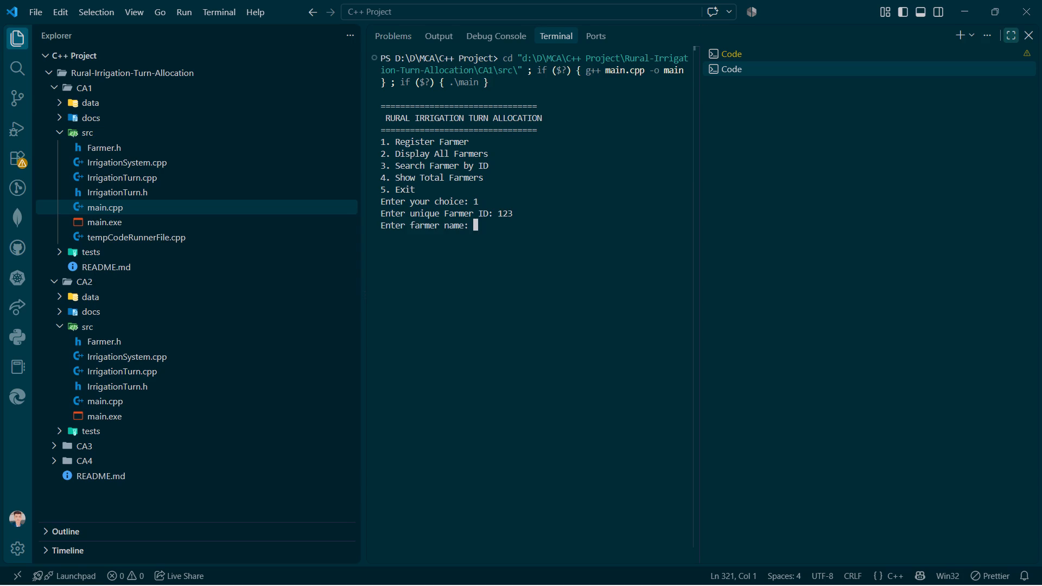
type("Nikku")
key("Return")
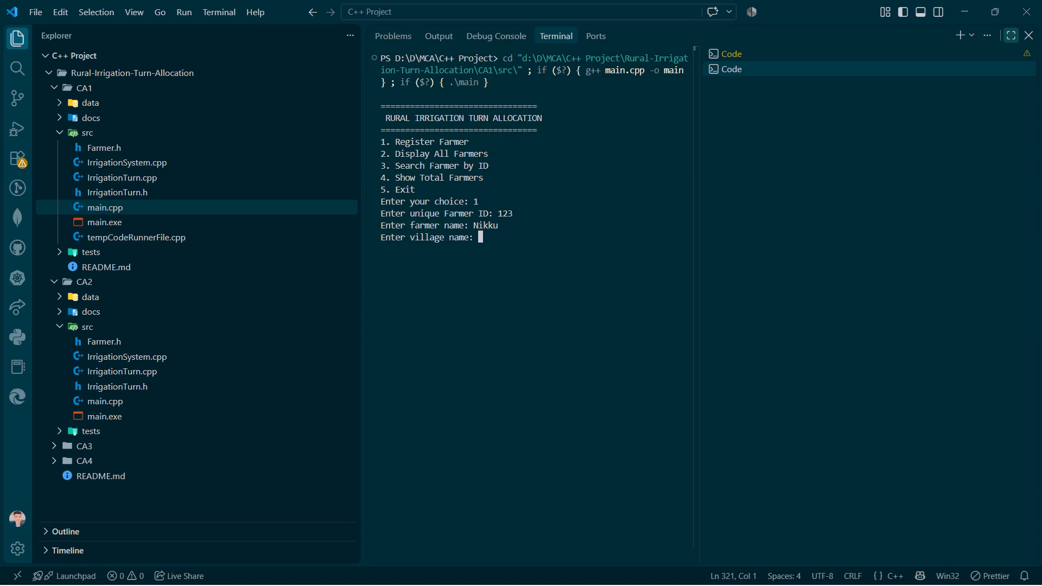
type("Dugri")
key("Return")
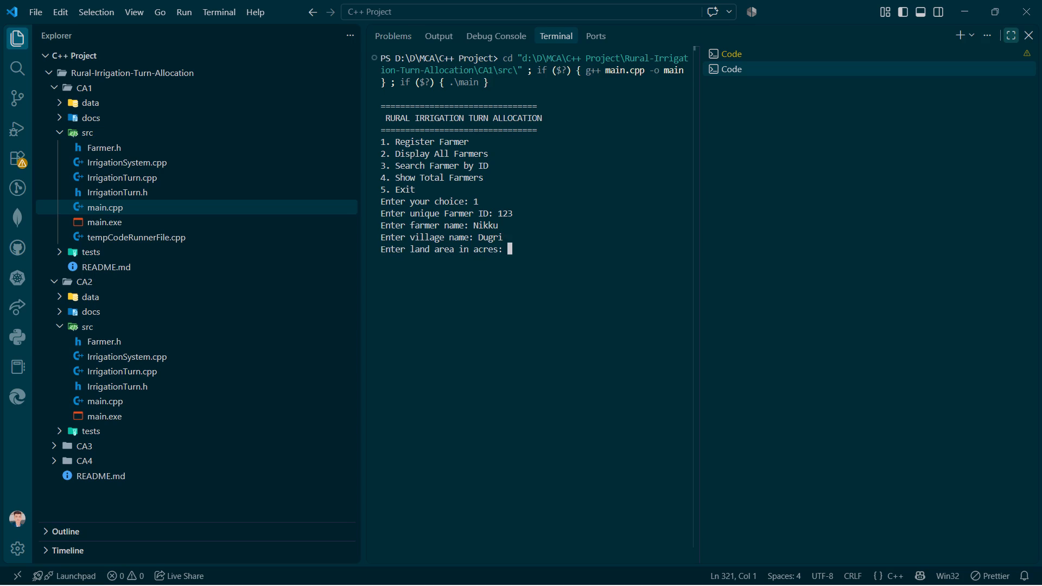
type("26.365")
key("Return")
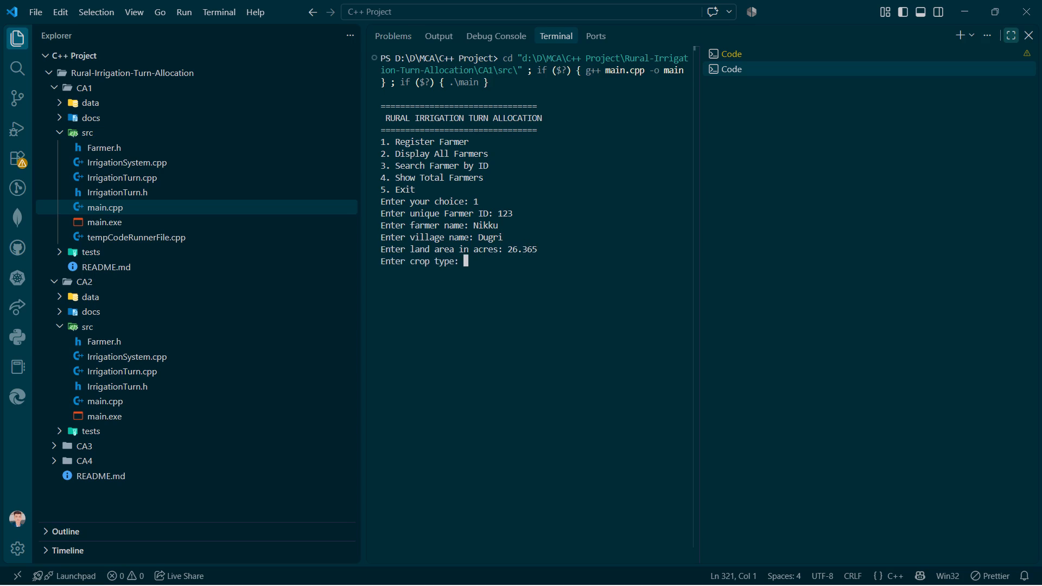
Complete the farmer registration with crop Wheat, water source Canal, irrigation date 06-11-2026, starting hour 10 and duration 8 hours.
type("Wheaat")
key("BackSpace")
key("BackSpace")
key("t")
key("Return")
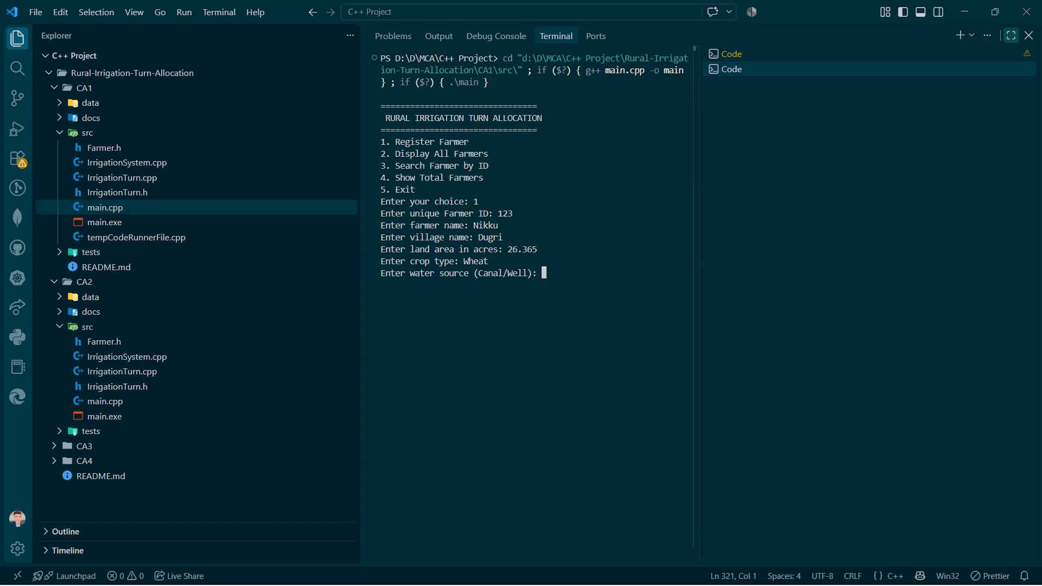
type("Canal")
key("Return")
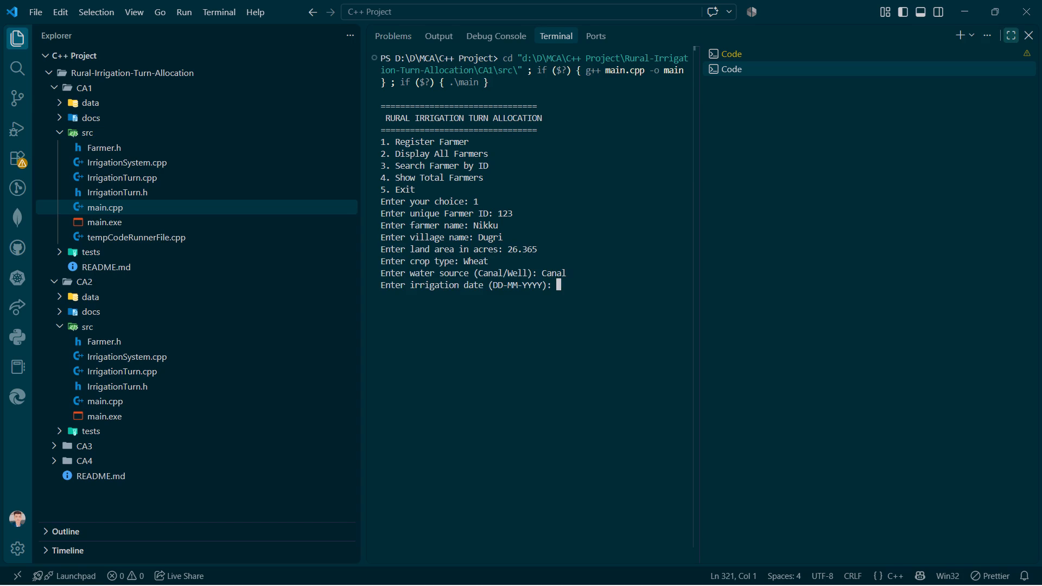
type("06-11-2026")
key("Return")
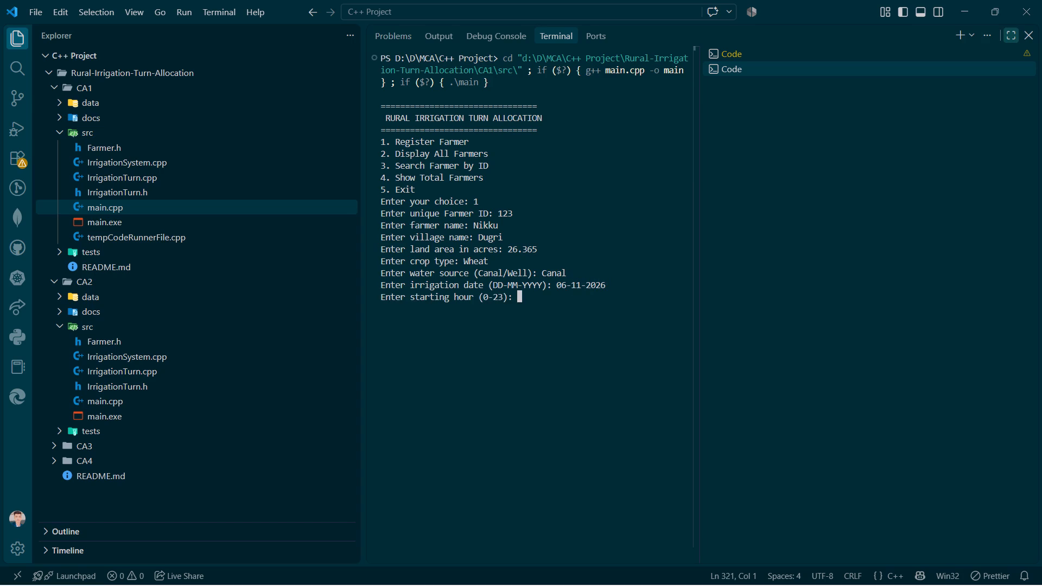
type("10")
key("Return")
key("8")
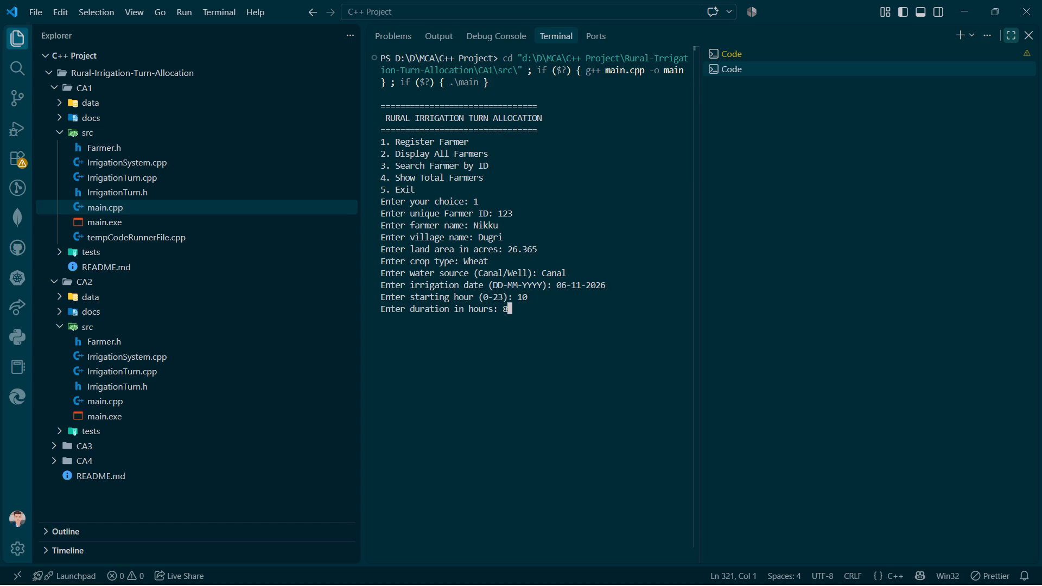
key("Return")
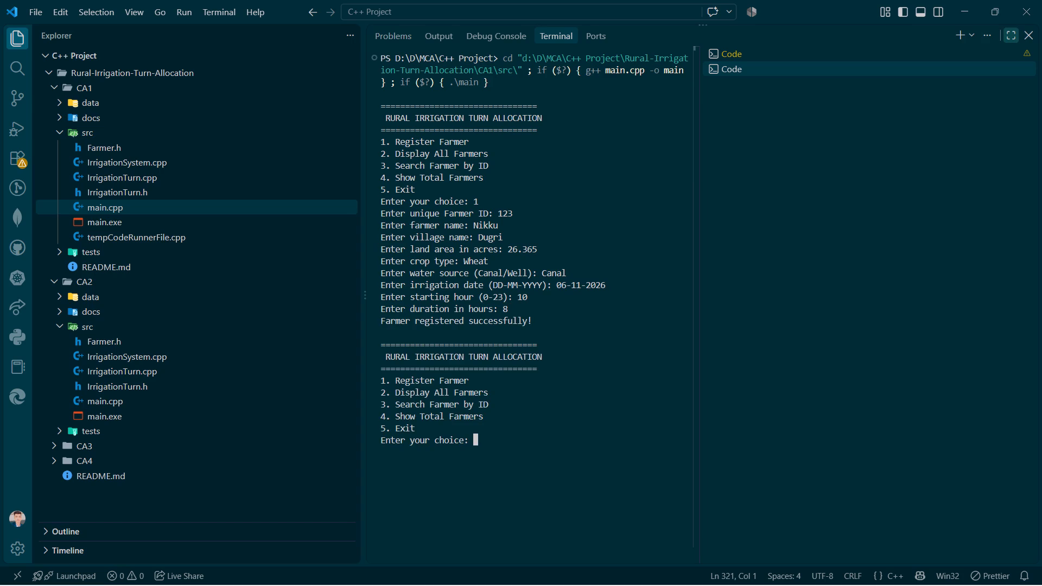
Display all farmers in the program, and search for the farmer with ID 123.
key("2")
key("Return")
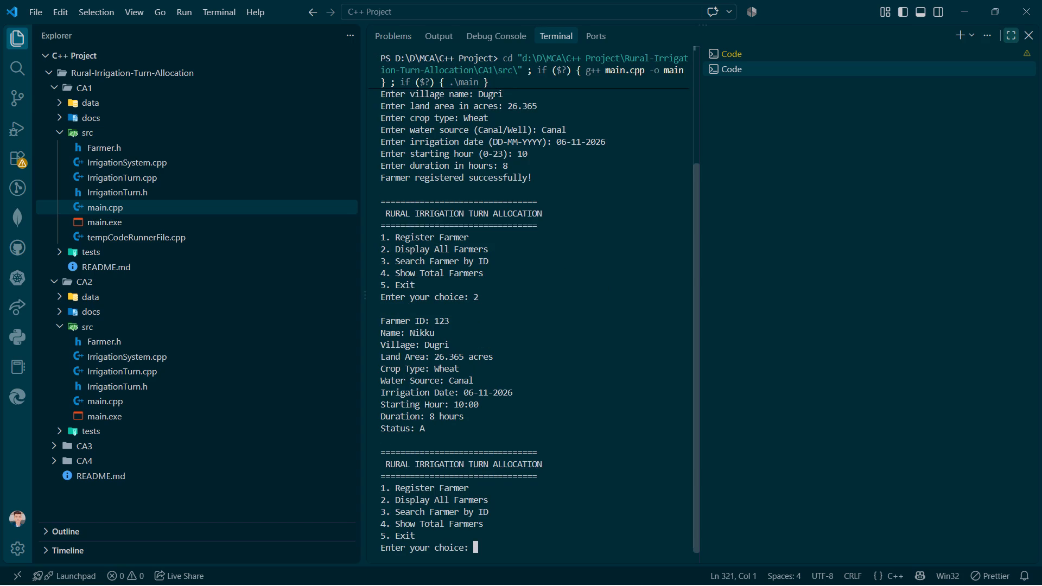
key("3")
key("Return")
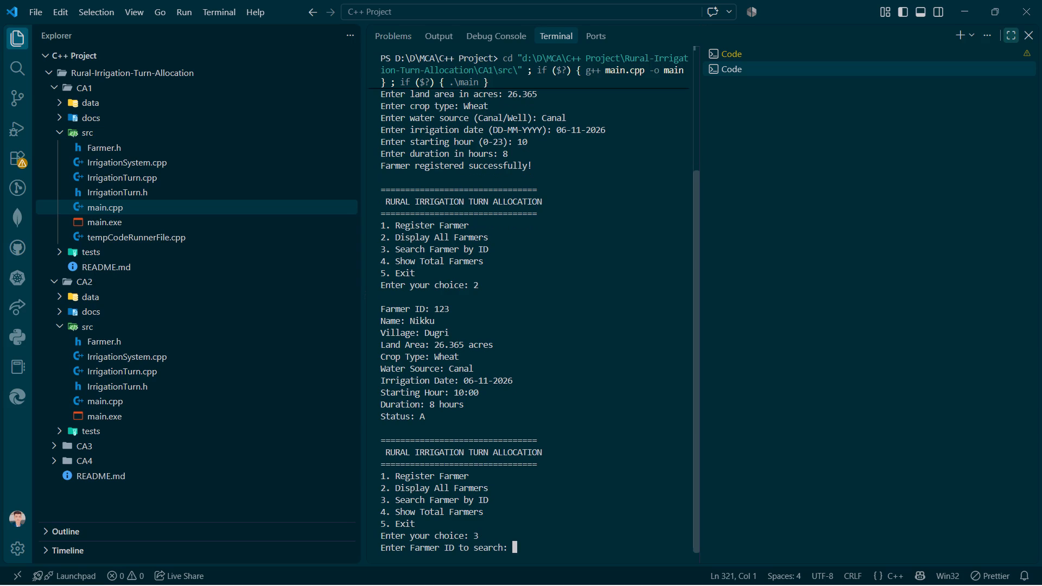
type("123")
key("Return")
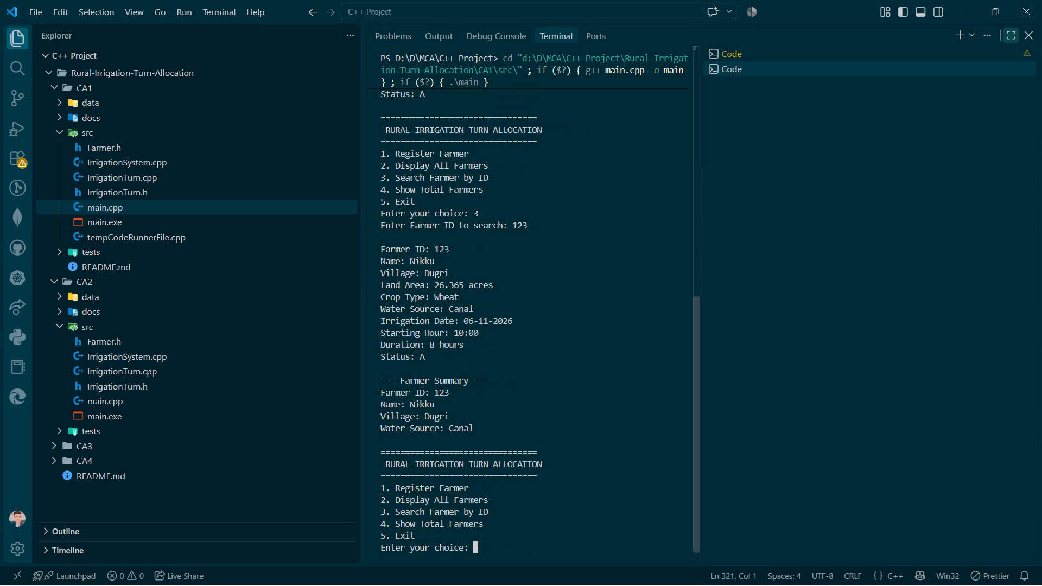
Show the total number of registered farmers and exit the program.
key("4")
key("Return")
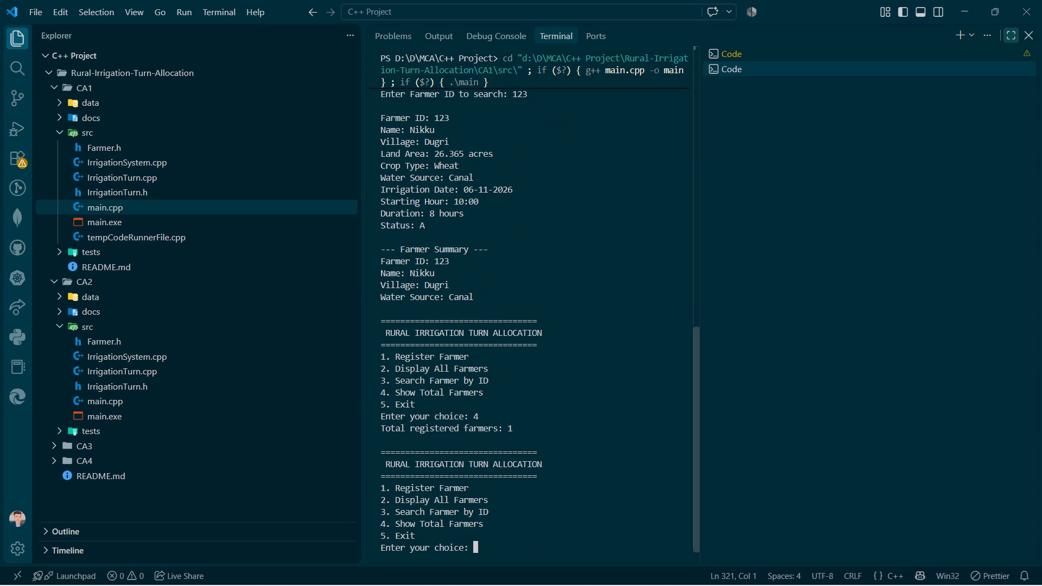
key("5")
key("Return")
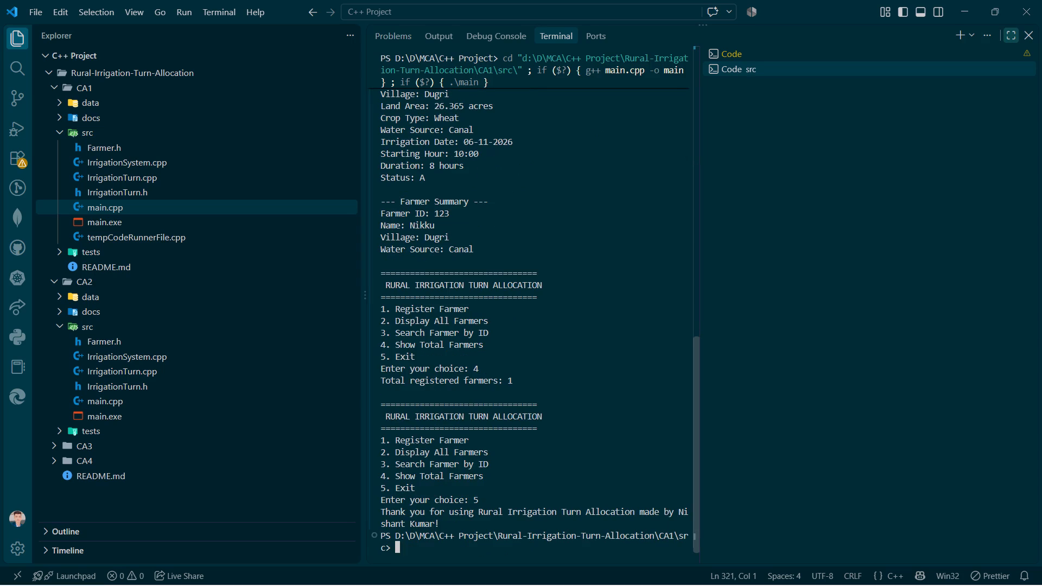
Look through the program's whole terminal output at a smaller interface scale, from the farmer registration to the exit.
scroll(465, 216, "up", 6)
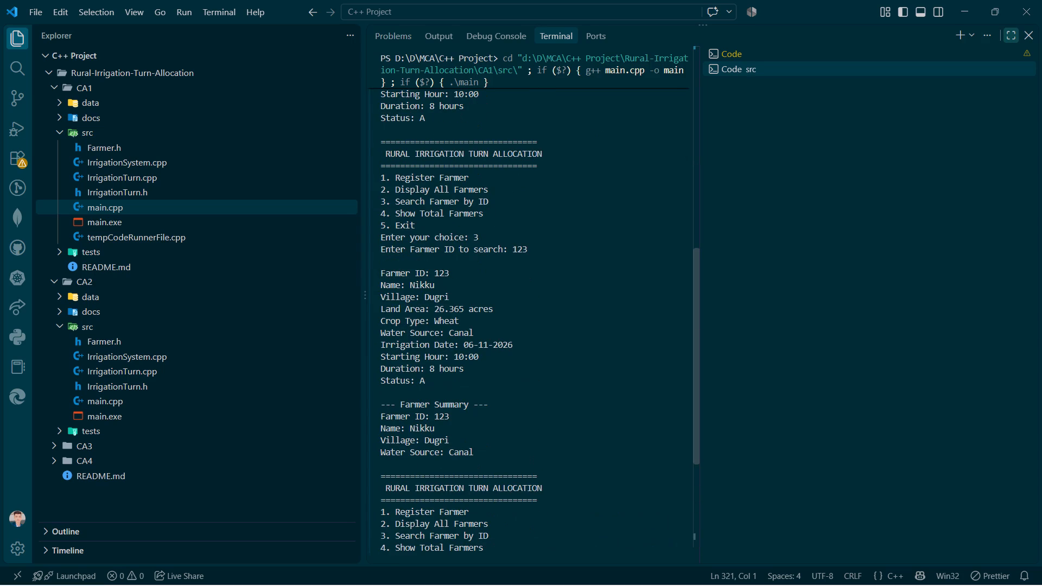
key("ctrl+minus")
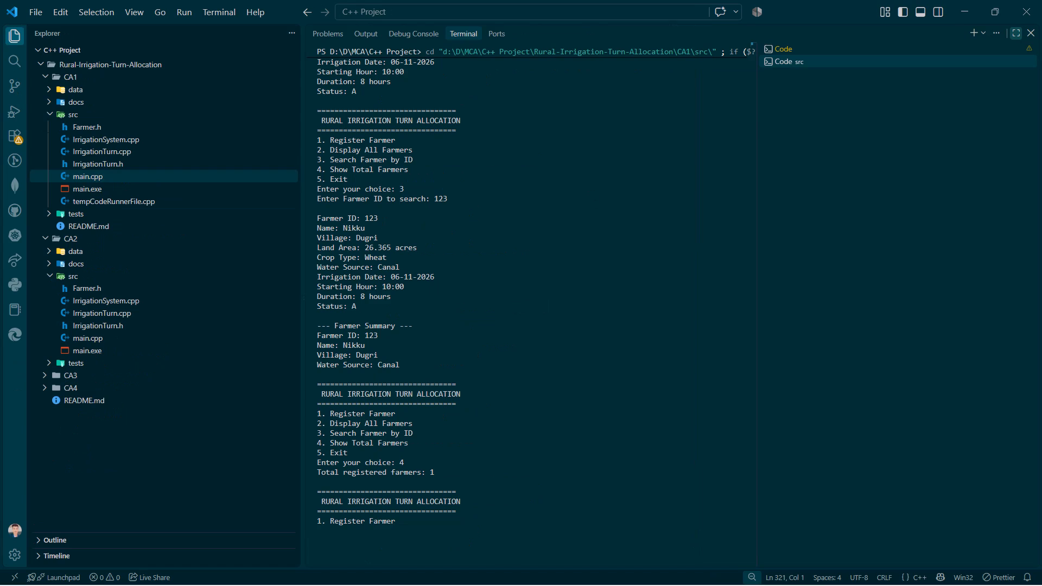
scroll(649, 162, "up", 8)
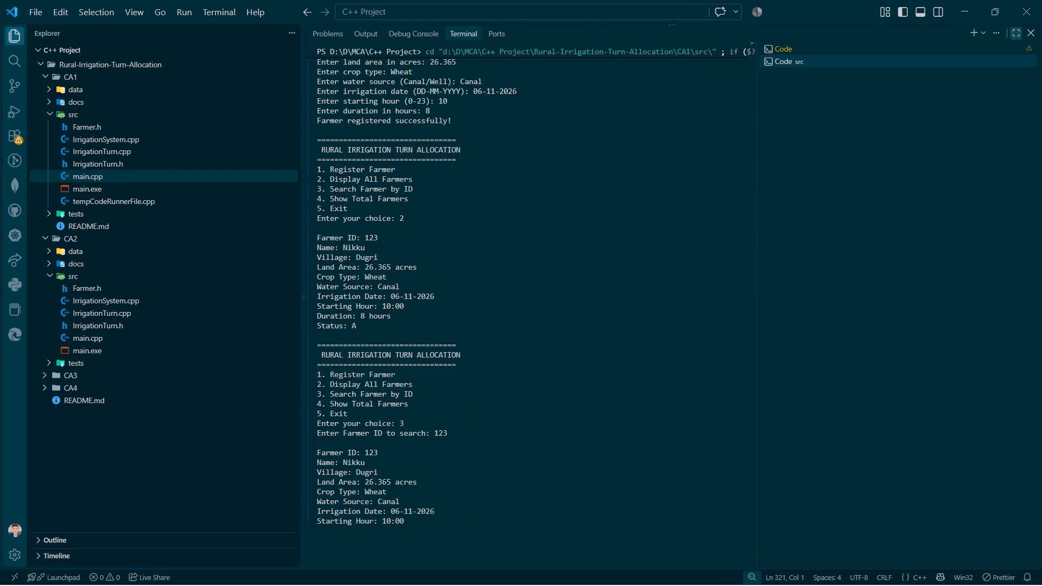
scroll(650, 162, "up", 9)
scroll(647, 162, "down", 8)
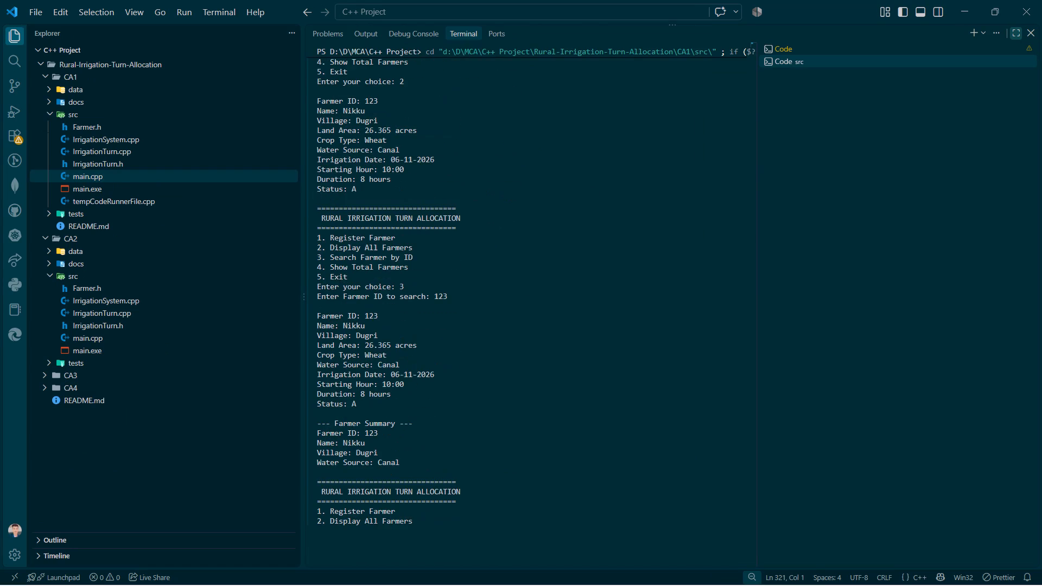
scroll(647, 162, "down", 3)
scroll(647, 162, "up", 14)
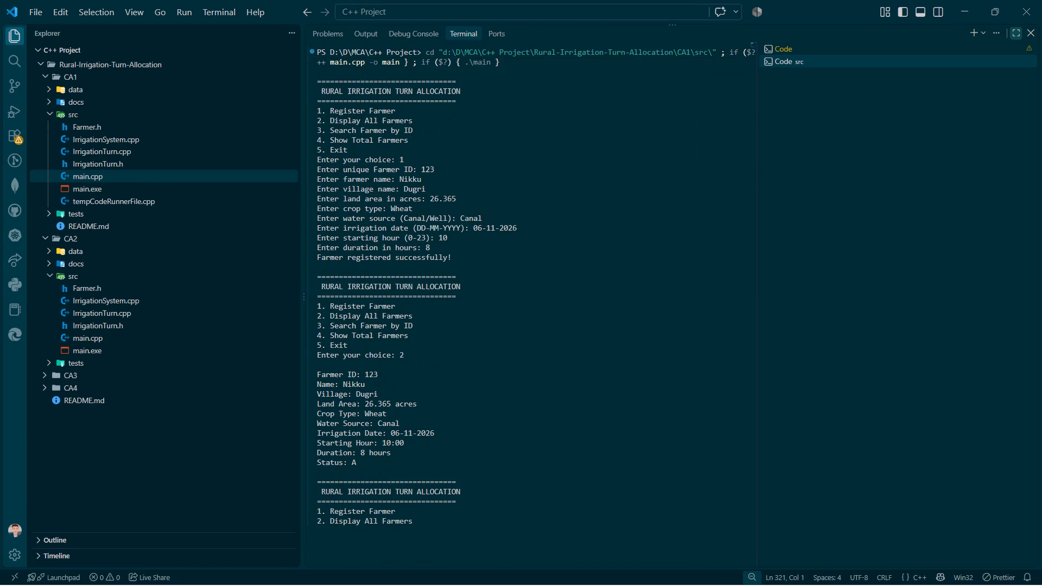
scroll(647, 162, "up", 3)
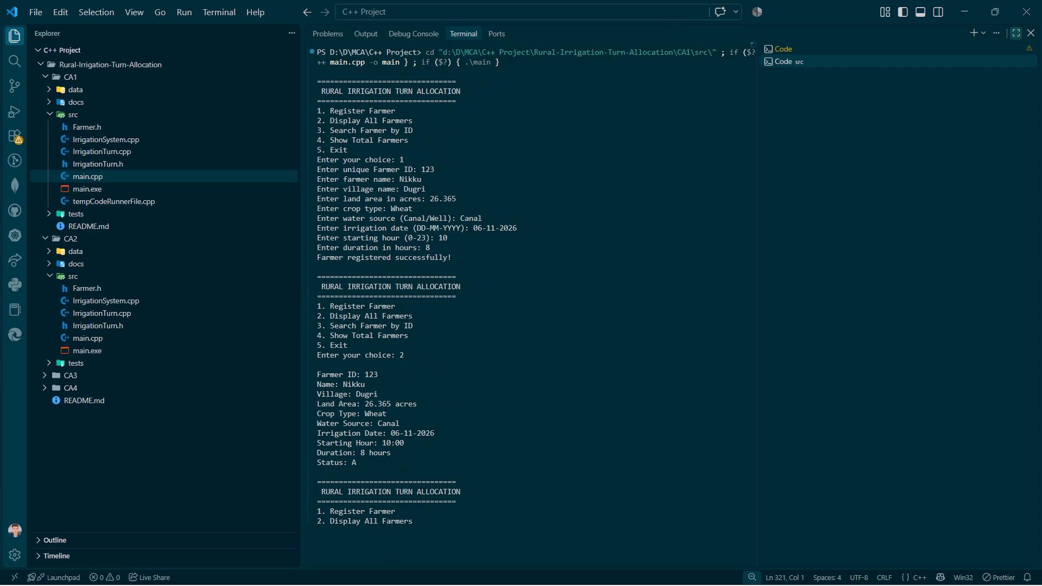
scroll(647, 162, "down", 6)
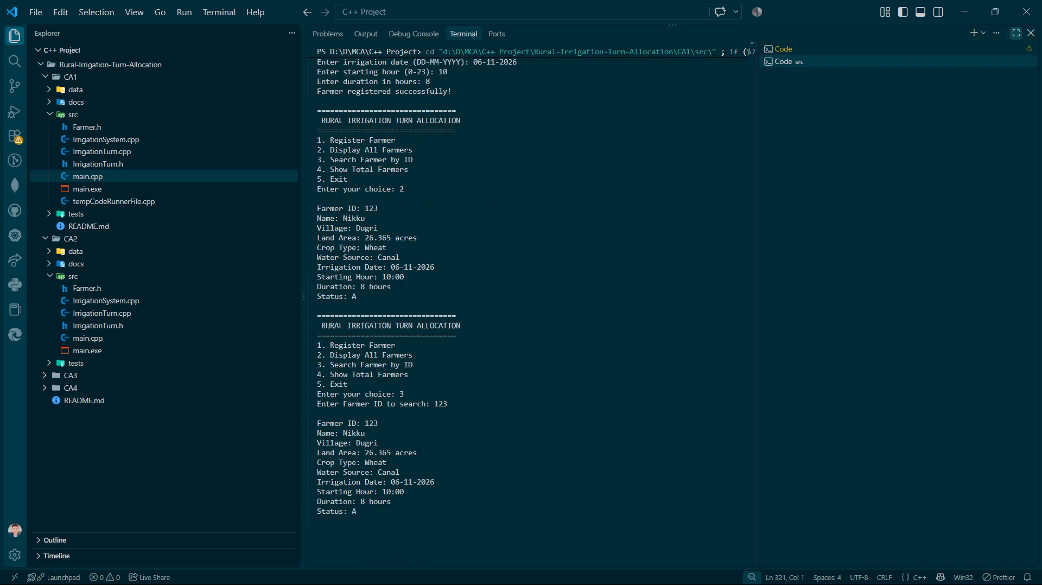
scroll(644, 162, "down", 6)
scroll(603, 348, "down", 2)
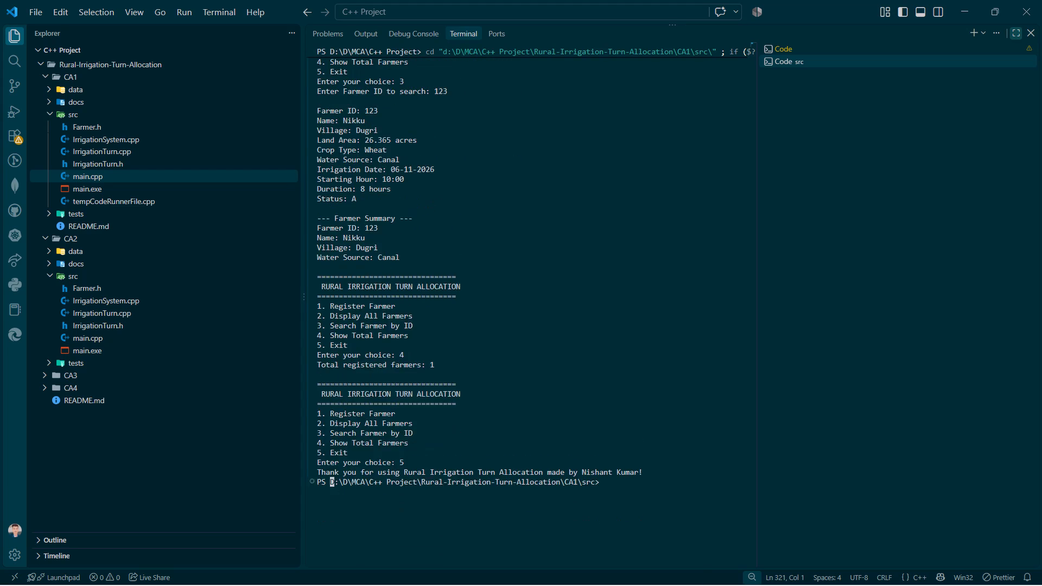
scroll(603, 348, "down", 1)
scroll(603, 348, "up", 11)
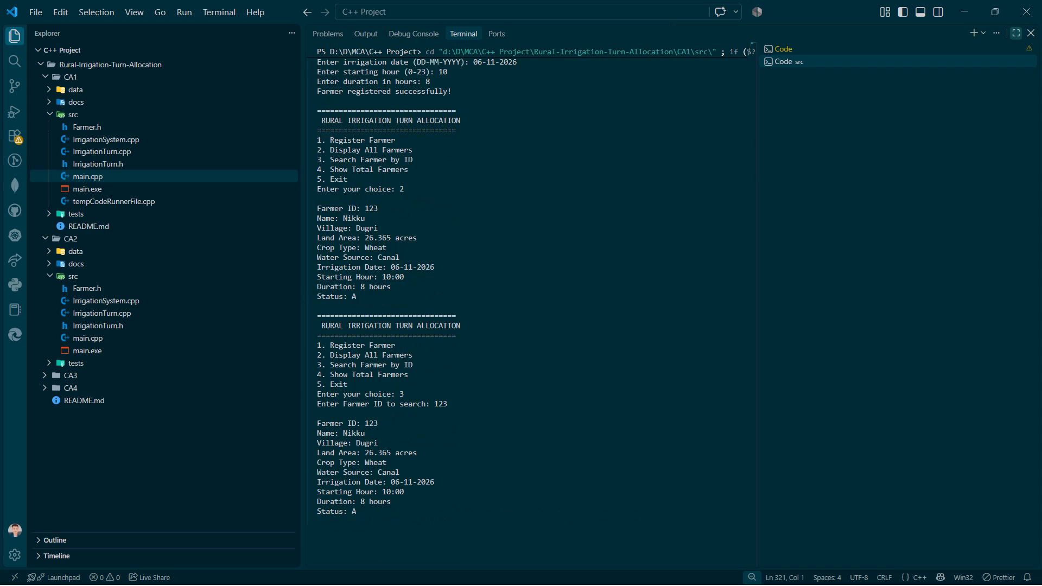
Shrink the interface, narrow the terminal by widening the Explorer, and capture the output from the program's start to the farmer ID search.
key("ctrl+minus")
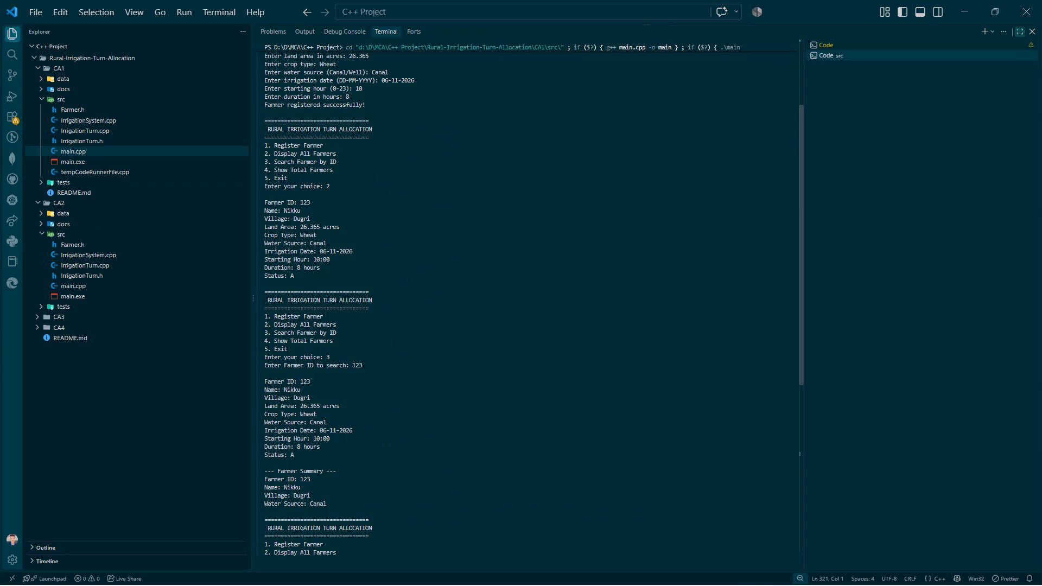
scroll(556, 343, "up", 11)
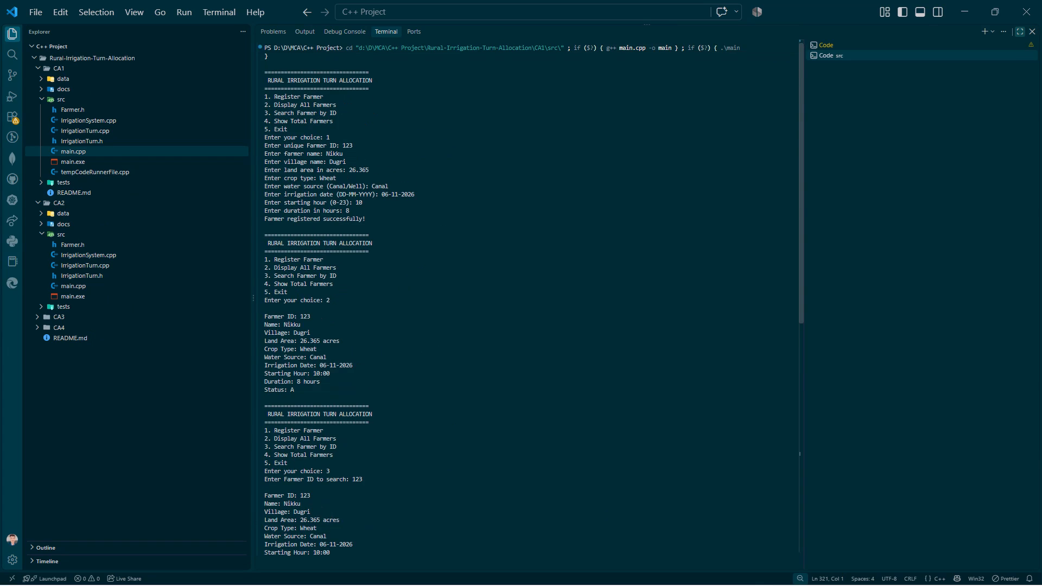
left_click_drag(252, 295, 427, 283)
left_click_drag(427, 283, 465, 285)
left_click_drag(252, 284, 303, 284)
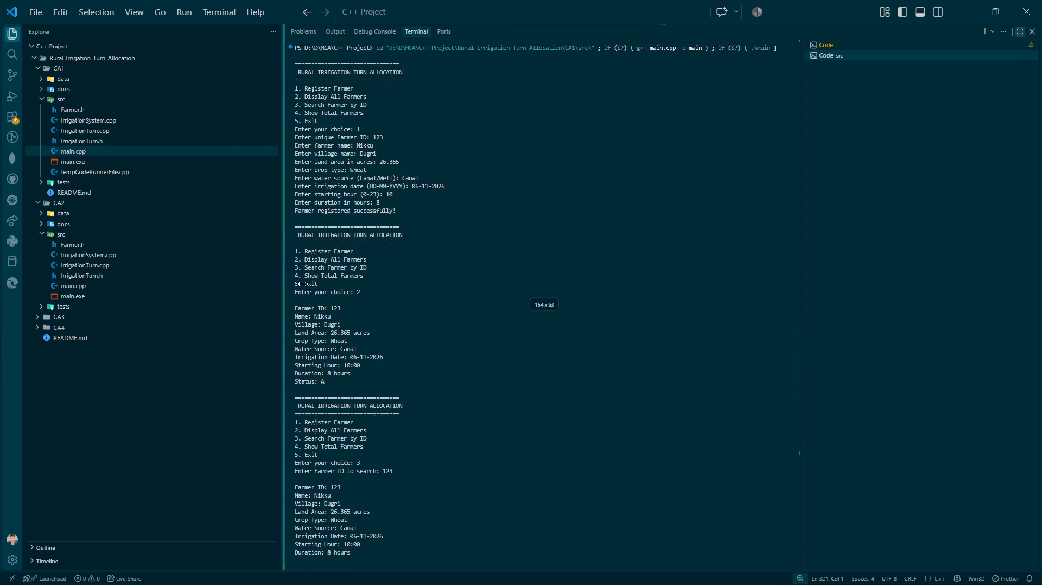
left_click_drag(303, 284, 613, 272)
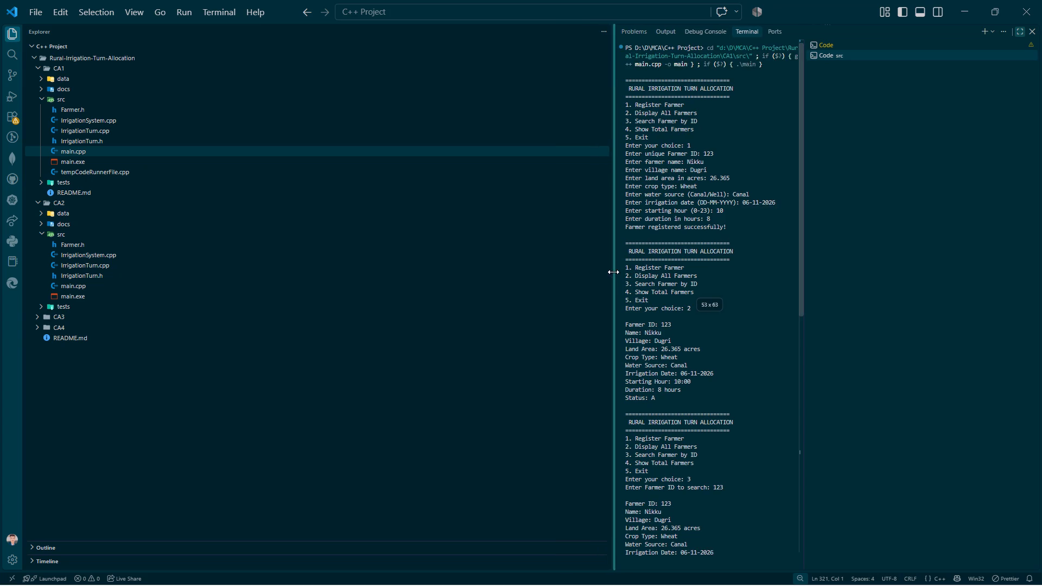
left_click_drag(613, 272, 555, 275)
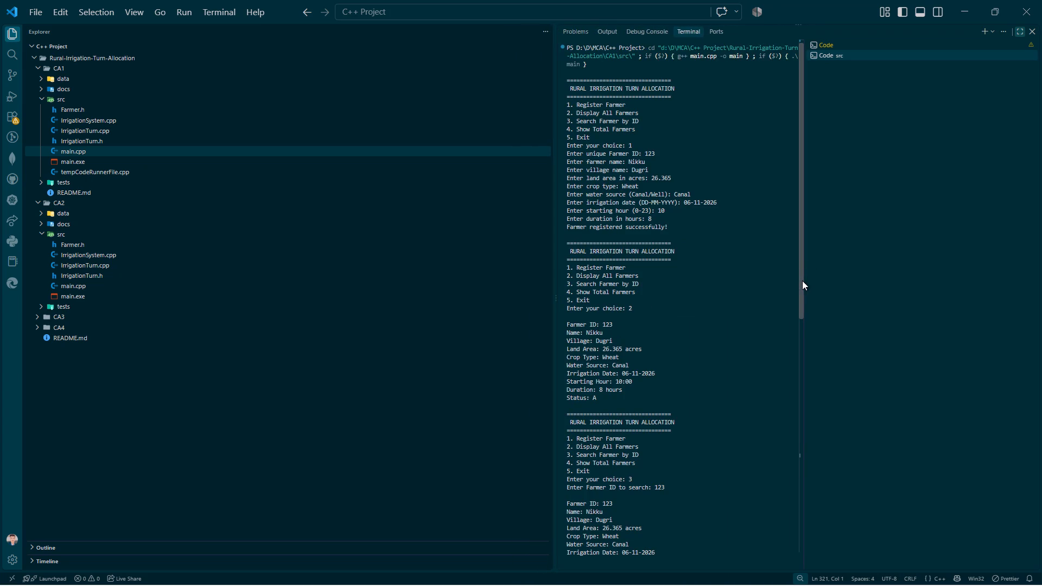
left_click_drag(803, 358, 784, 362)
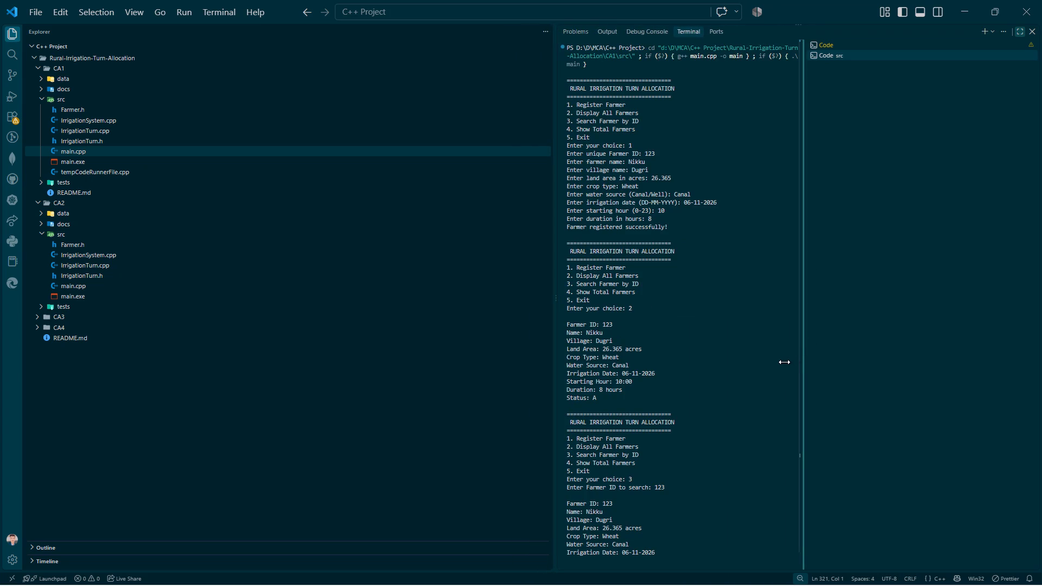
left_click_drag(784, 362, 783, 362)
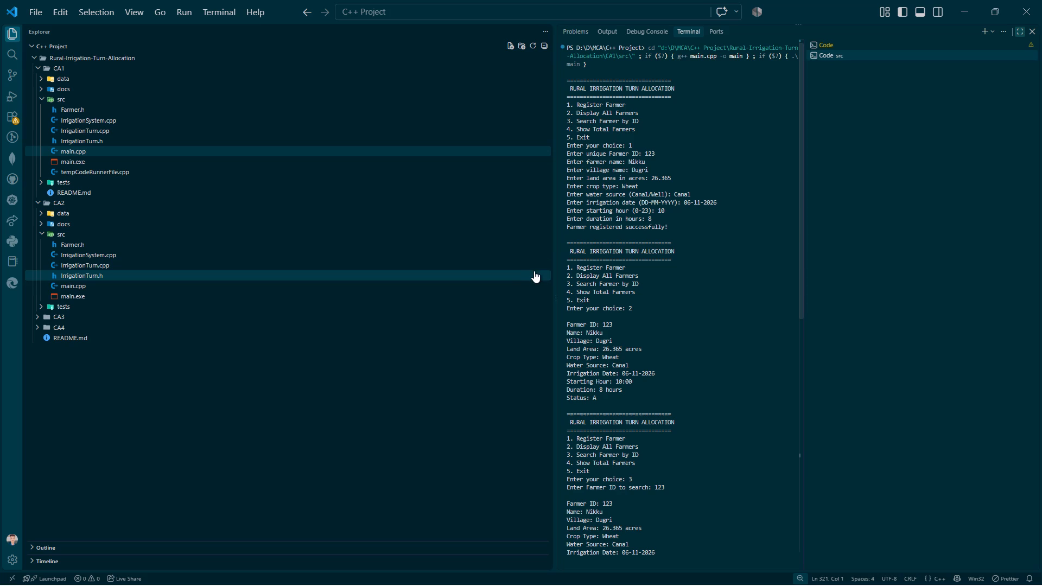
left_click_drag(555, 295, 581, 294)
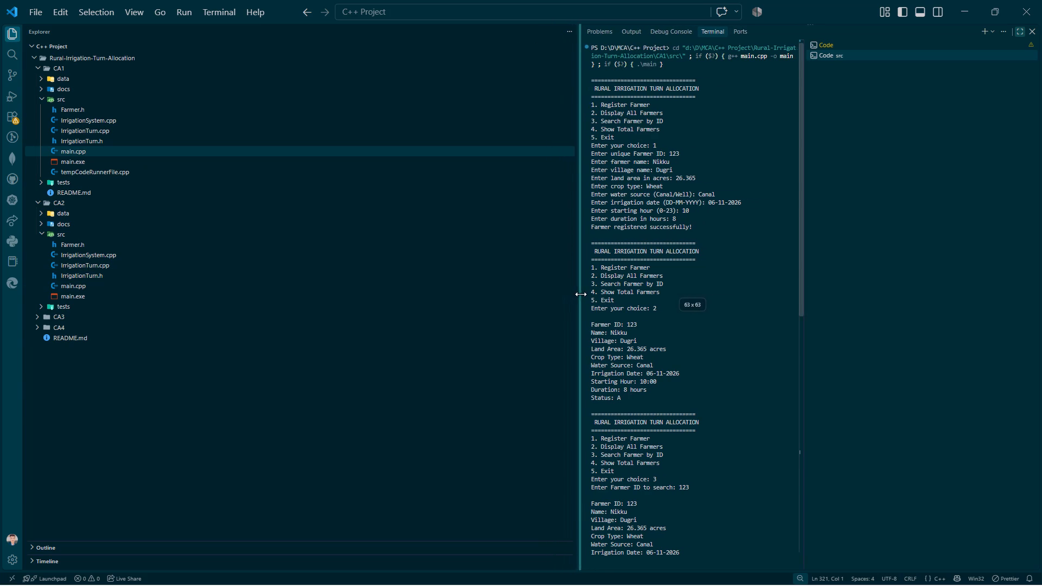
left_click_drag(581, 294, 582, 294)
scroll(679, 258, "up", 2)
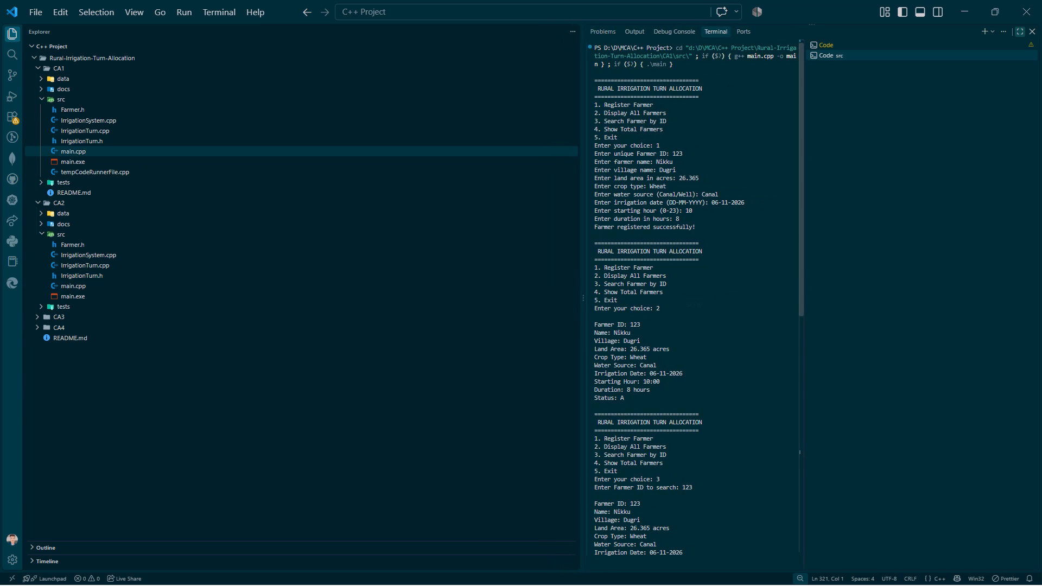
key("Print")
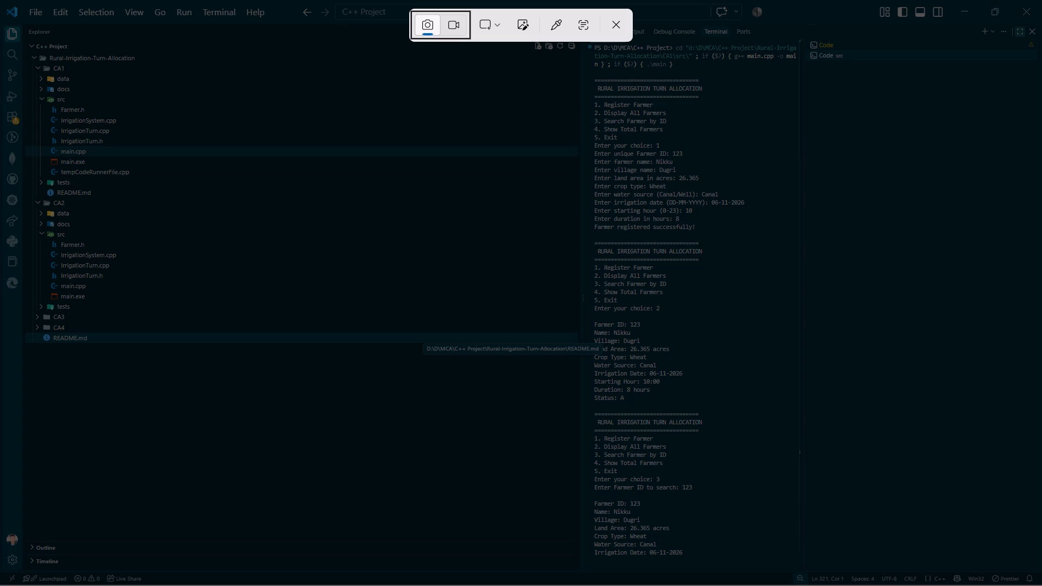
Capture the full height of the terminal pane, from the program's launch command to the search result for farmer ID 123.
left_click_drag(802, 23, 704, 34)
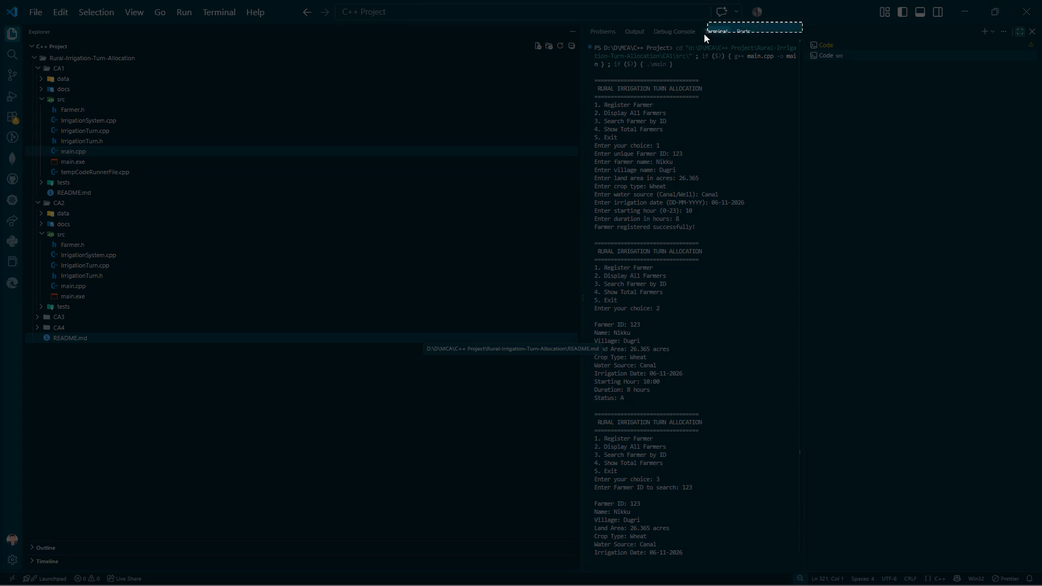
left_click_drag(704, 34, 587, 574)
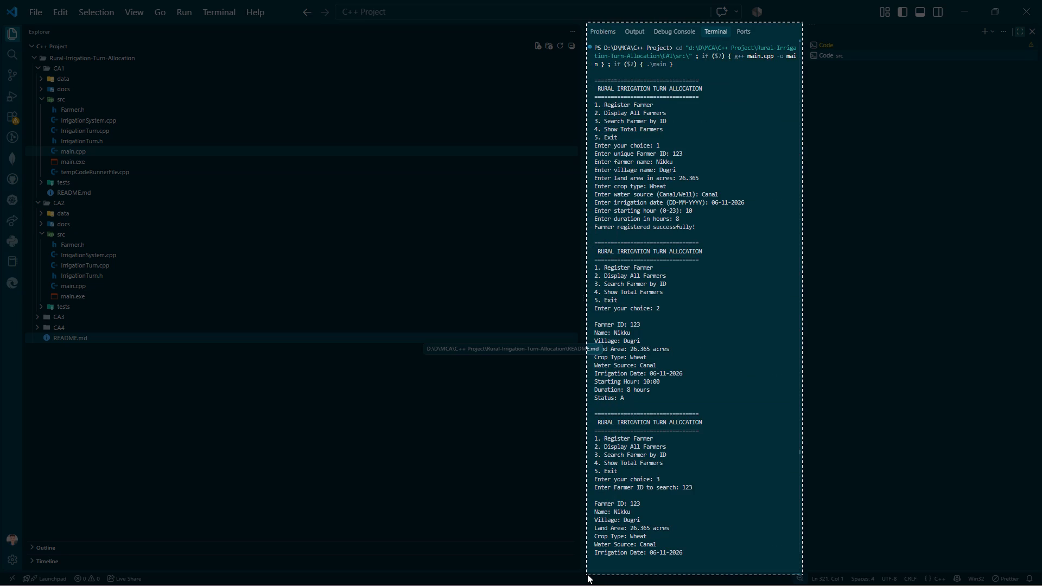
left_click_drag(587, 574, 587, 570)
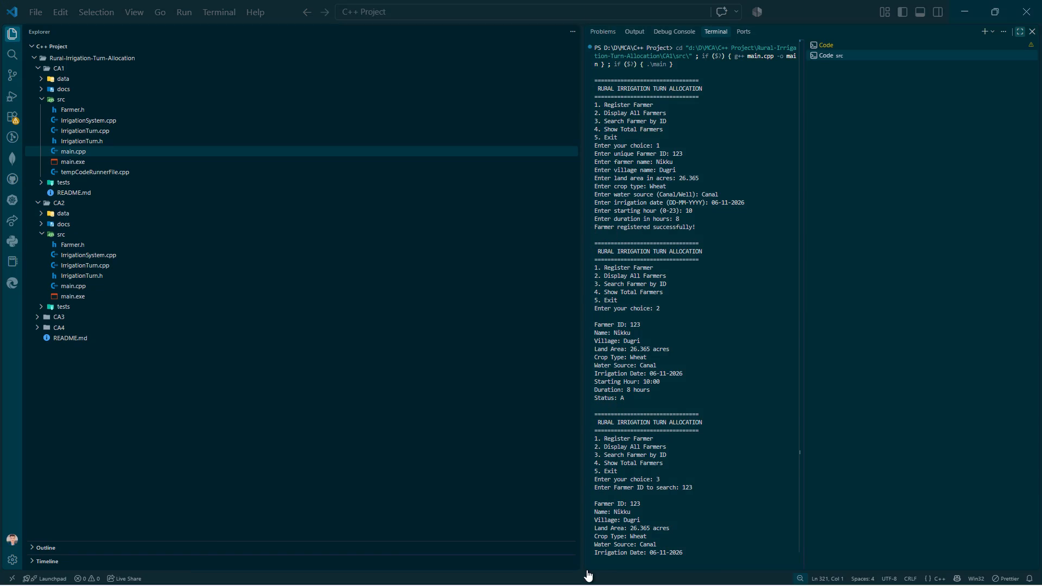
left_click(959, 12)
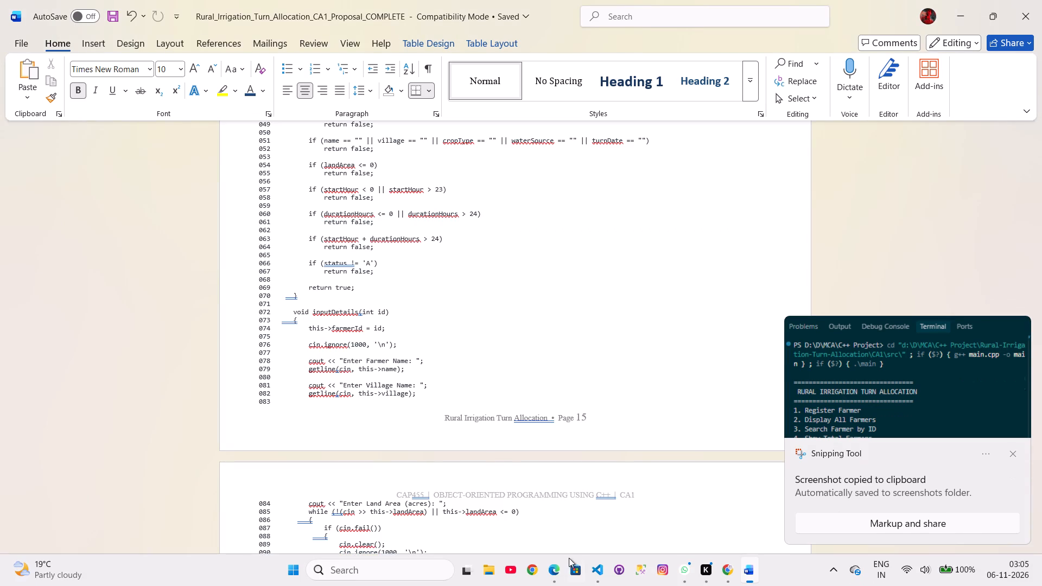
left_click(744, 566)
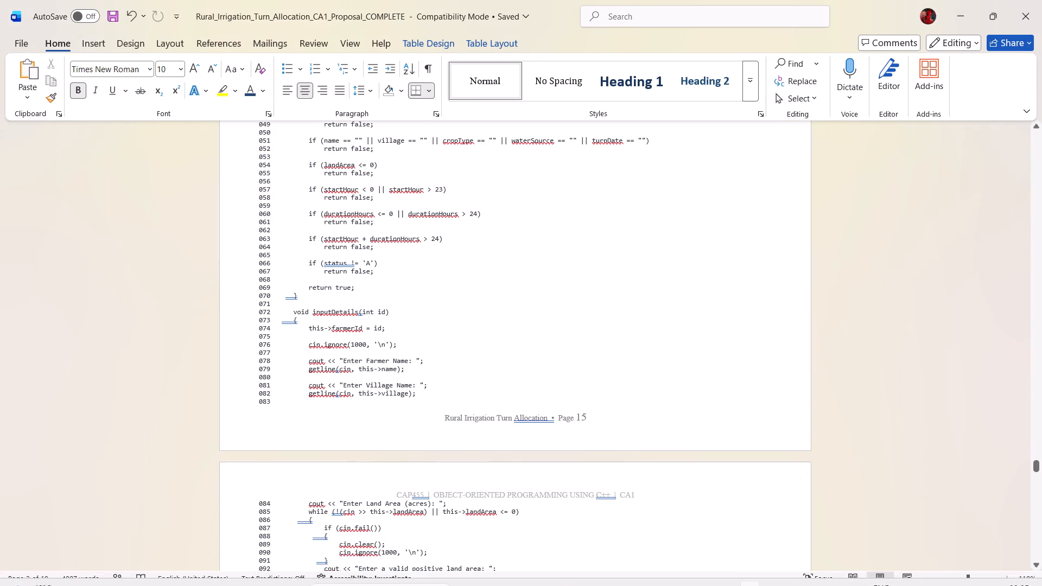
scroll(452, 366, "down", 6)
scroll(449, 360, "down", 20)
scroll(449, 360, "down", 18)
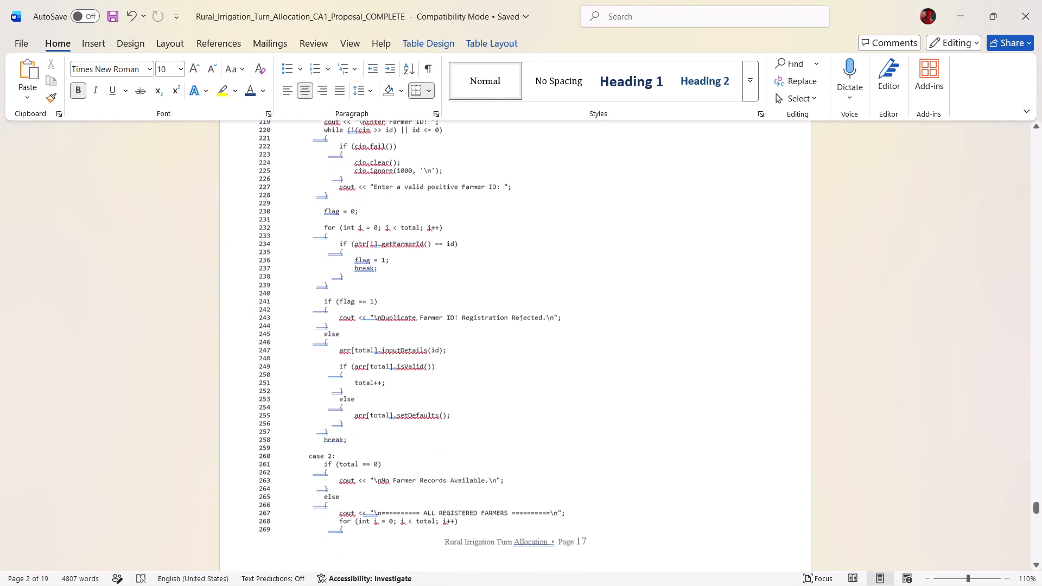
scroll(443, 326, "down", 20)
scroll(443, 326, "down", 13)
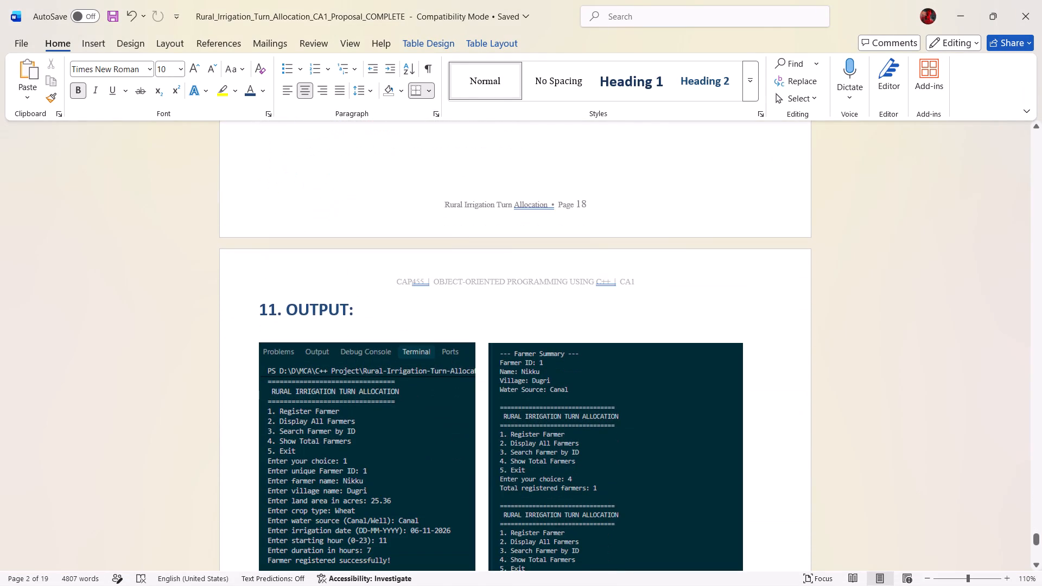
left_click(390, 403)
scroll(381, 448, "down", 6)
right_click(371, 373)
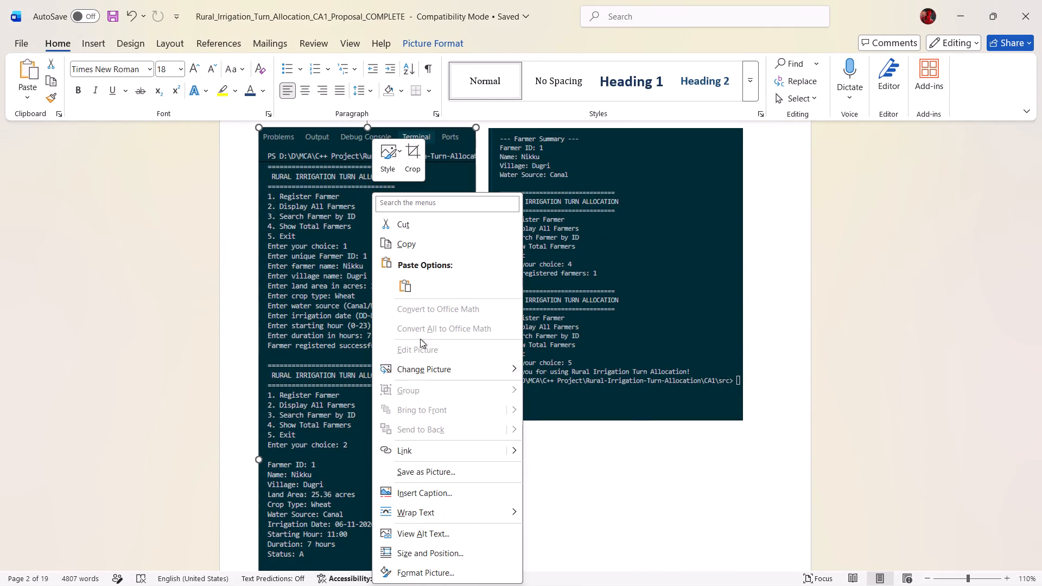
left_click(435, 367)
left_click(566, 372)
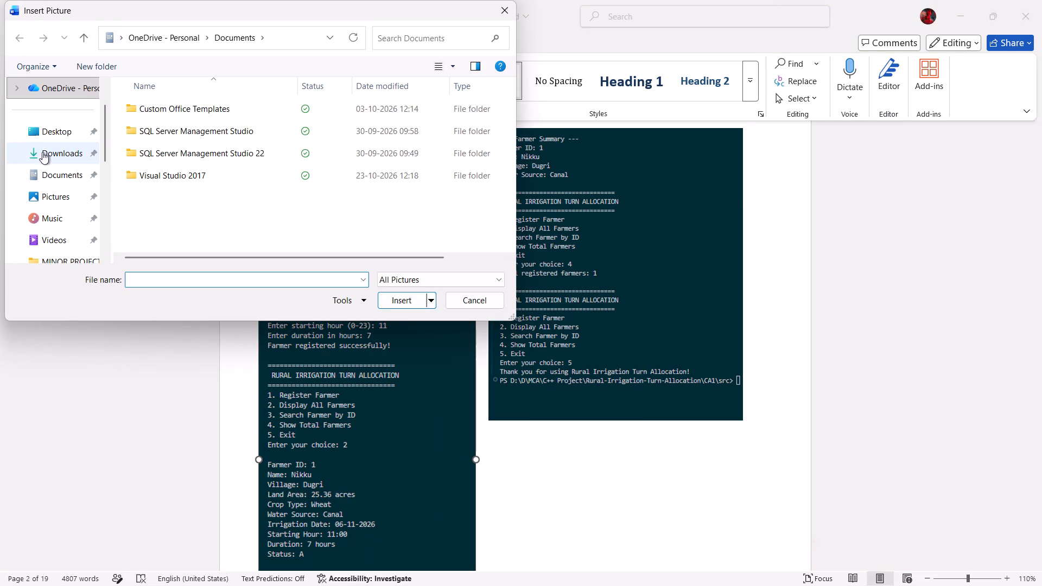
scroll(46, 143, "up", 3)
left_click(46, 111)
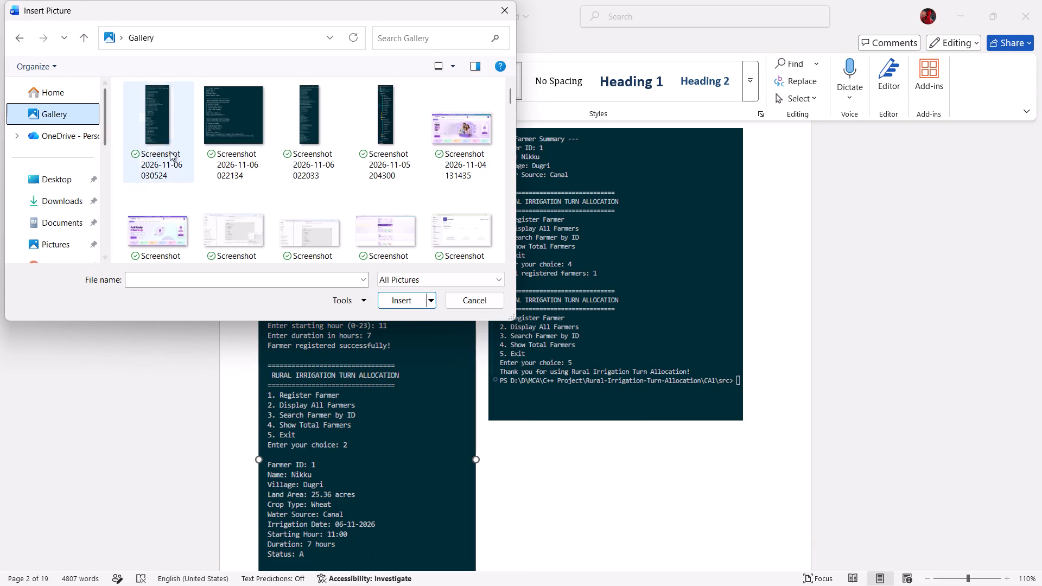
left_click(151, 118)
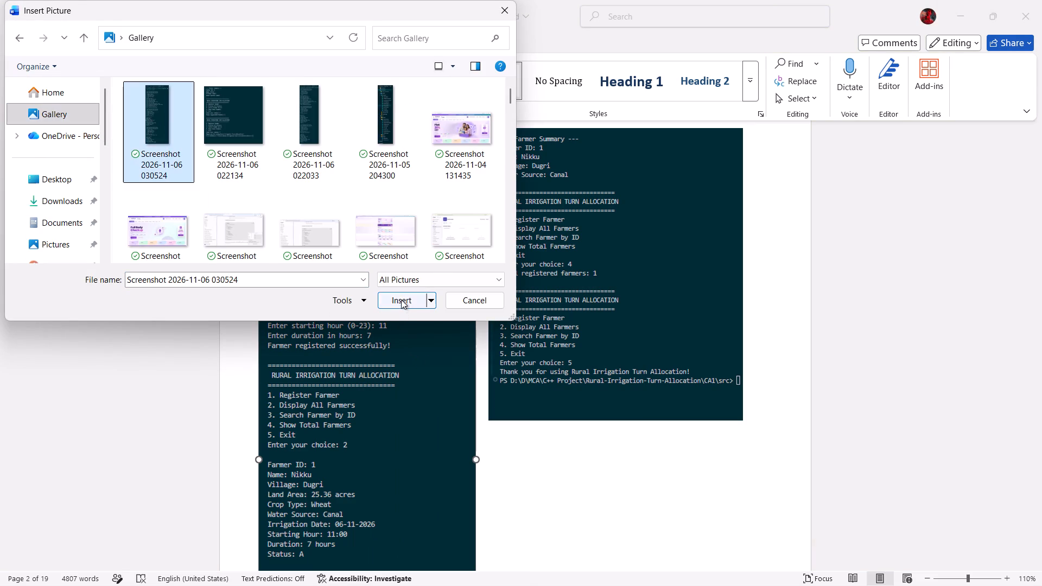
left_click(401, 299)
Enlarge the replaced output picture by its lower corner so it fills more of page 19.
scroll(394, 365, "up", 3)
scroll(391, 365, "down", 5)
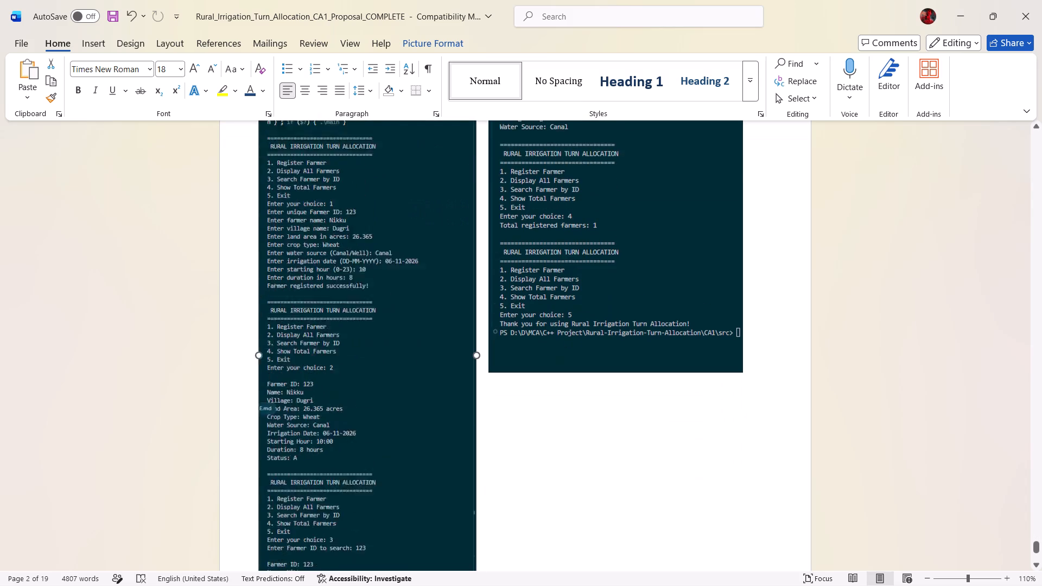
scroll(391, 365, "down", 4)
scroll(455, 453, "down", 4)
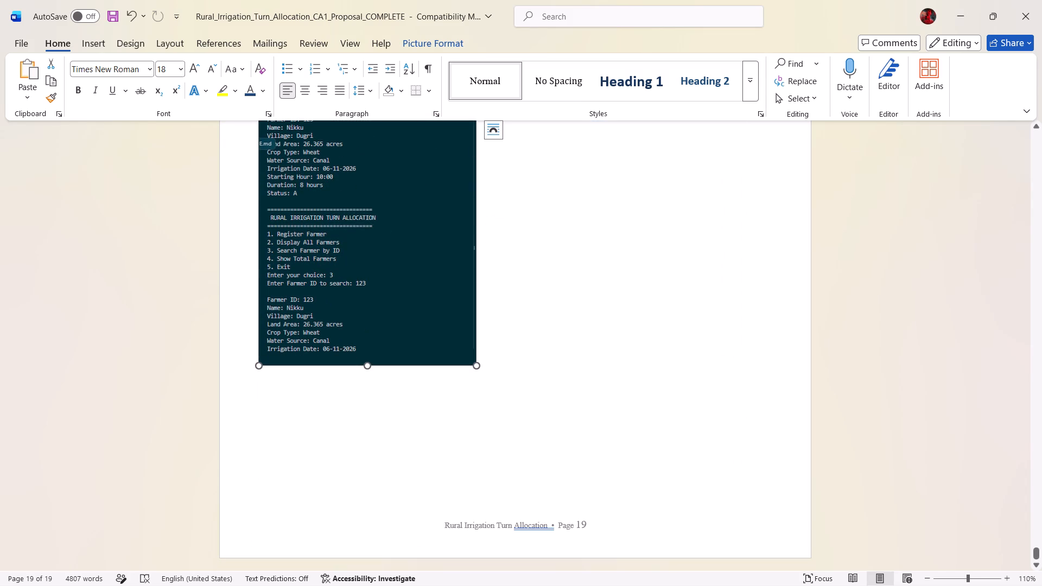
left_click_drag(475, 365, 474, 439)
Move the Farmer Summary picture sideways until a small gap separates it from the enlarged output picture, keeping their tops aligned.
scroll(393, 405, "up", 2)
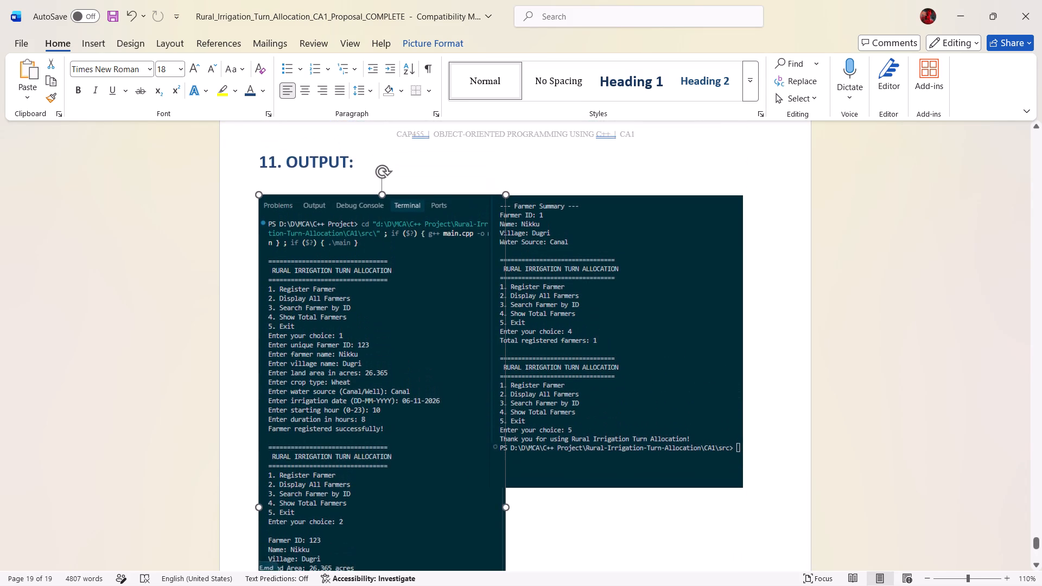
scroll(393, 405, "down", 2)
scroll(429, 410, "up", 2)
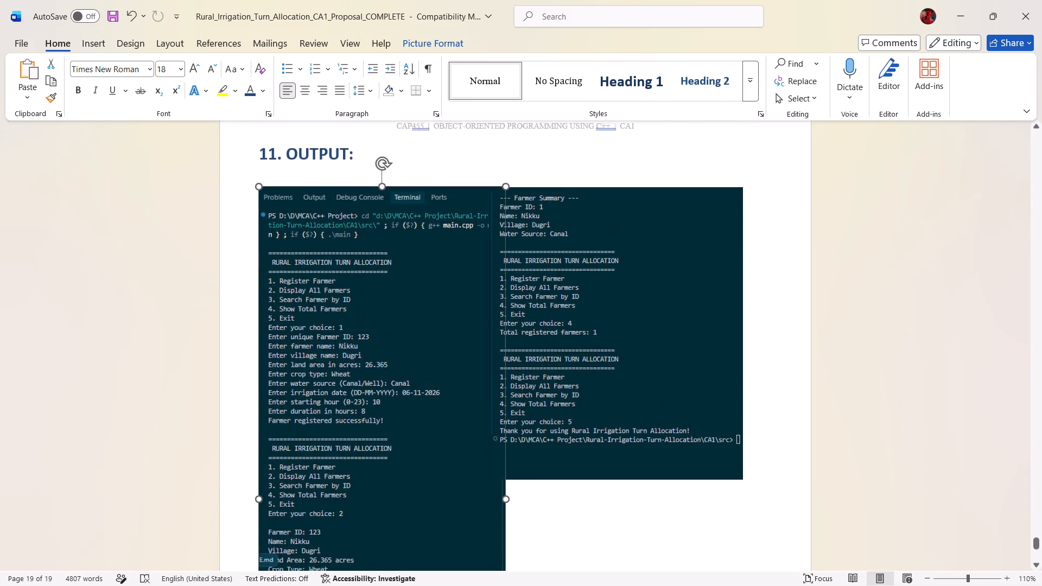
left_click_drag(630, 335, 648, 332)
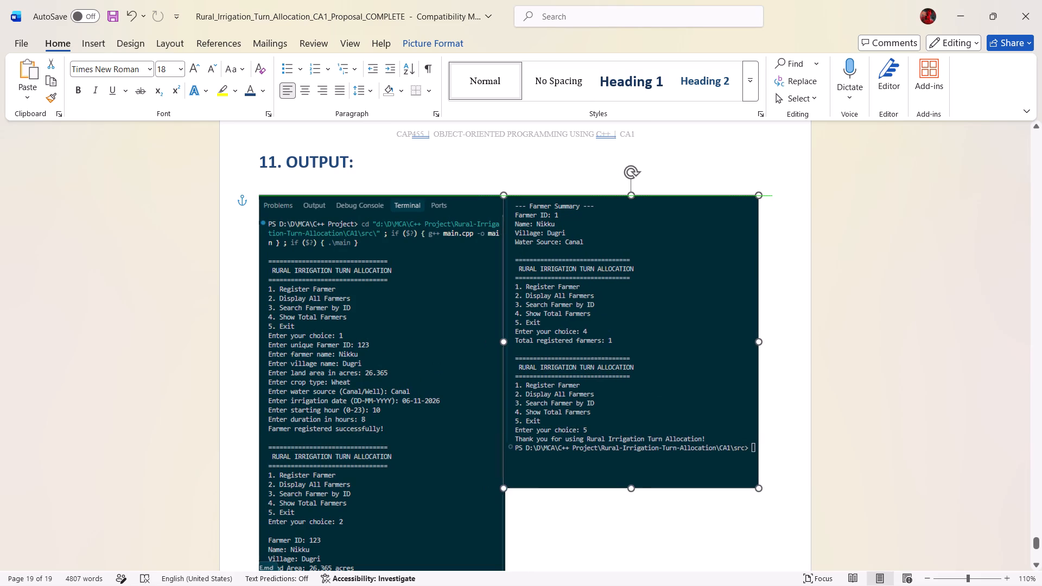
left_click_drag(648, 332, 663, 331)
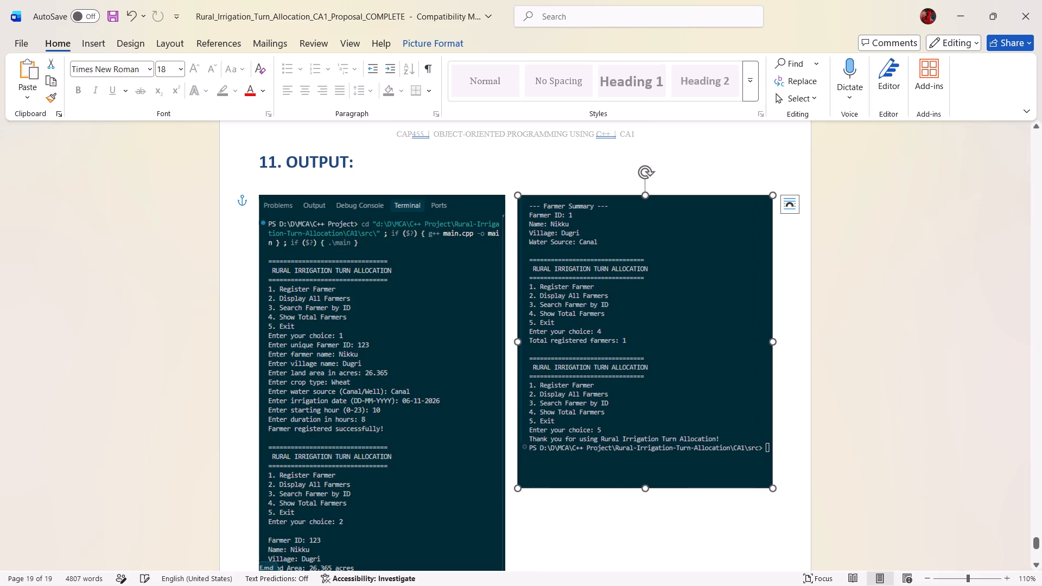
Look over both output pictures on page 19 to check their layout and where the first one's output ends.
scroll(661, 333, "down", 4)
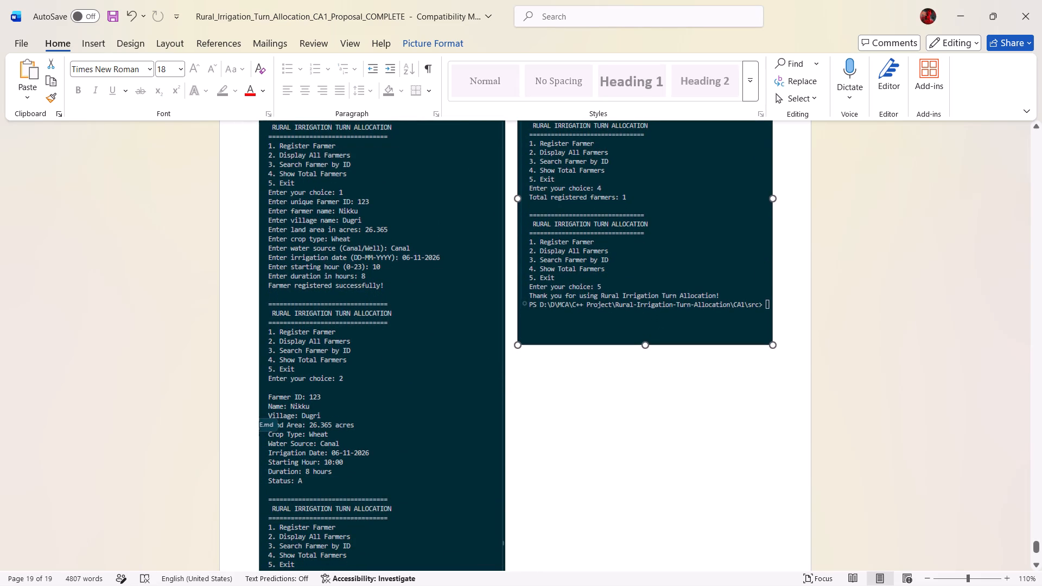
scroll(658, 332, "down", 7)
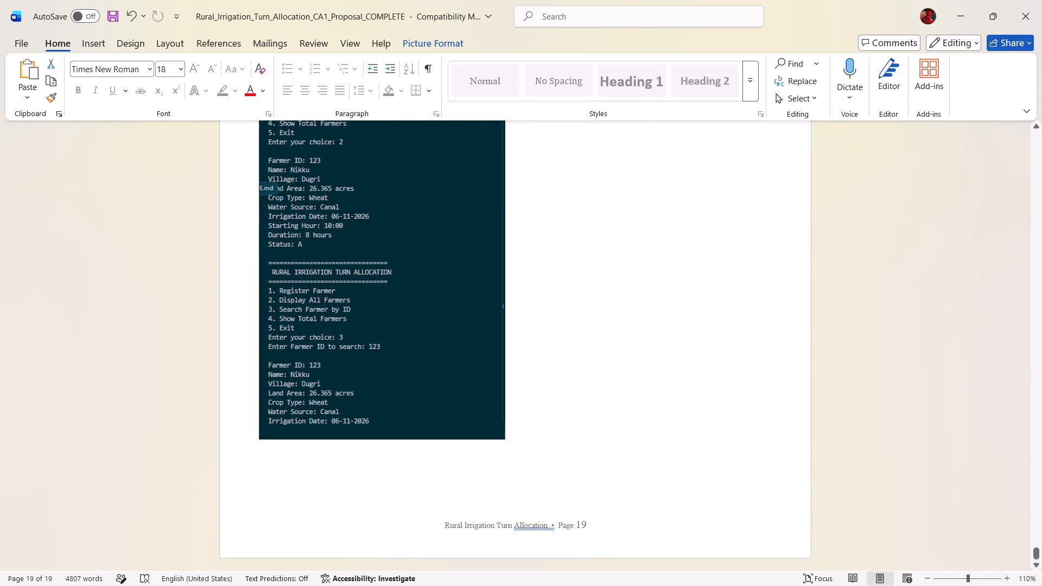
scroll(364, 405, "down", 2)
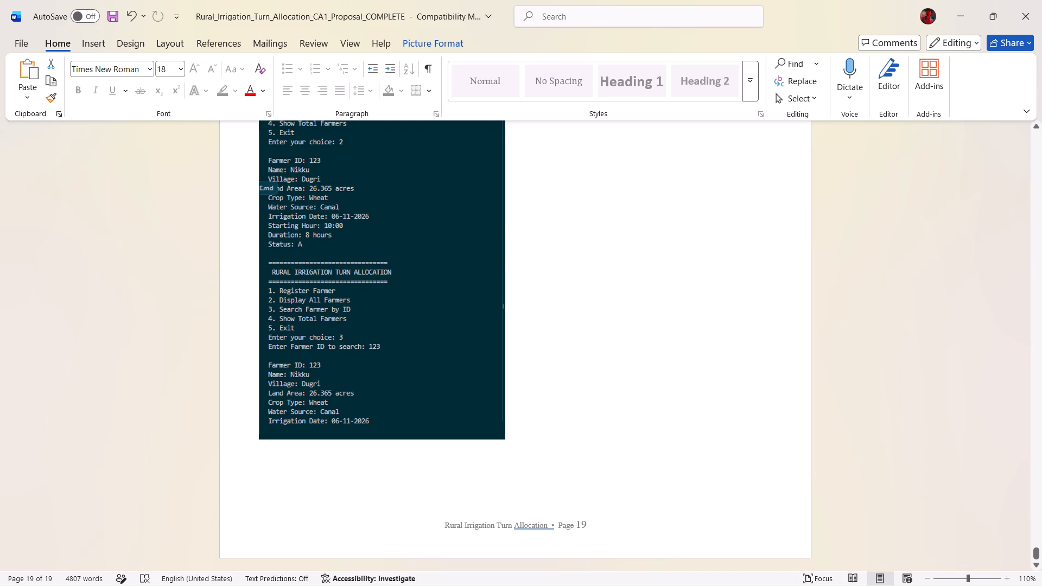
scroll(364, 405, "down", 1)
scroll(434, 413, "up", 7)
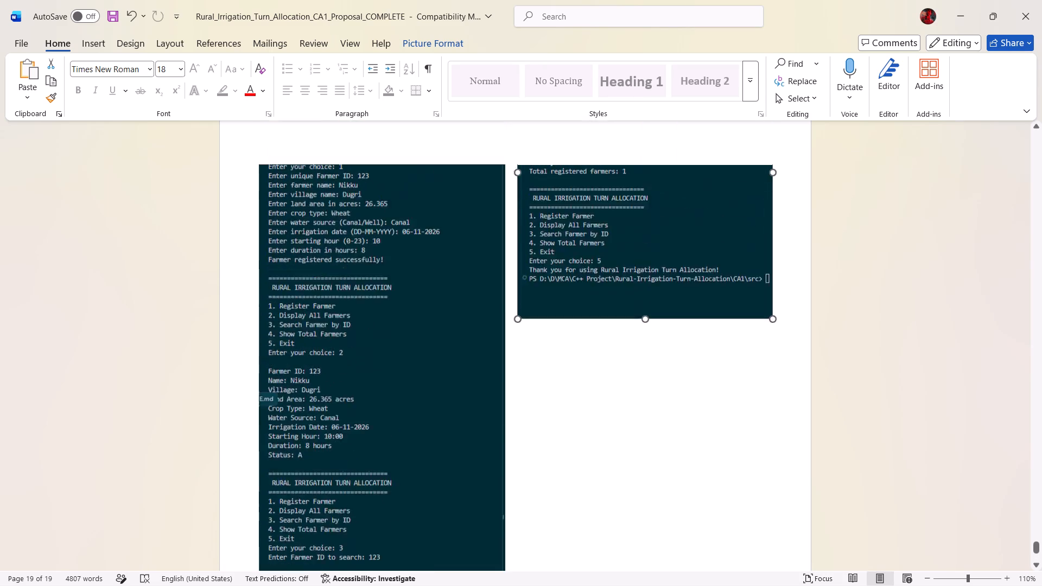
scroll(432, 414, "up", 4)
scroll(430, 414, "down", 8)
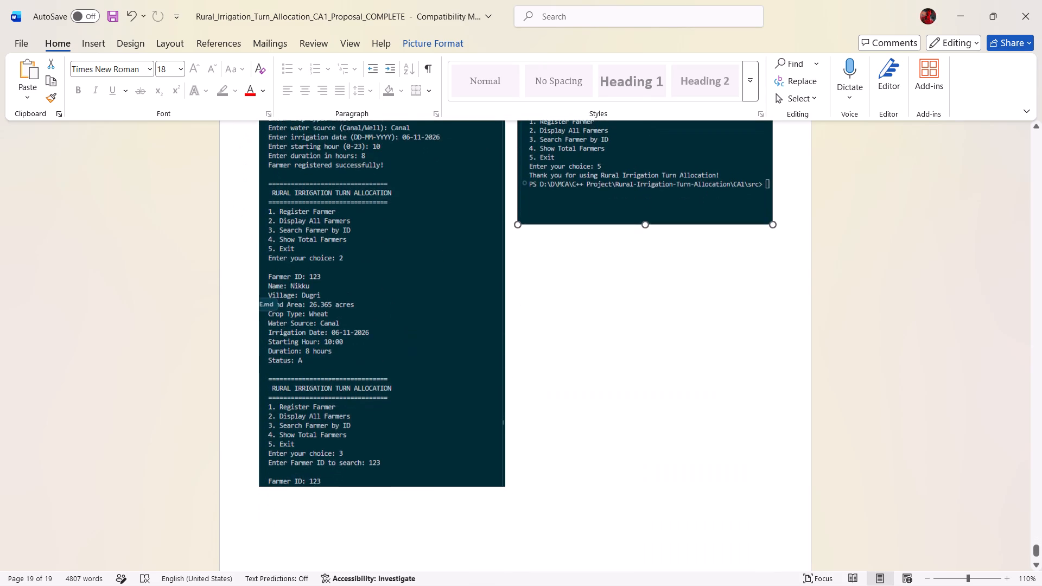
scroll(429, 415, "down", 3)
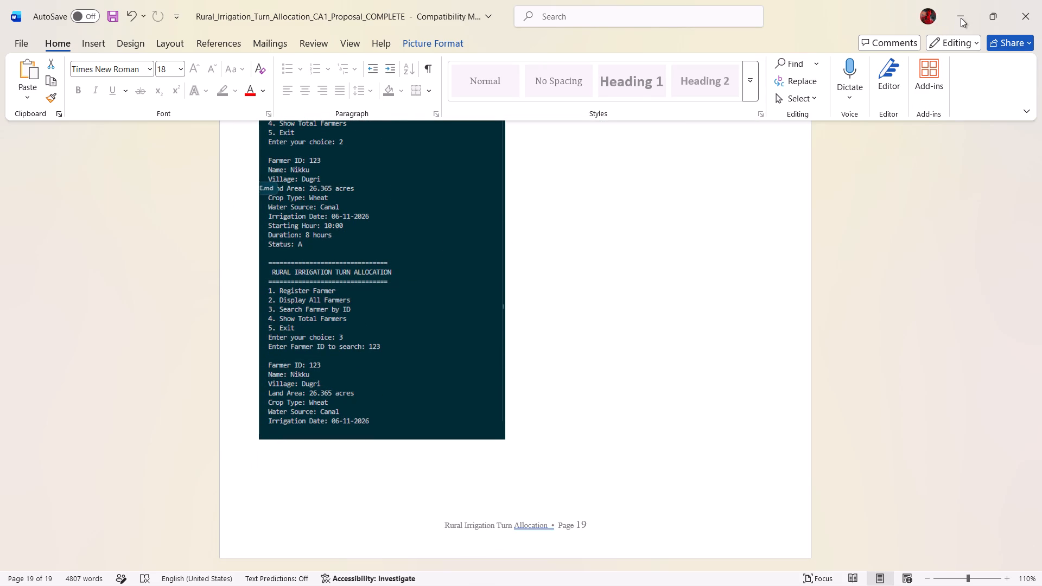
Switch back to Visual Studio Code and capture the remaining terminal output, from the farmer ID search to the exit message, as a screenshot.
left_click(961, 18)
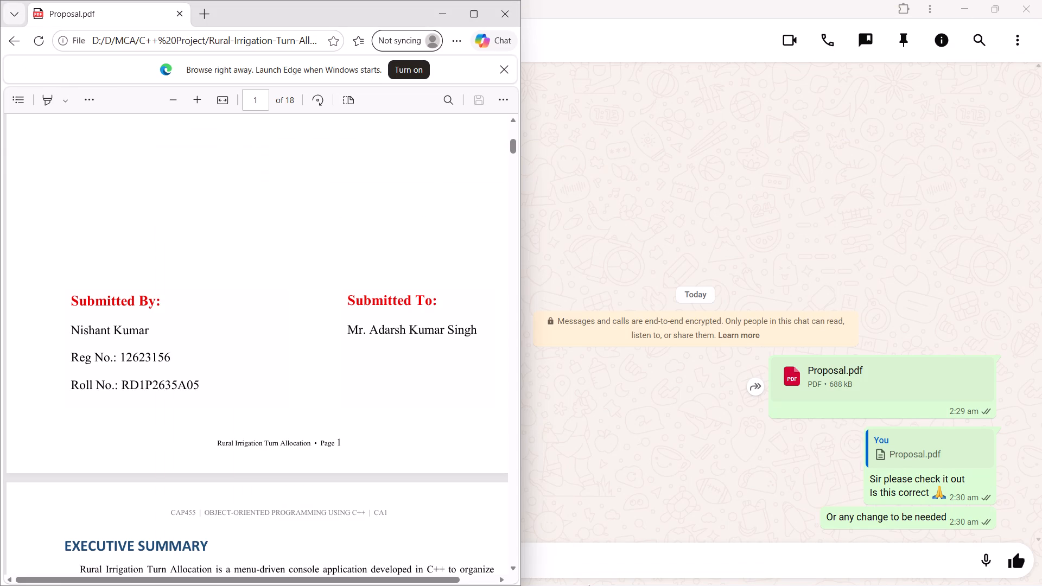
left_click(598, 570)
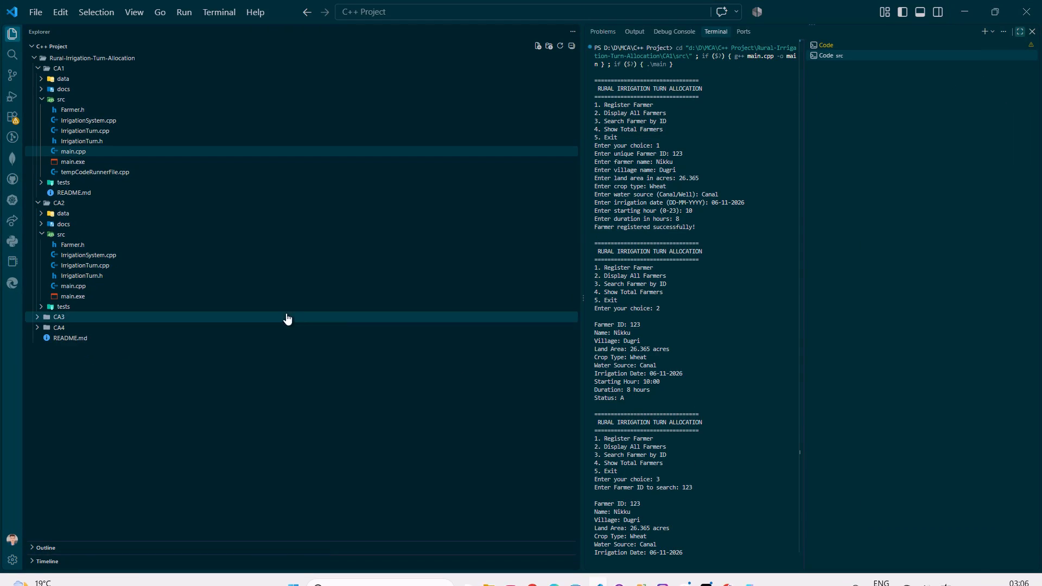
scroll(690, 498, "down", 6)
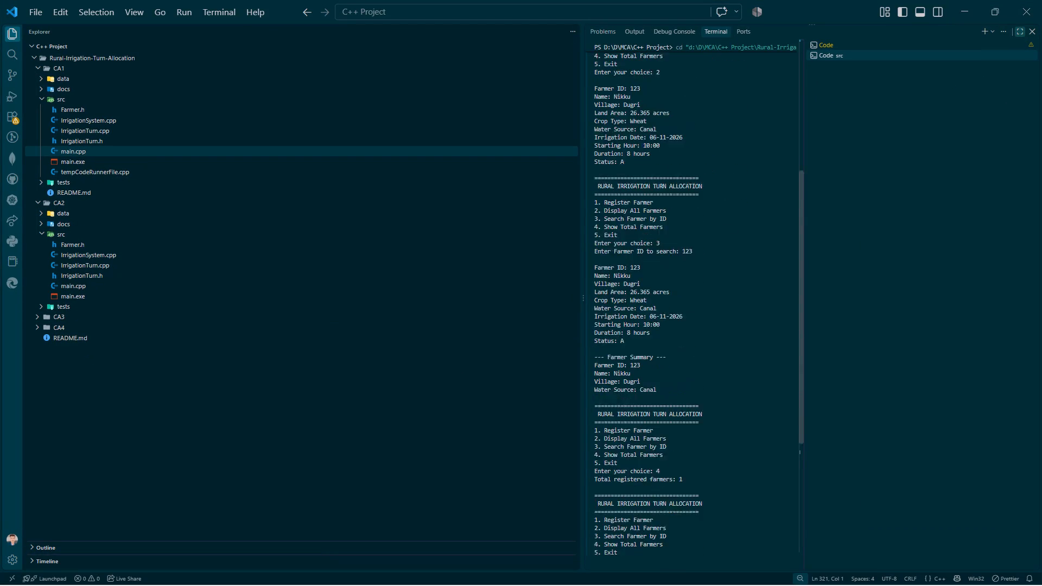
scroll(693, 500, "down", 5)
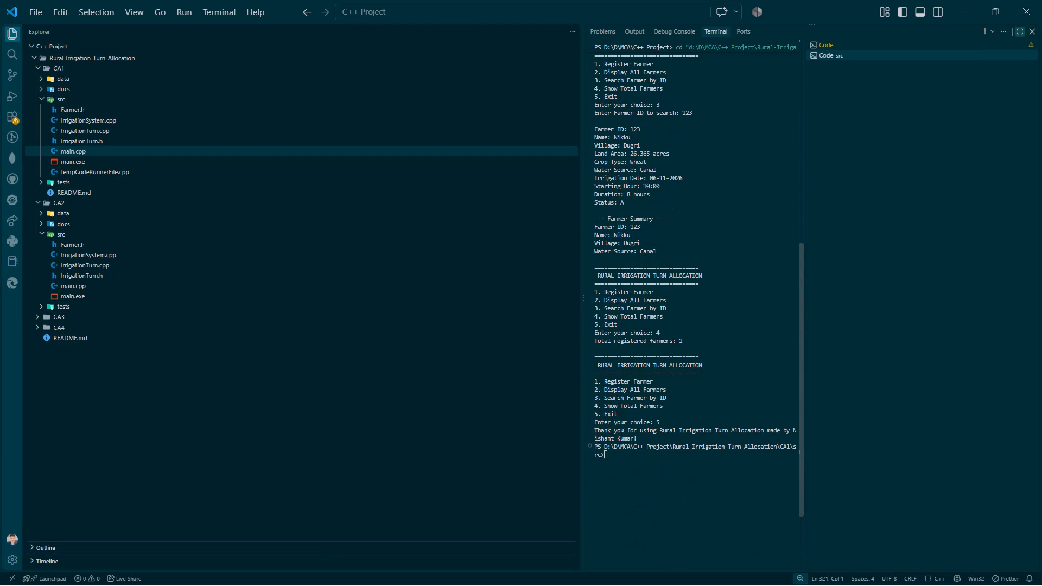
scroll(692, 487, "down", 3)
scroll(689, 480, "up", 1)
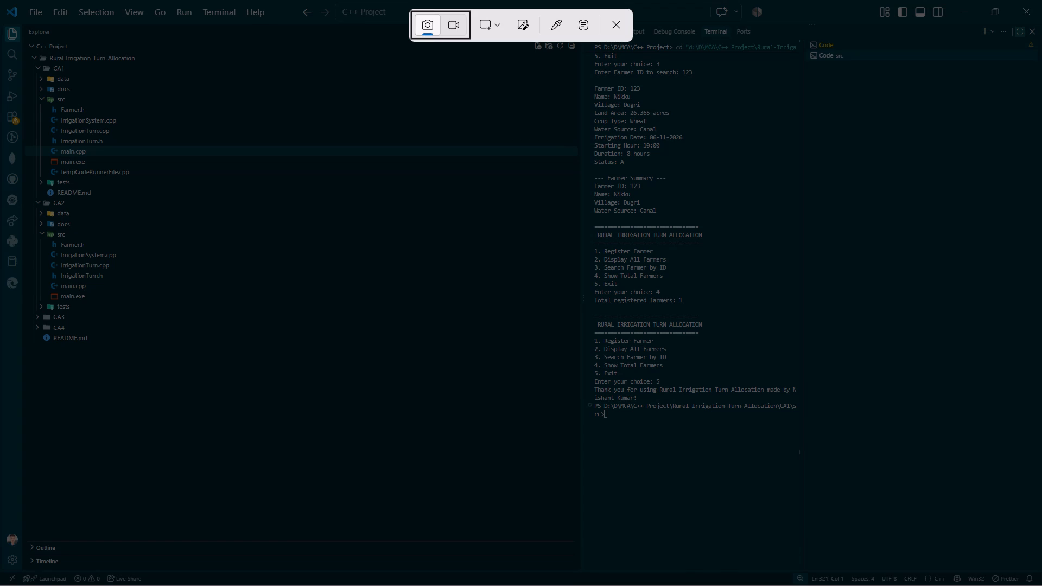
left_click_drag(799, 23, 614, 49)
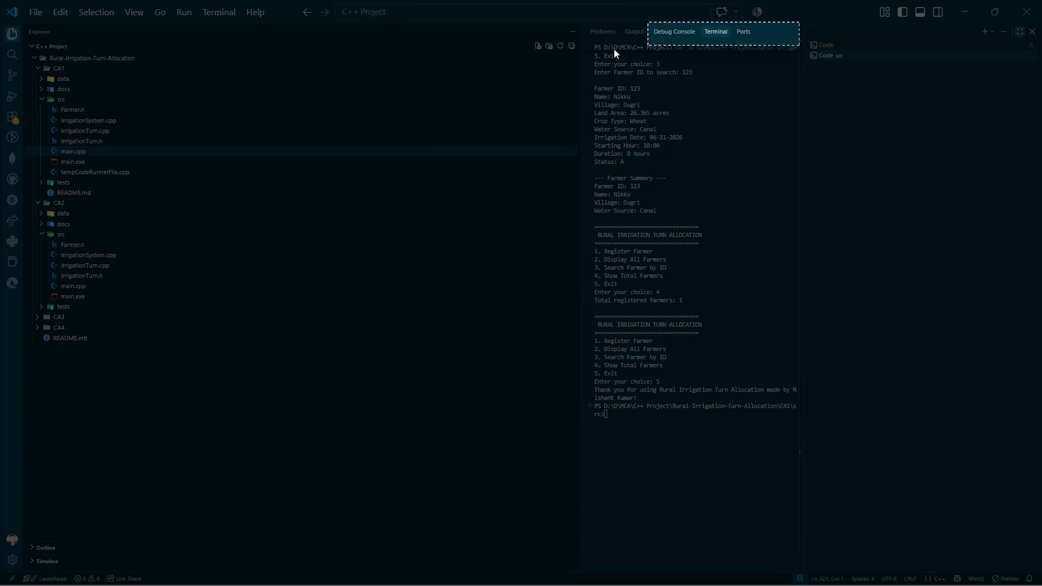
left_click_drag(614, 49, 583, 448)
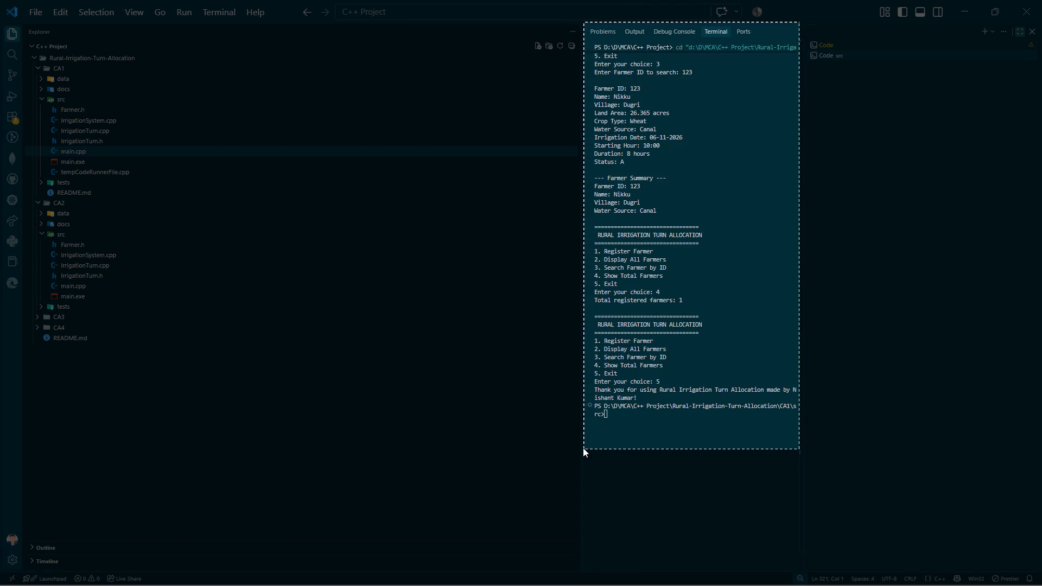
left_click_drag(583, 448, 582, 448)
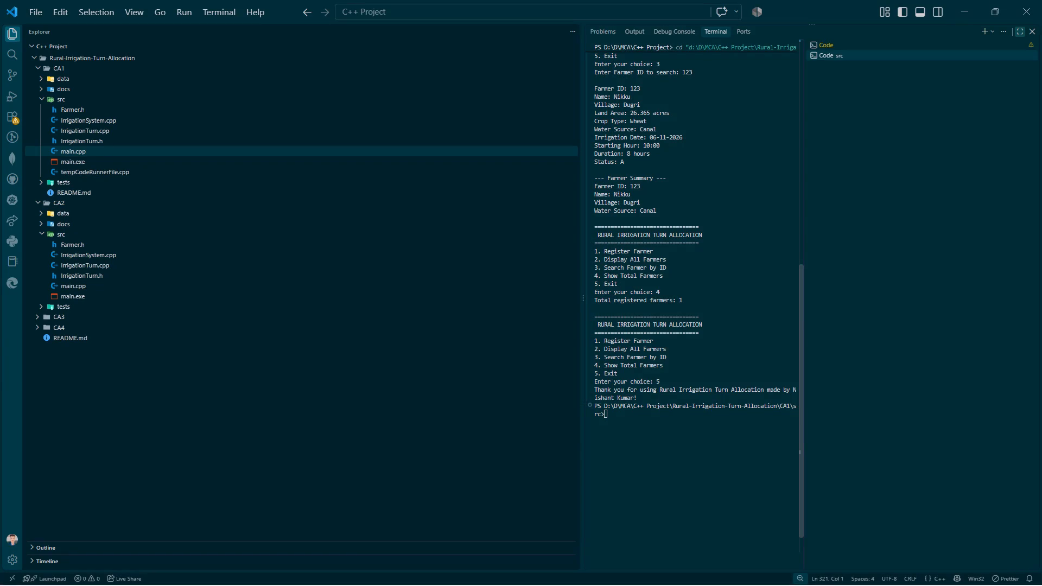
scroll(674, 148, "down", 1)
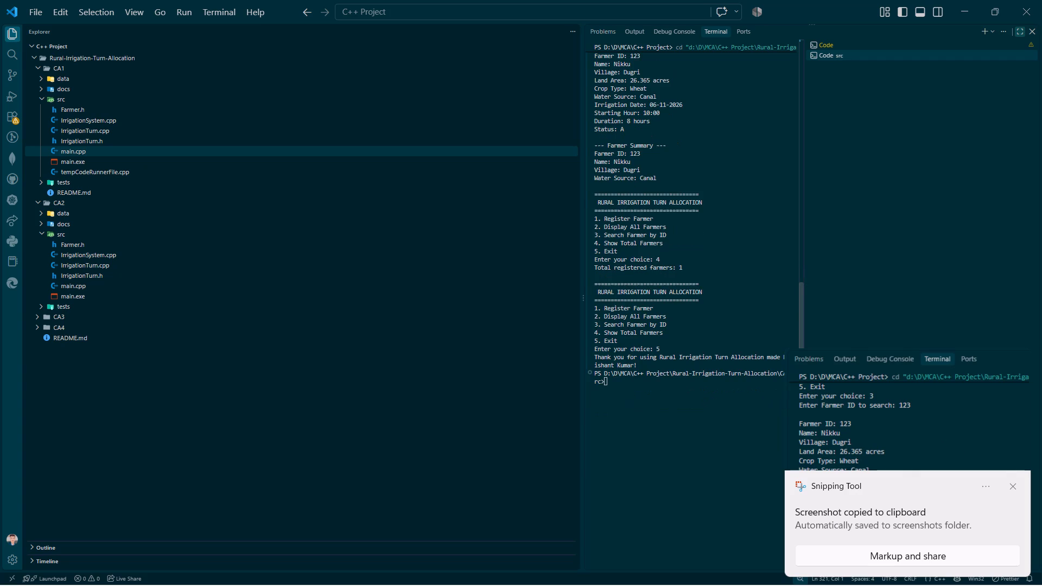
Capture a new screenshot of the terminal panel, from the farmer ID 123 details through the exit message and final prompt.
scroll(672, 118, "down", 11)
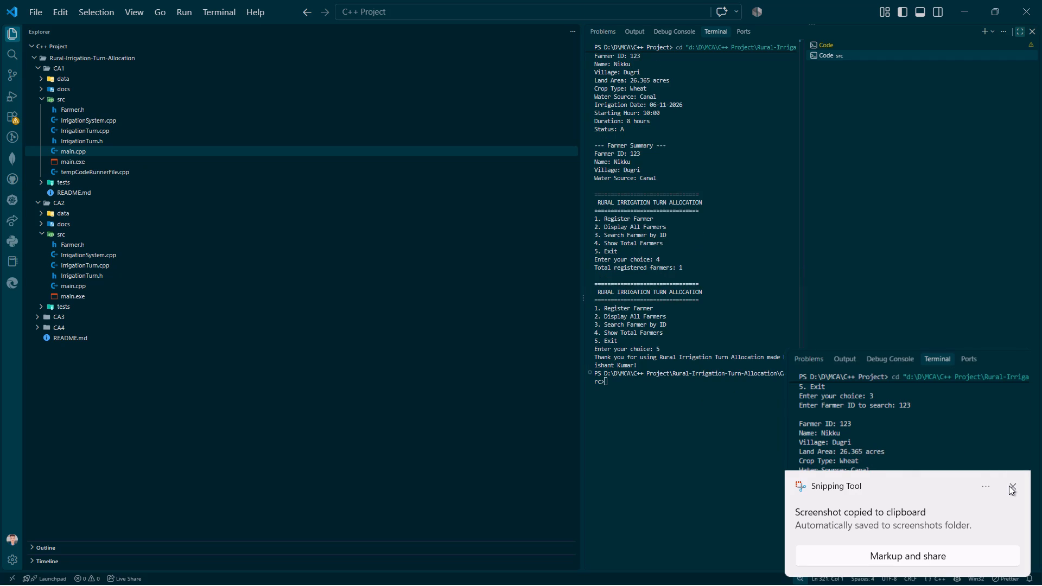
left_click(1009, 486)
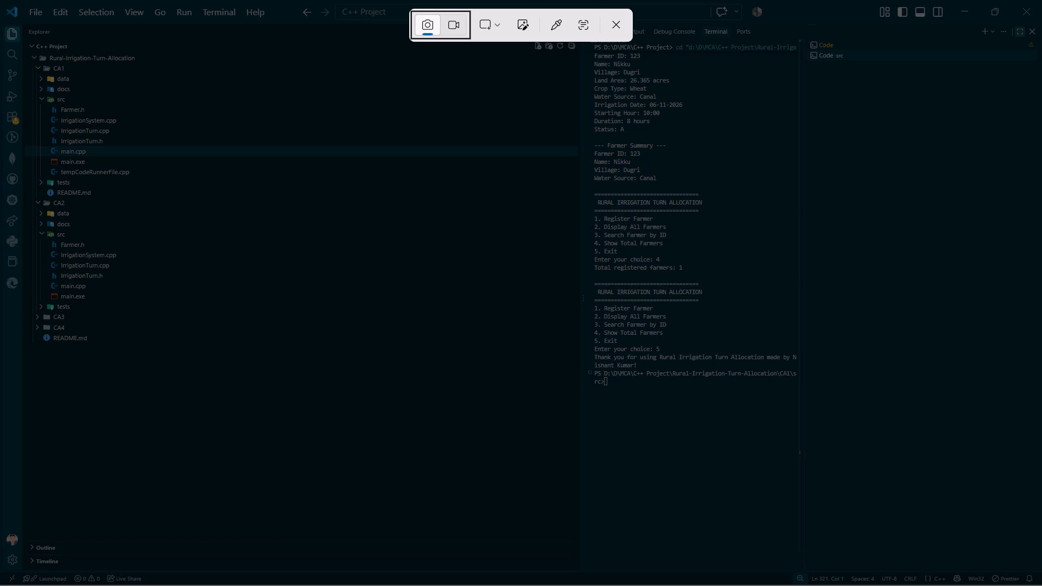
left_click_drag(800, 25, 580, 465)
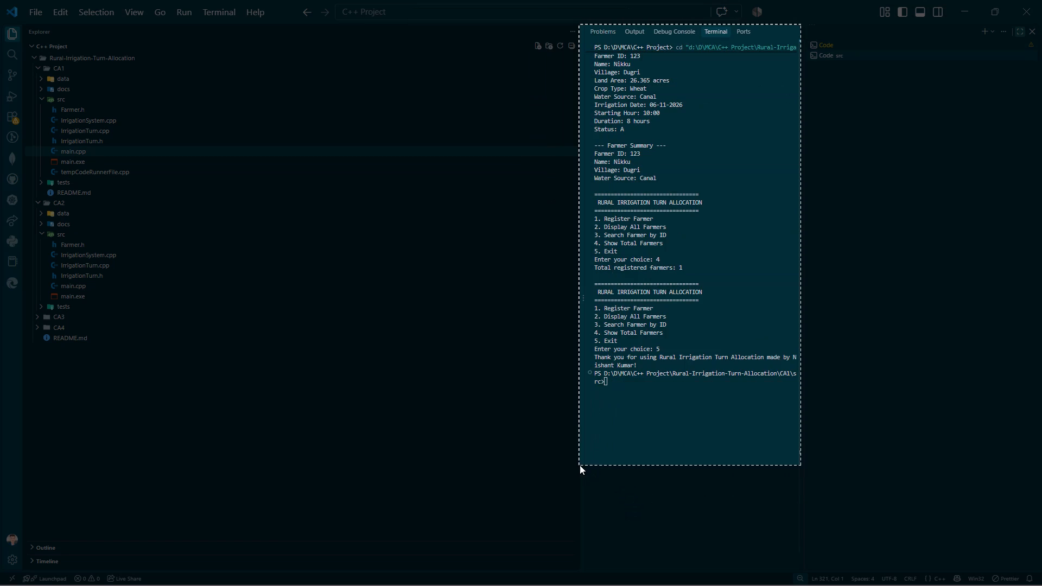
left_click_drag(580, 465, 581, 437)
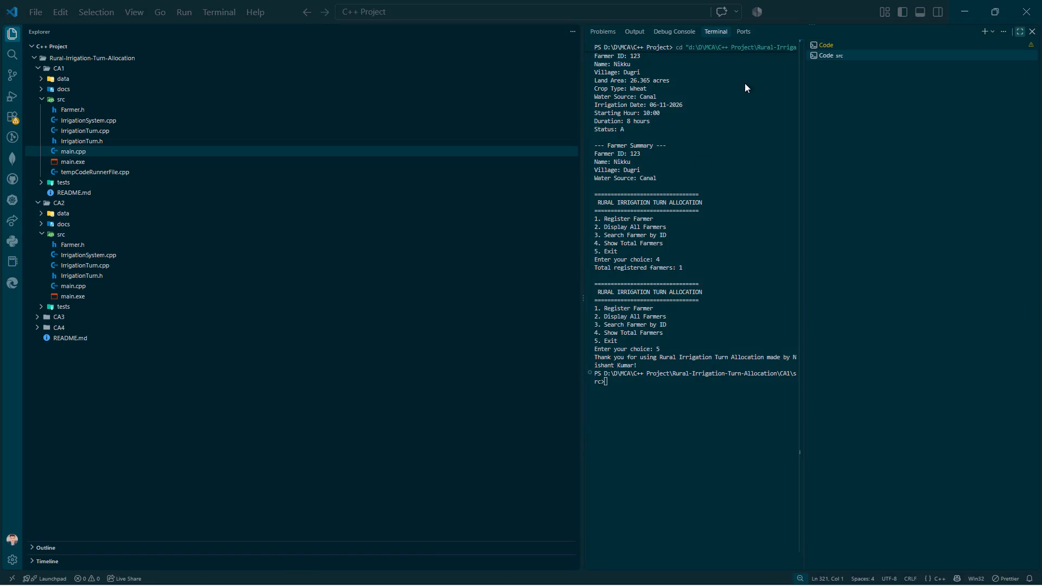
left_click(967, 9)
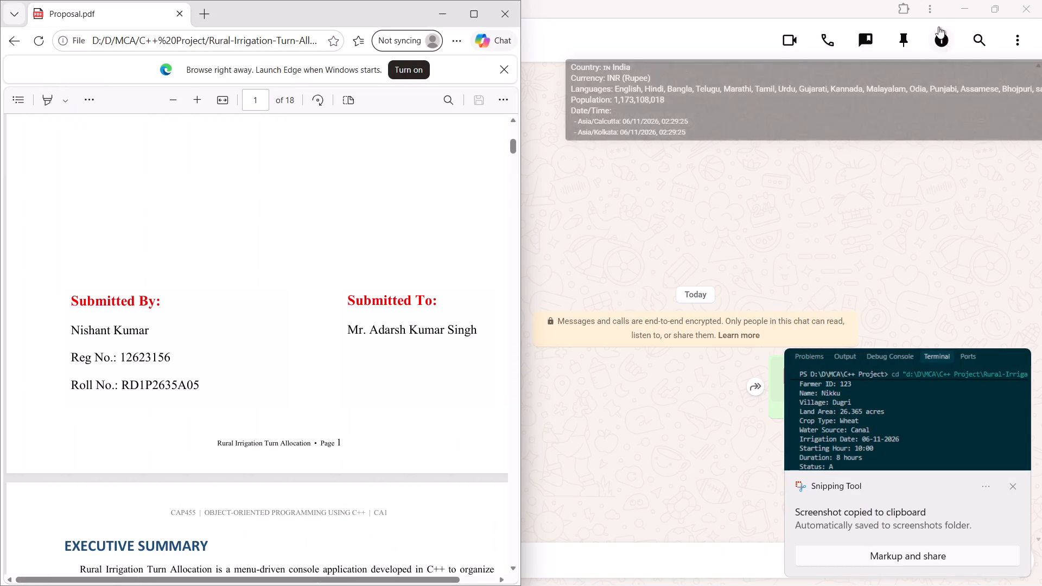
left_click(744, 564)
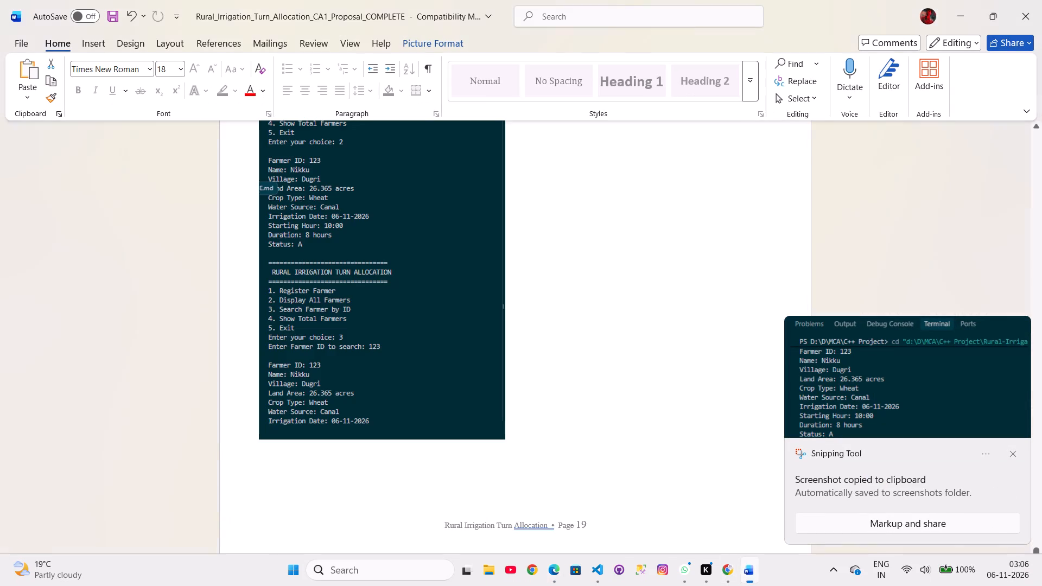
scroll(550, 289, "up", 6)
left_click(624, 225)
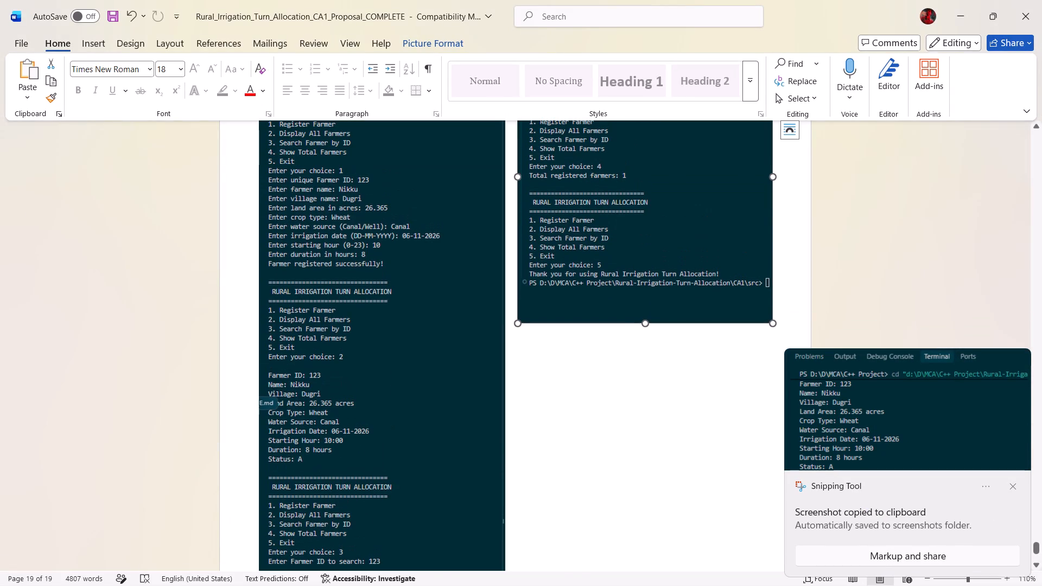
right_click(624, 224)
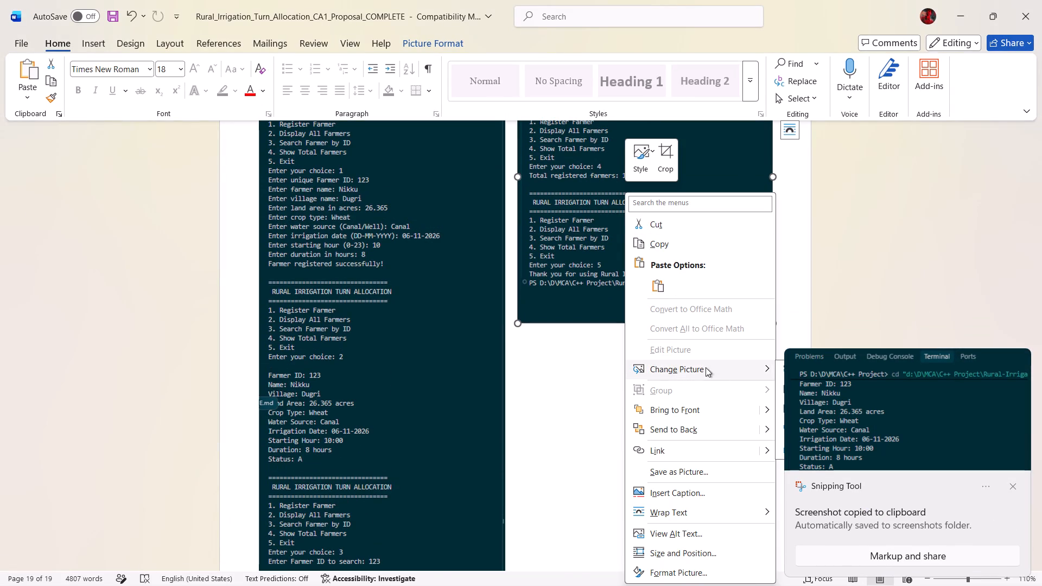
left_click(800, 365)
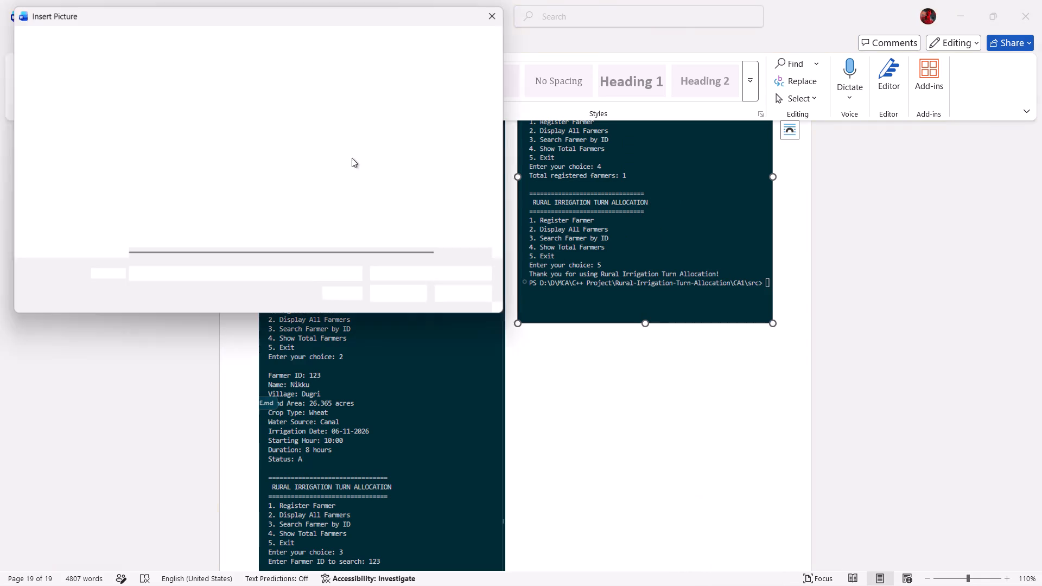
scroll(46, 106, "up", 4)
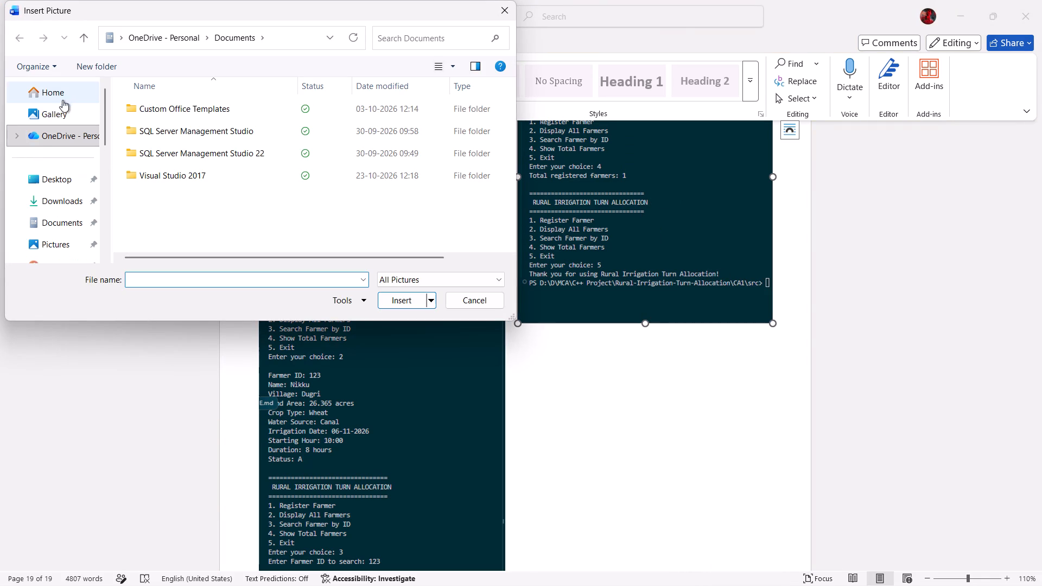
left_click(59, 109)
left_click(151, 120)
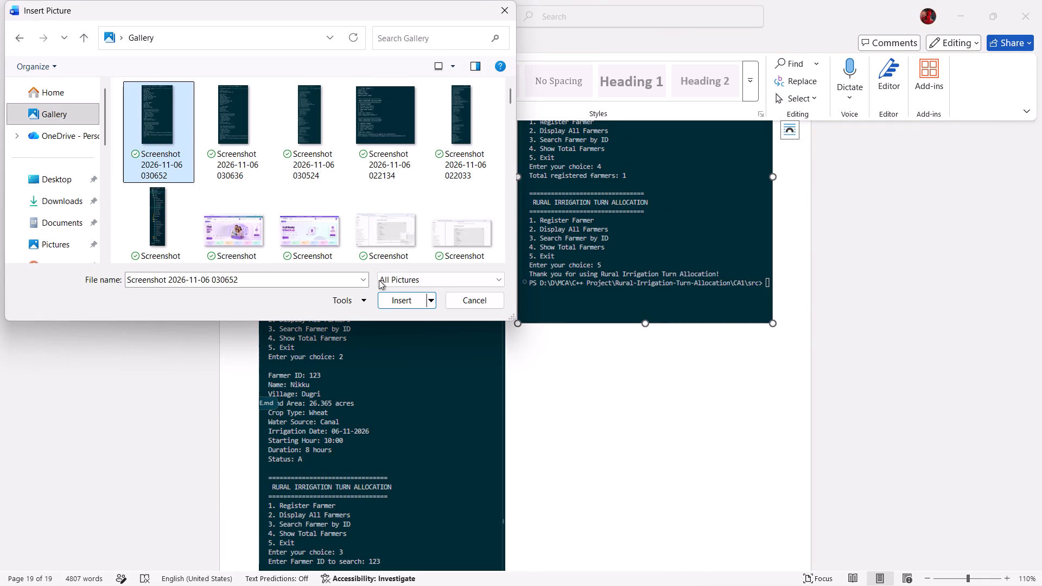
left_click(389, 297)
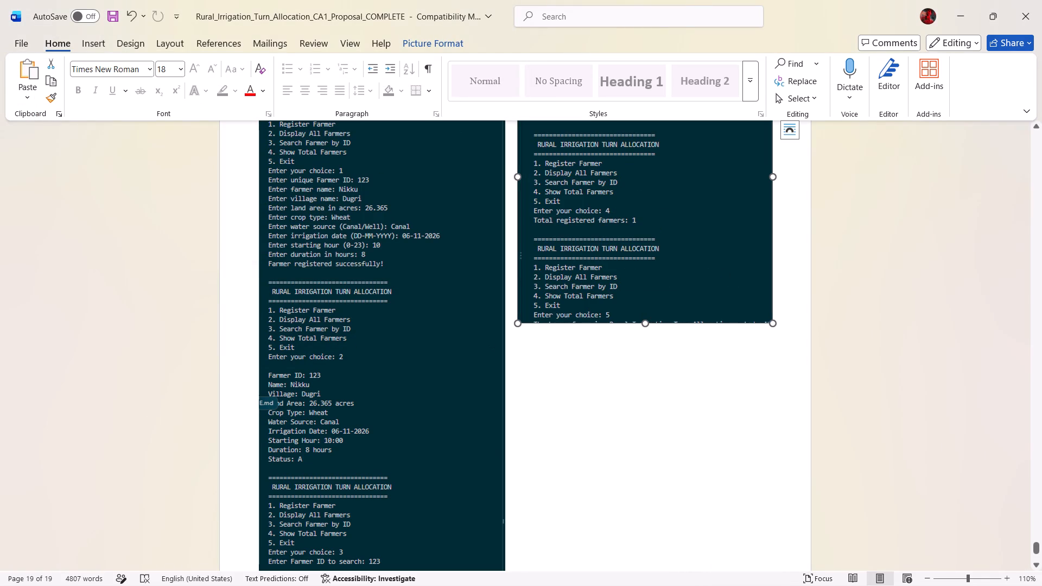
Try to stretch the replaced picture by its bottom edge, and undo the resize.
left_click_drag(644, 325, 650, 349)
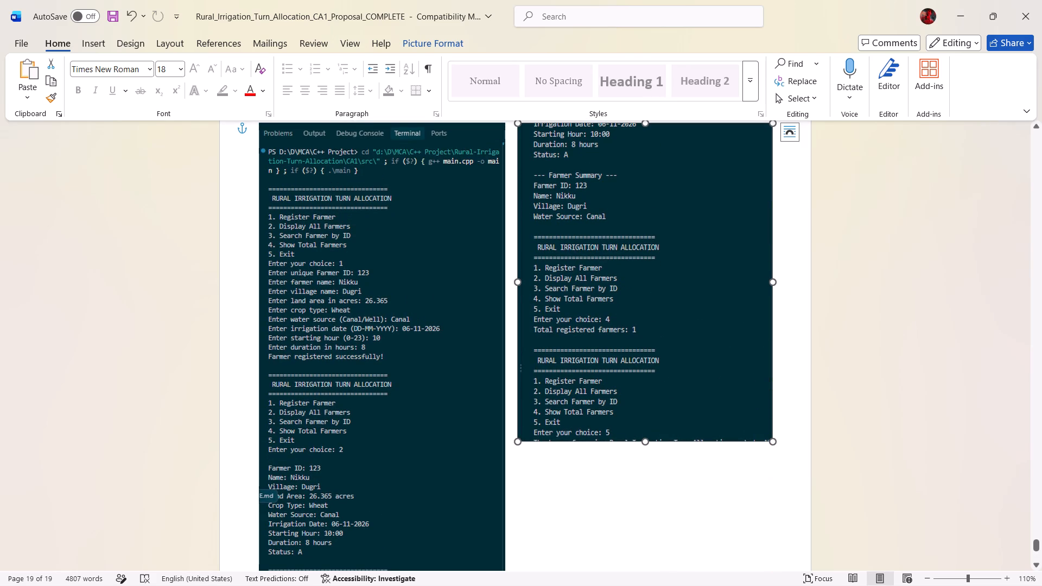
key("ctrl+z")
Extend the replaced picture's crop at its bottom and top edges so the whole terminal screenshot is included.
right_click(632, 334)
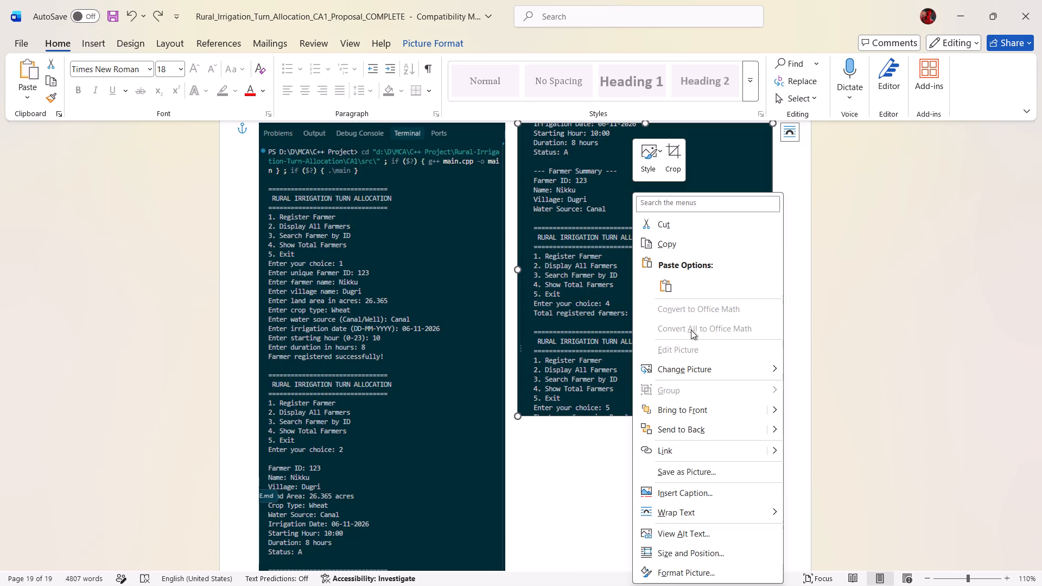
left_click(677, 158)
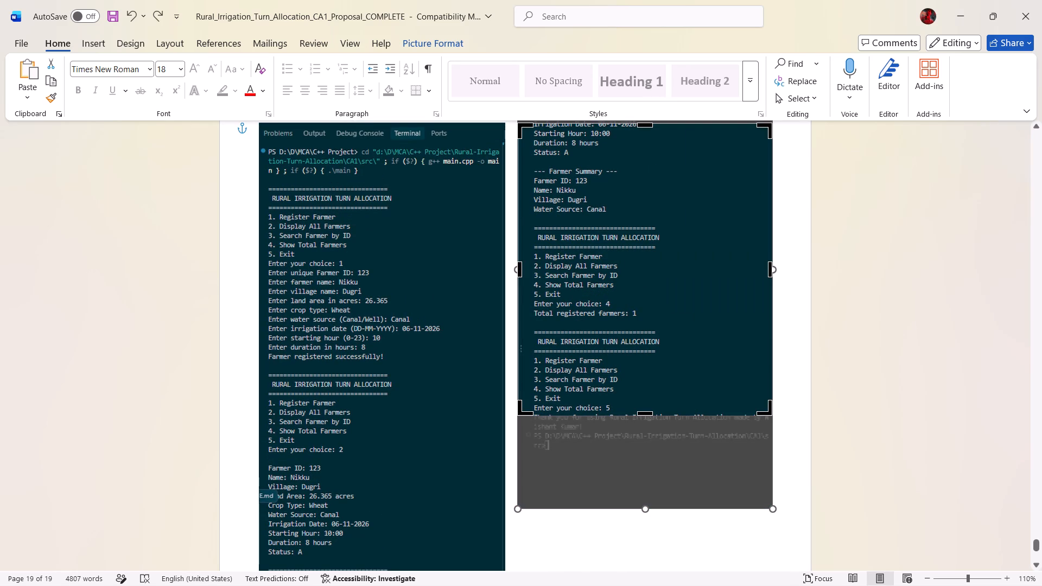
left_click_drag(643, 412, 660, 507)
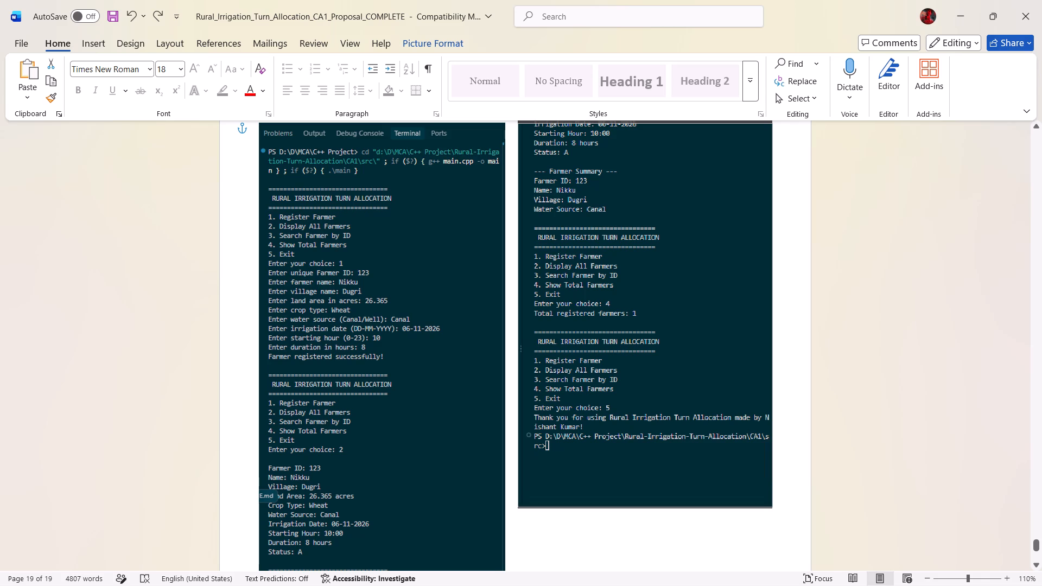
left_click_drag(660, 507, 660, 508)
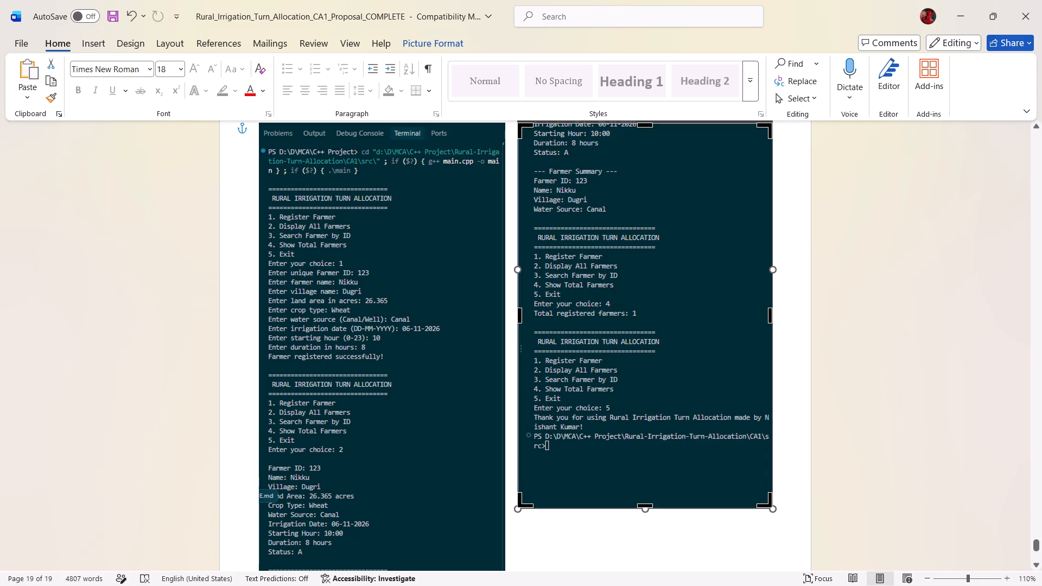
scroll(720, 336, "up", 2)
scroll(690, 298, "up", 2)
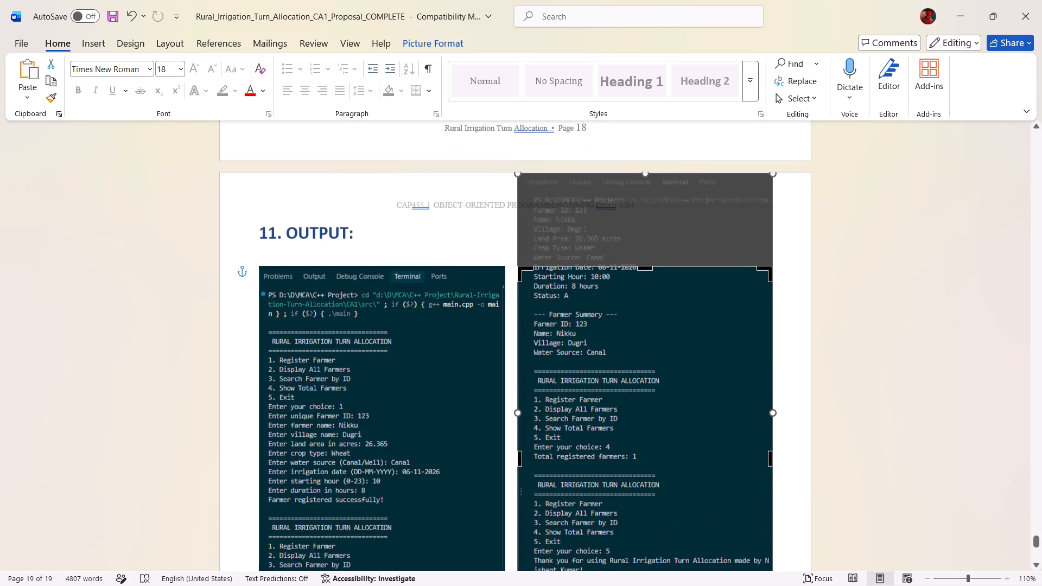
left_click_drag(644, 268, 648, 207)
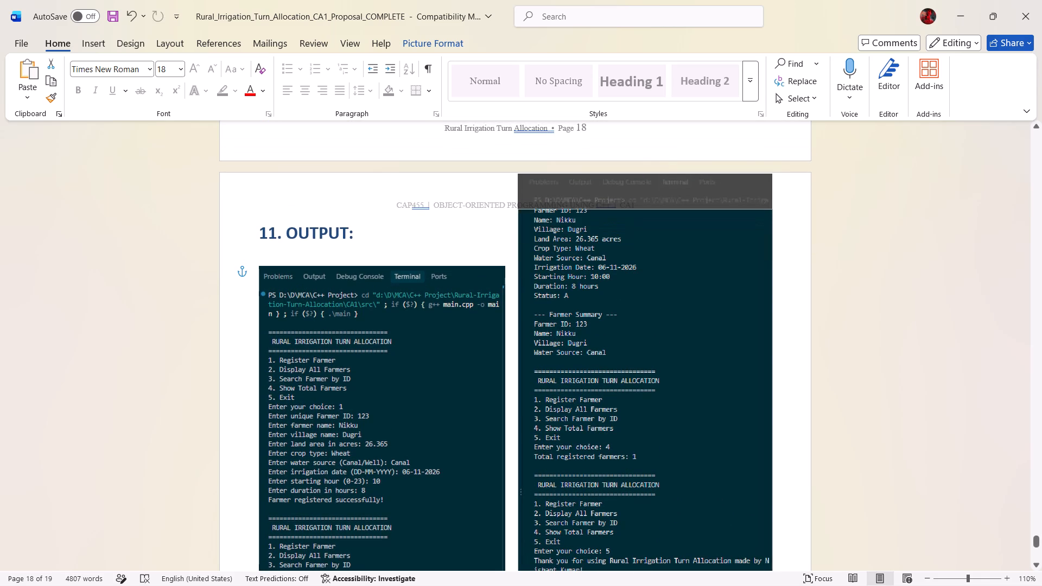
left_click_drag(648, 207, 641, 174)
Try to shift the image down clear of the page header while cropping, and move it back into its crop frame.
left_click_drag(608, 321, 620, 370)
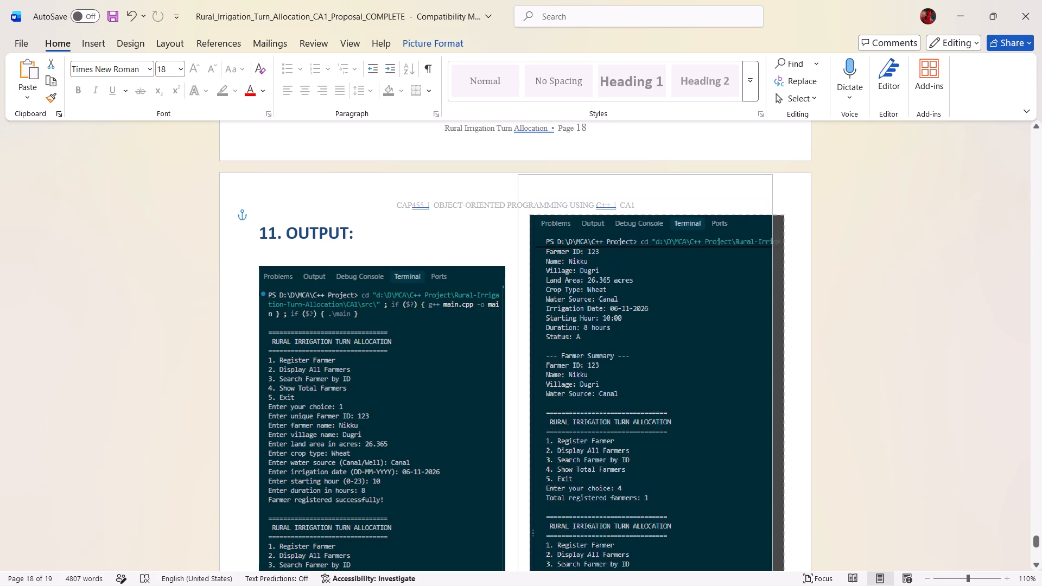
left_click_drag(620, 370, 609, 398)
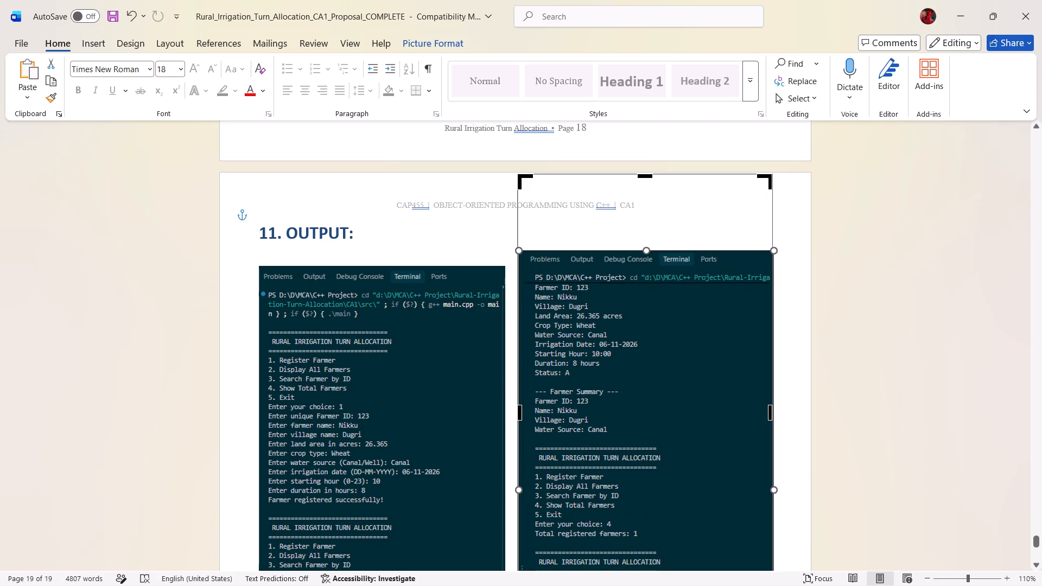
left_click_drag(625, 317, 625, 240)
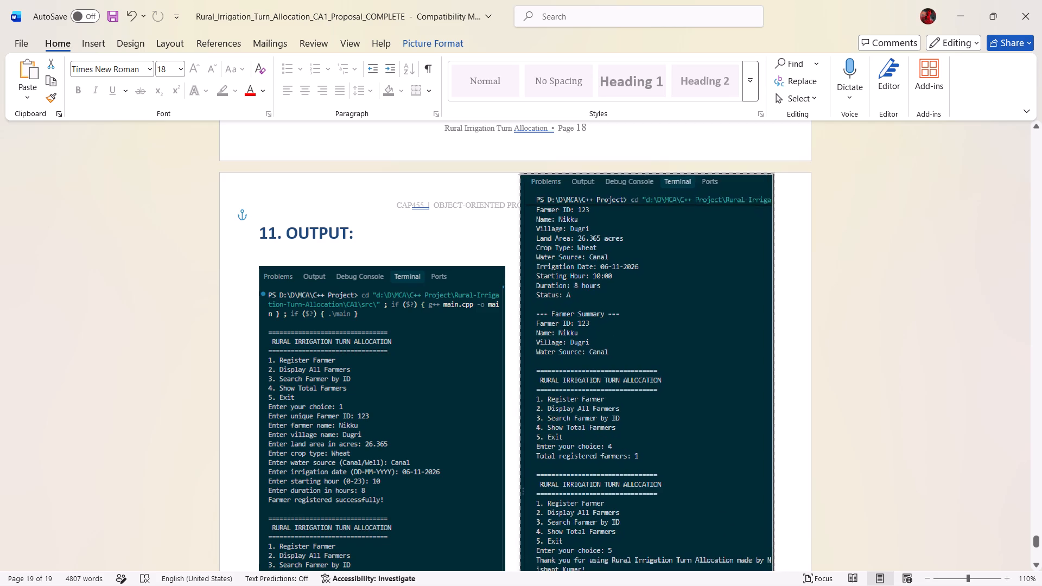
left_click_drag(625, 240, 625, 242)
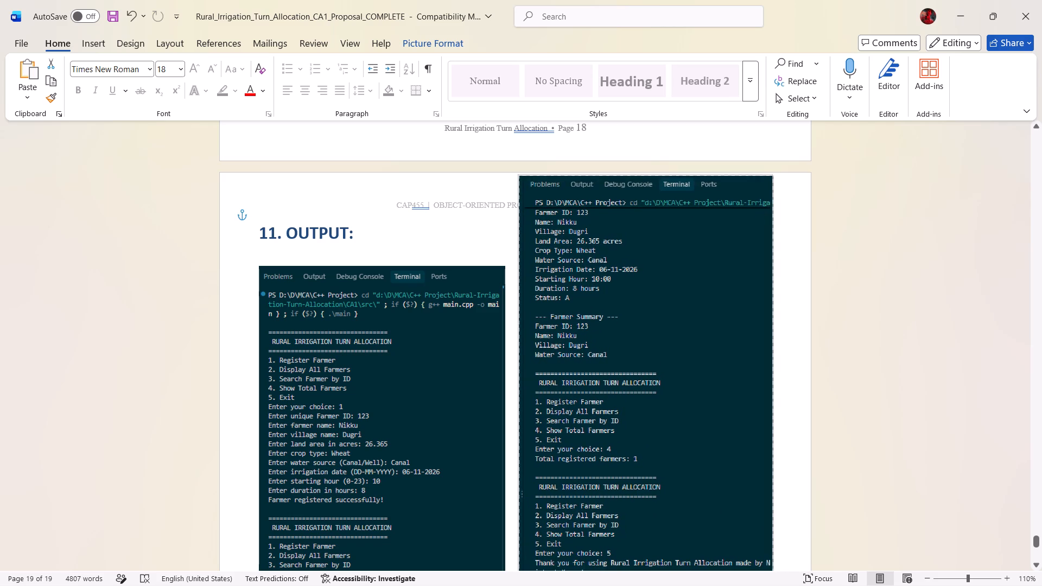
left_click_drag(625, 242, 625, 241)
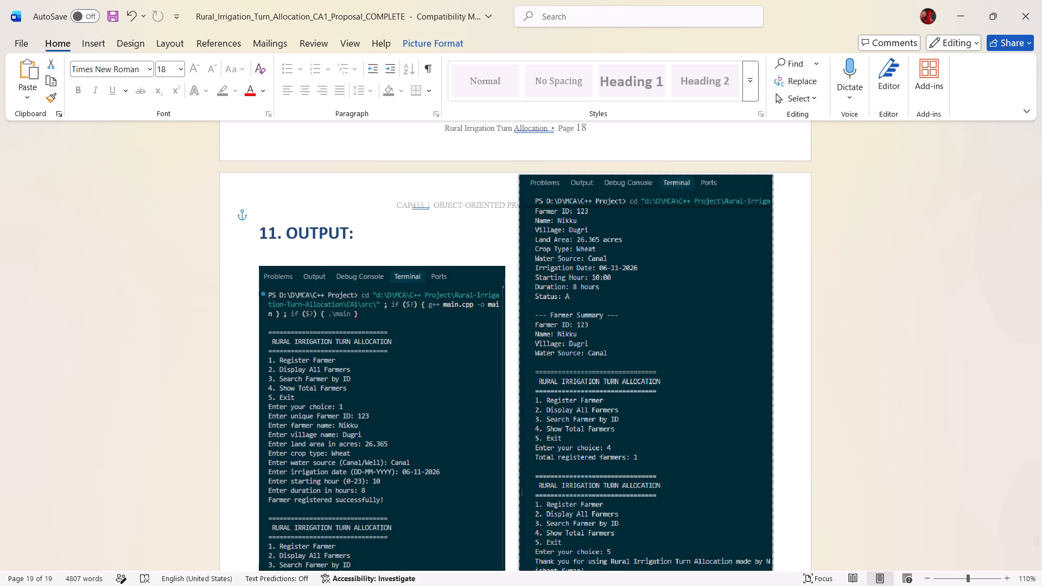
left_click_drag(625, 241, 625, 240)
Finish cropping and move the picture down below the page header, aligning its top with the first output picture and keeping a small gap.
scroll(629, 329, "down", 3)
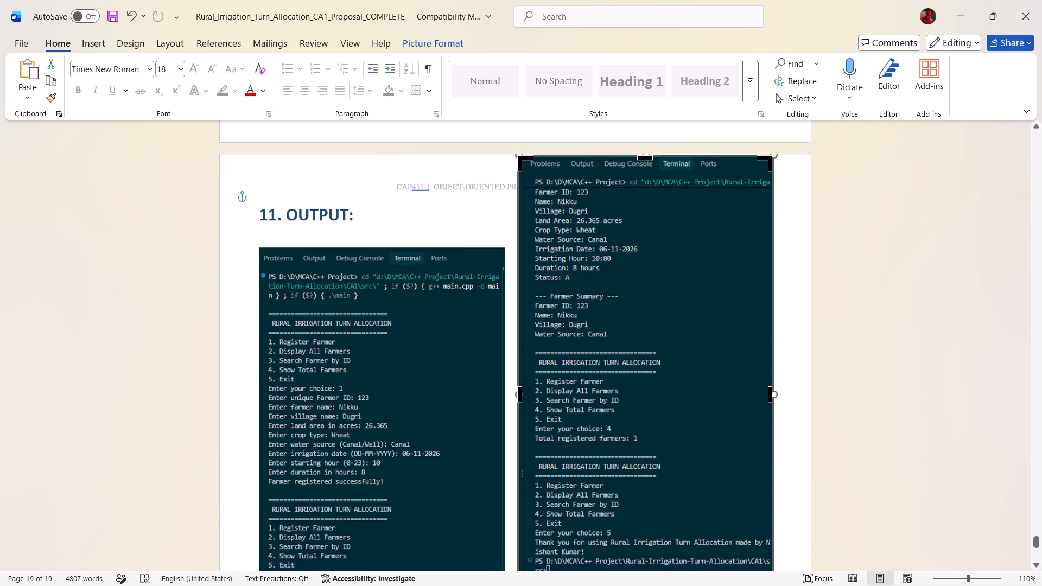
scroll(630, 333, "down", 3)
left_click(599, 488)
left_click_drag(618, 242, 627, 341)
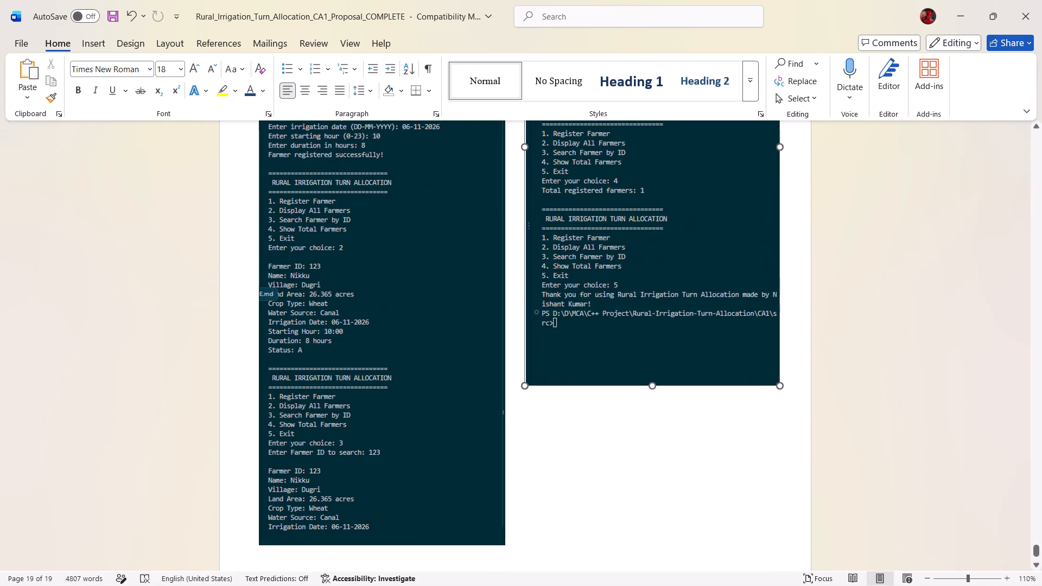
left_click_drag(627, 341, 600, 425)
scroll(588, 406, "up", 4)
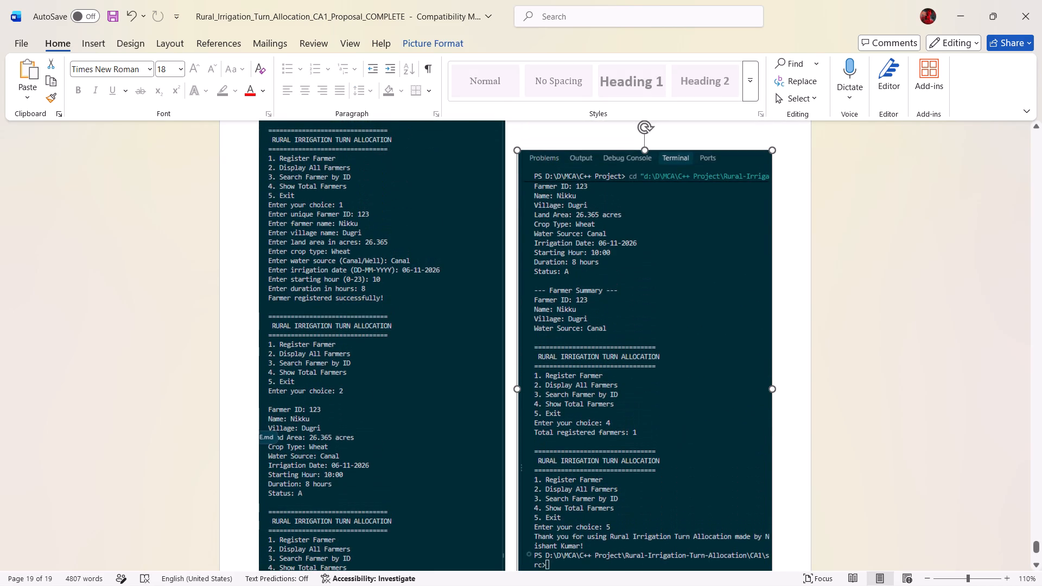
scroll(594, 343, "up", 3)
left_click_drag(596, 399, 590, 312)
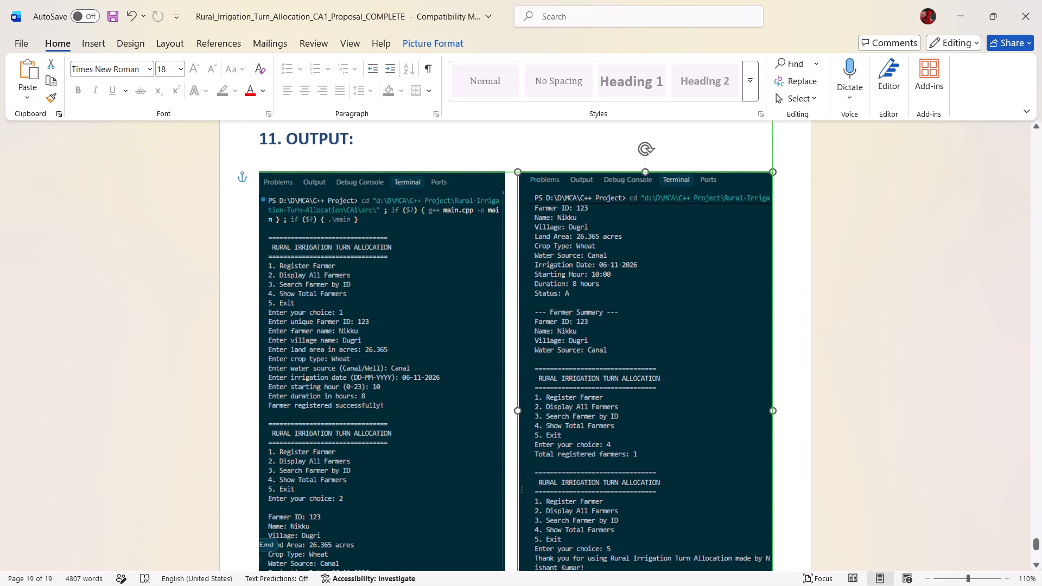
left_click_drag(590, 312, 589, 305)
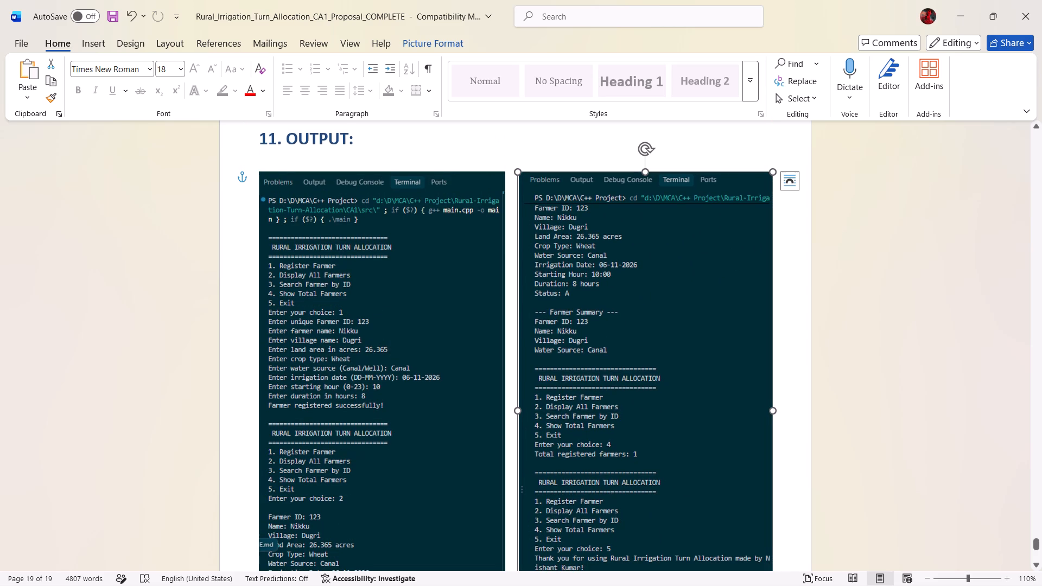
left_click(507, 239)
left_click(566, 462)
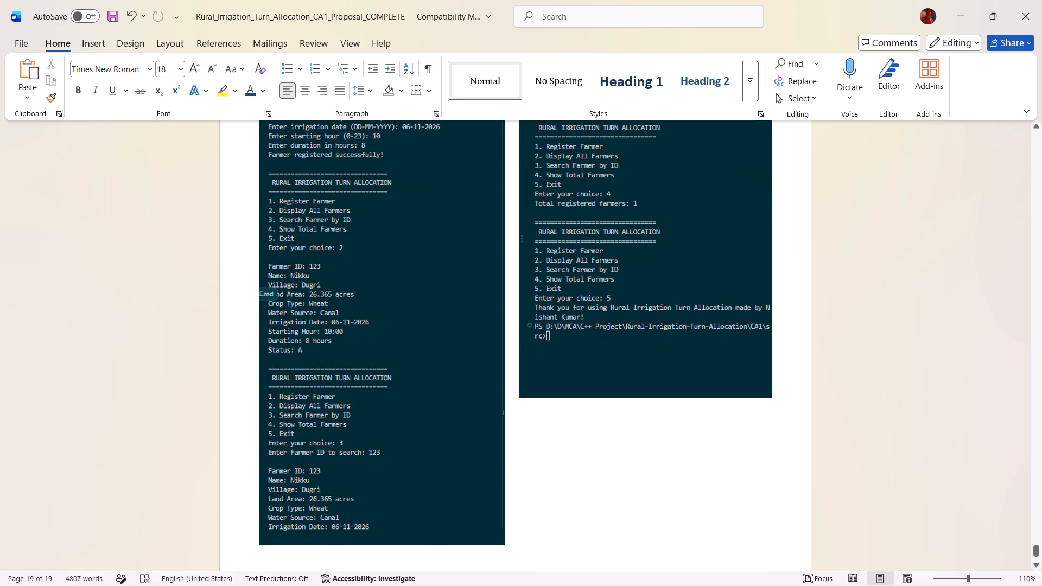
Save the proposal document.
key("ctrl+s")
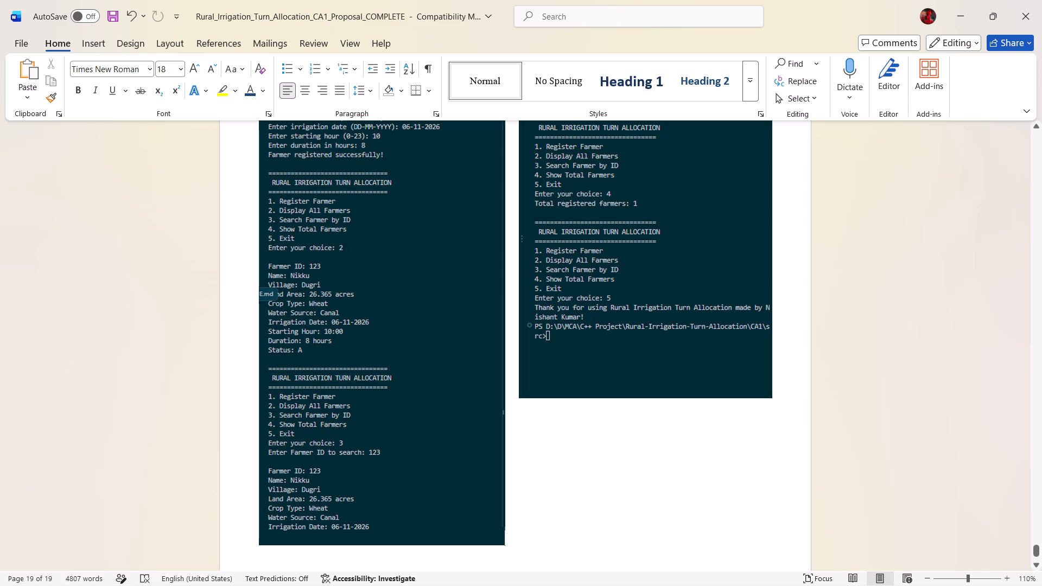
Look over the OUTPUT section on page 19 to check the alignment and completeness of both pictures.
scroll(550, 441, "up", 9)
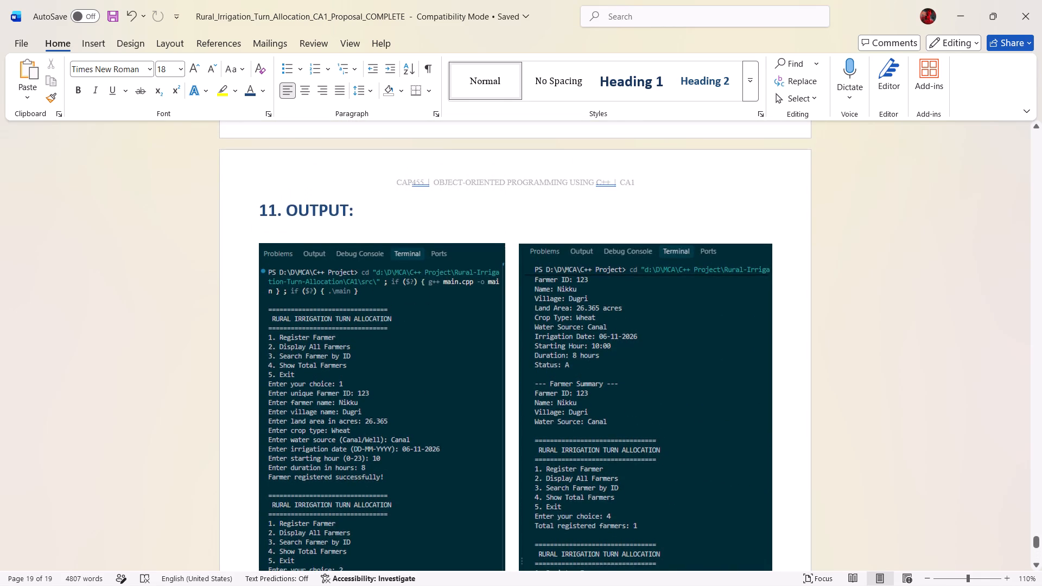
scroll(507, 360, "up", 8)
scroll(507, 360, "down", 7)
scroll(506, 360, "down", 16)
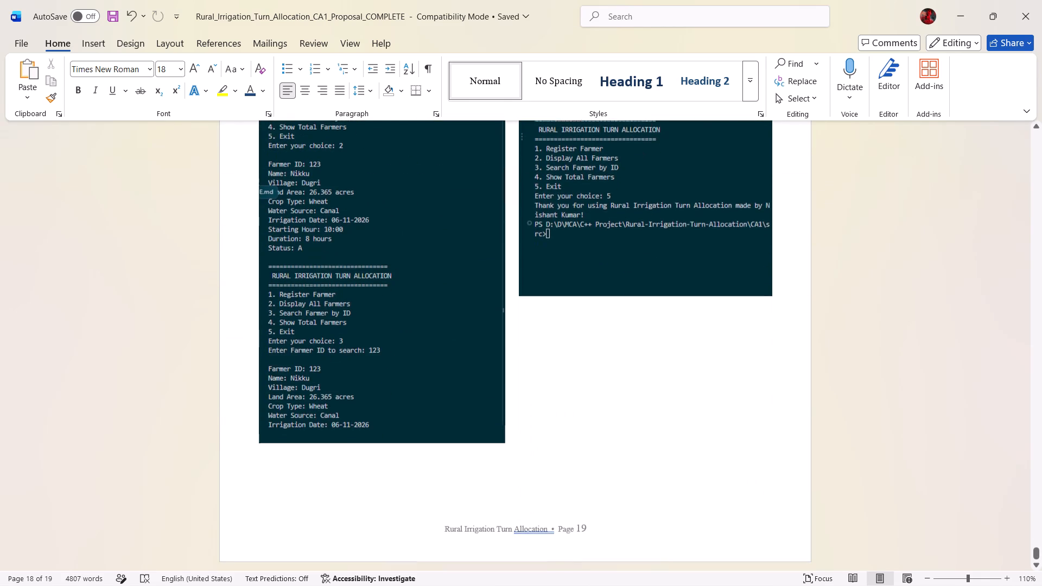
scroll(505, 360, "up", 8)
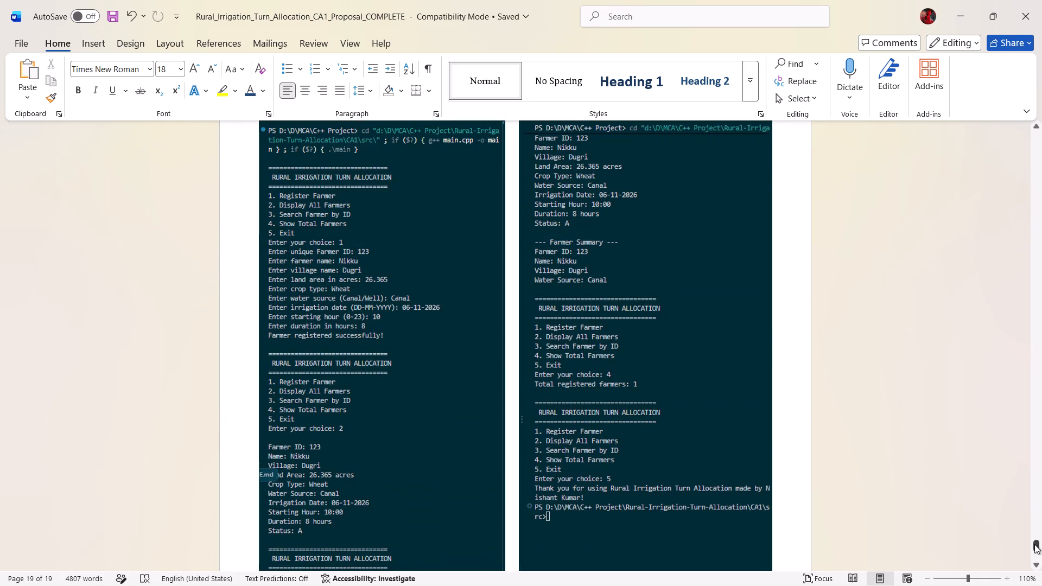
Look over the cover page details and the table of contents page numbers.
left_click_drag(1034, 544, 1030, 151)
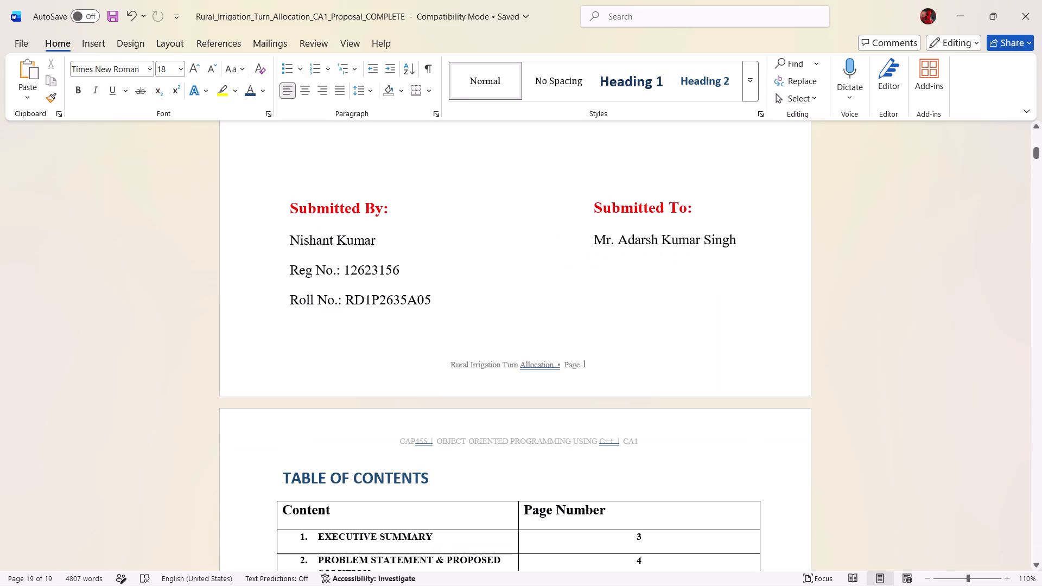
scroll(806, 341, "up", 4)
scroll(806, 341, "down", 14)
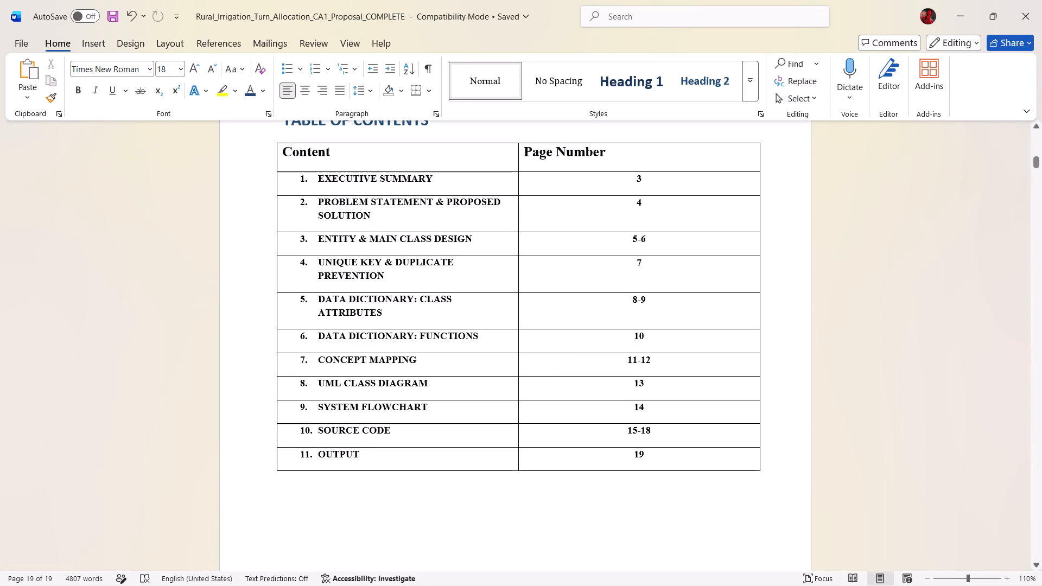
scroll(802, 389, "down", 5)
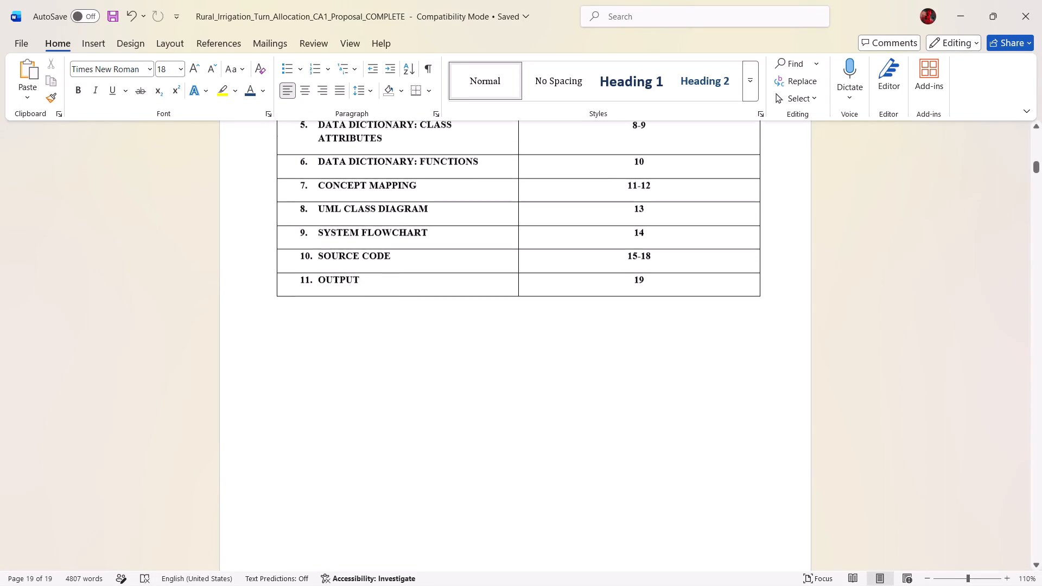
scroll(802, 389, "down", 1)
scroll(781, 392, "up", 8)
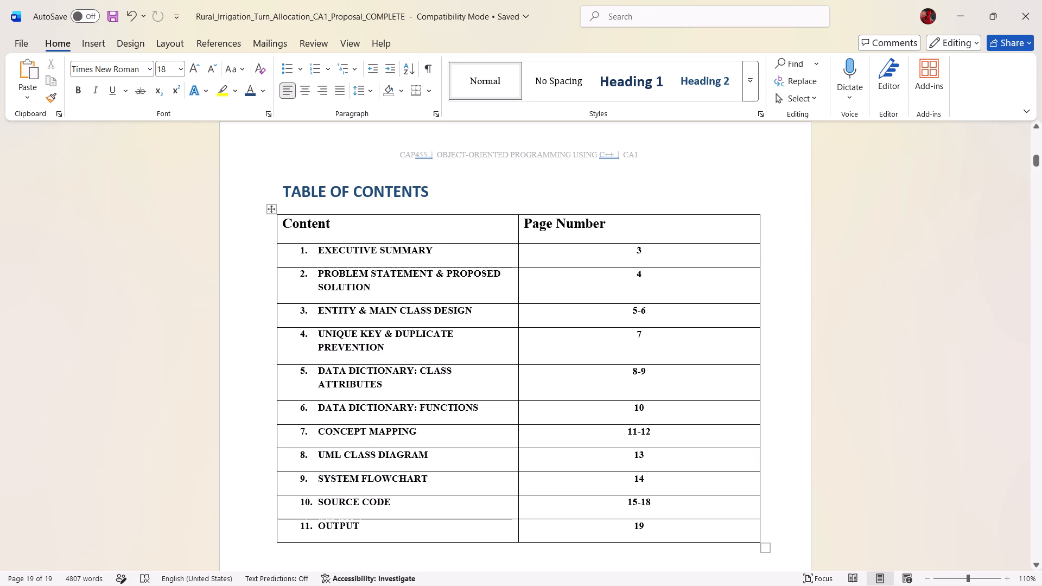
scroll(470, 388, "up", 6)
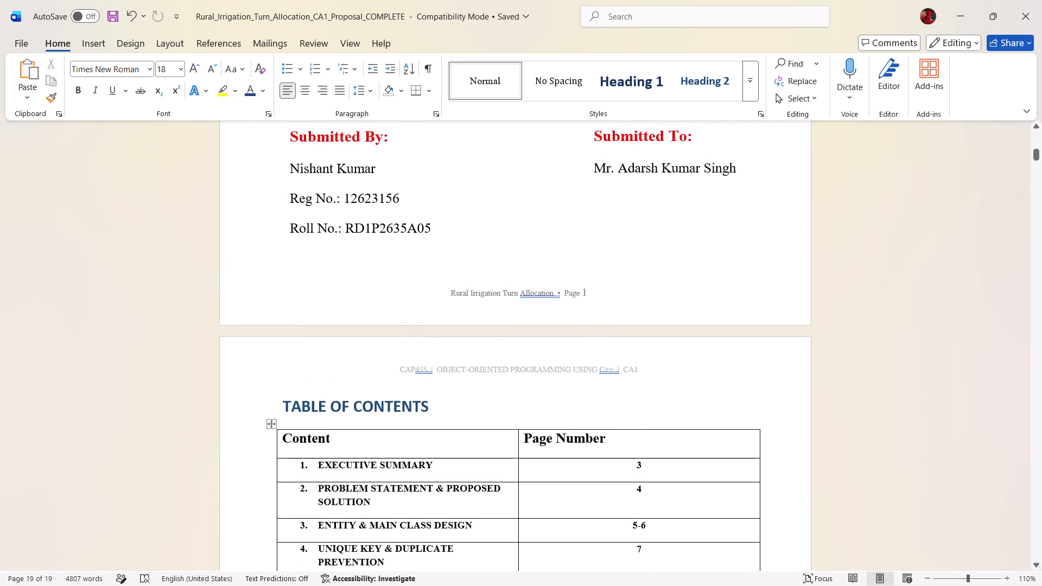
scroll(446, 380, "up", 4)
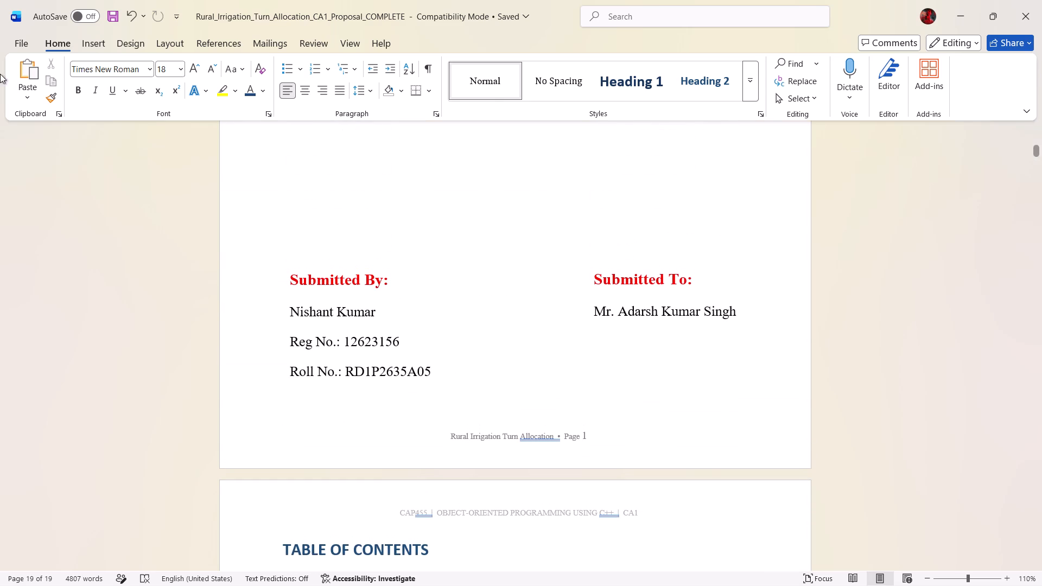
Export the document as a PDF over the existing Proposal file in D:\D\MCA\C++ Project\Rural-Irrigation-Turn-Allocation\CA1\docs.
left_click(21, 37)
left_click(24, 308)
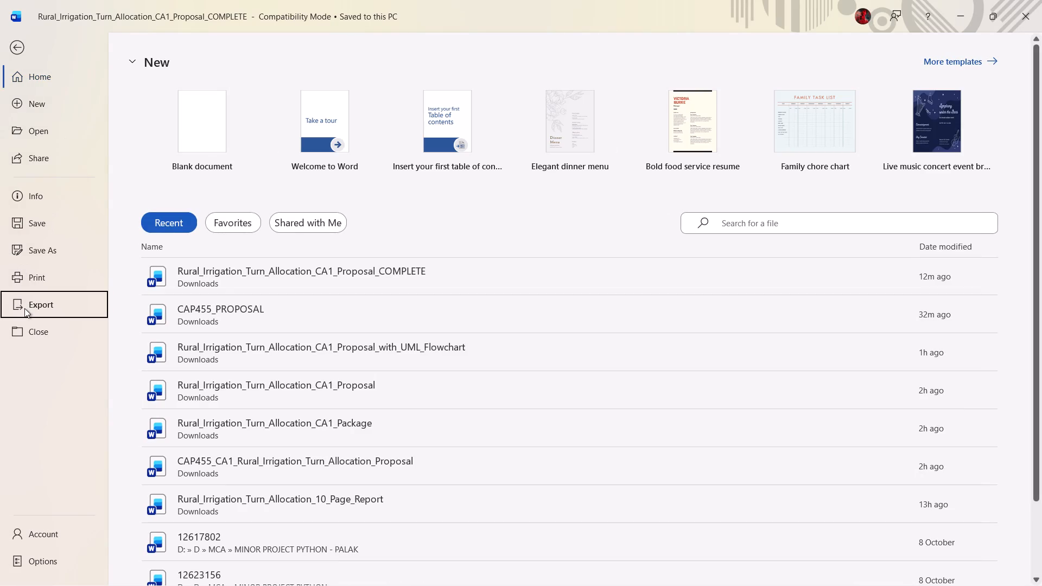
left_click(387, 178)
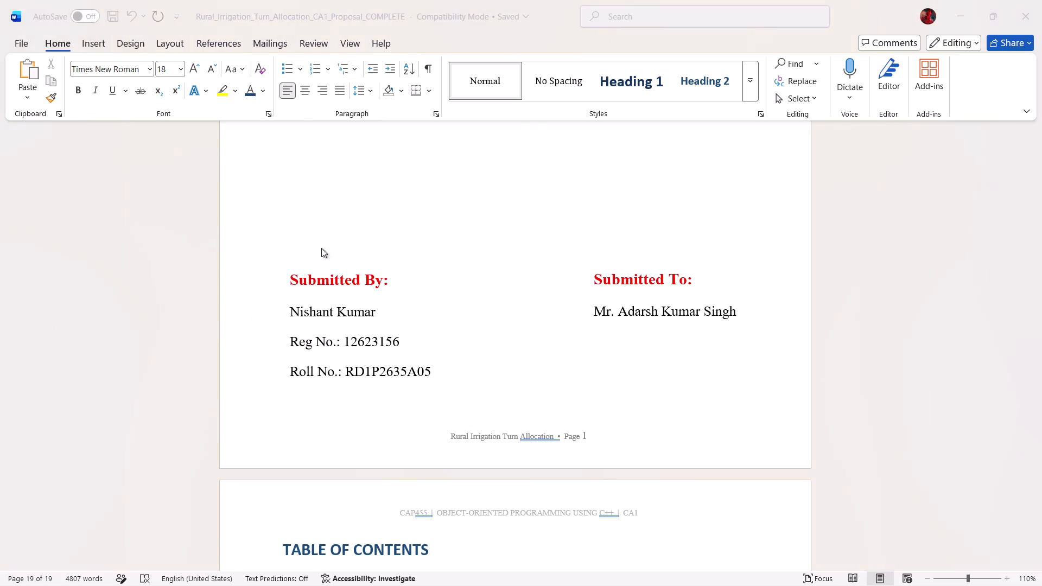
scroll(66, 168, "down", 4)
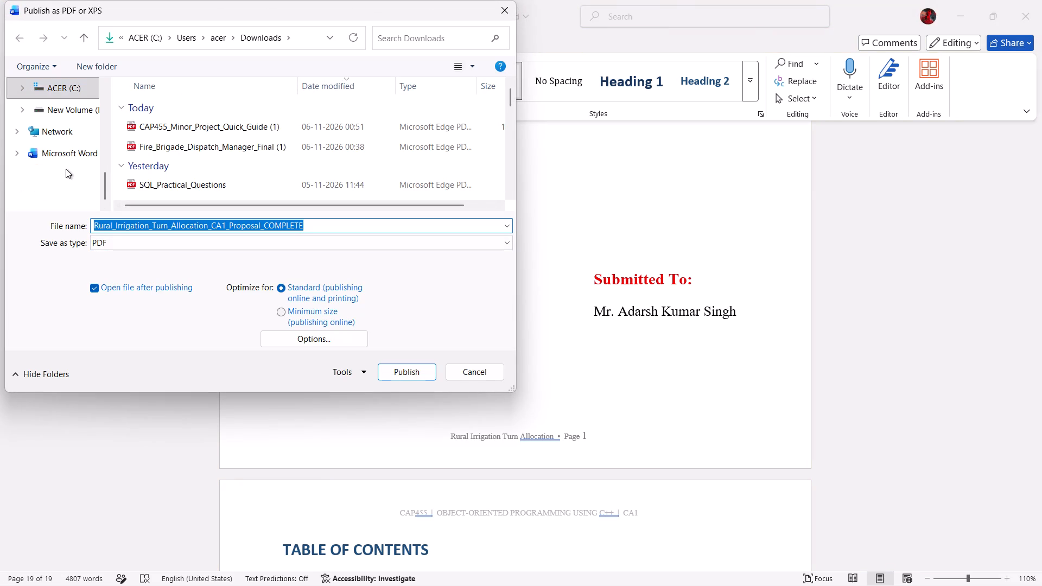
left_click(53, 109)
double_click(147, 120)
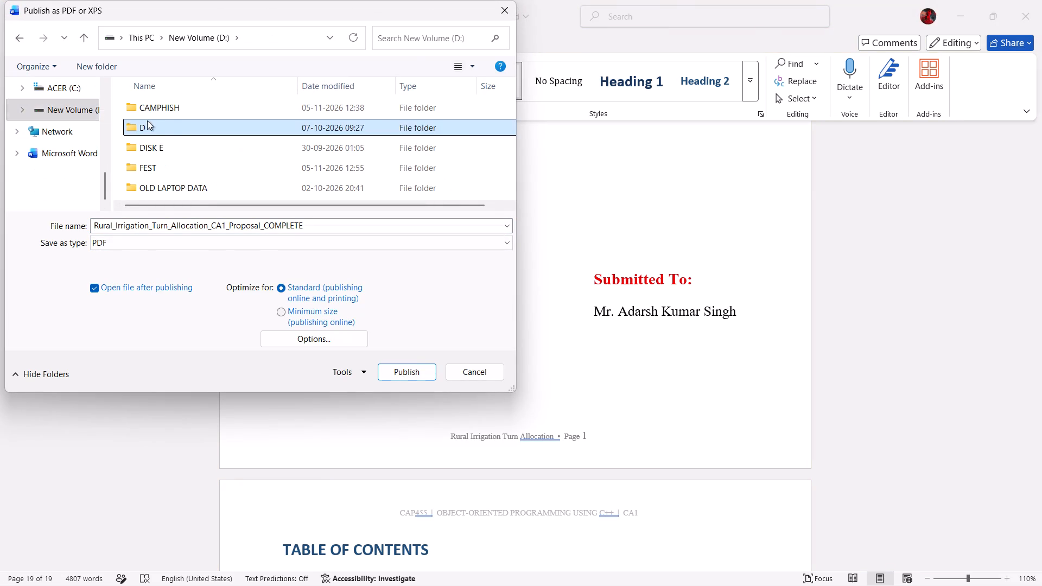
scroll(199, 137, "down", 6)
scroll(181, 130, "up", 2)
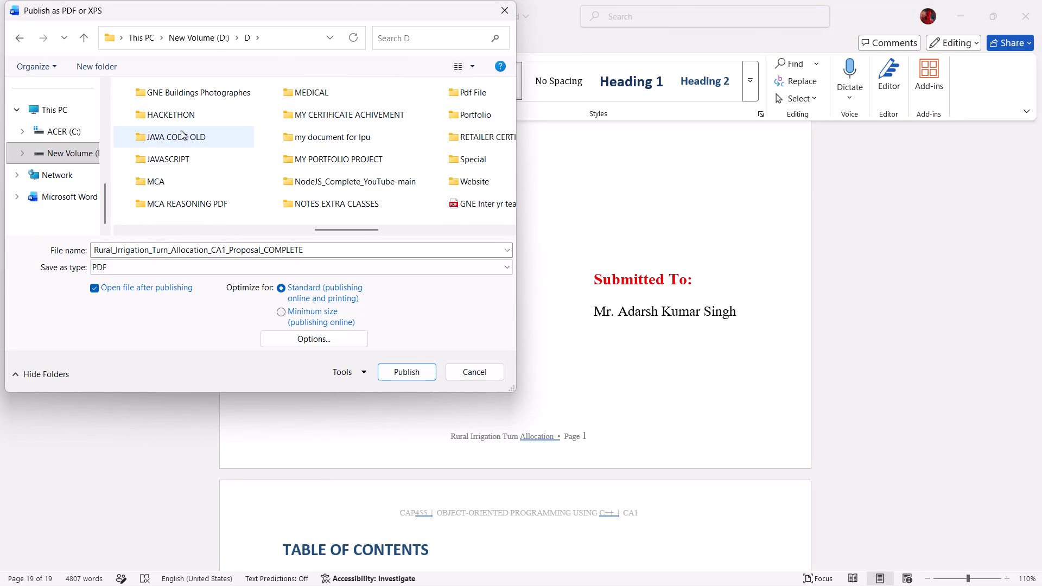
double_click(166, 177)
double_click(177, 157)
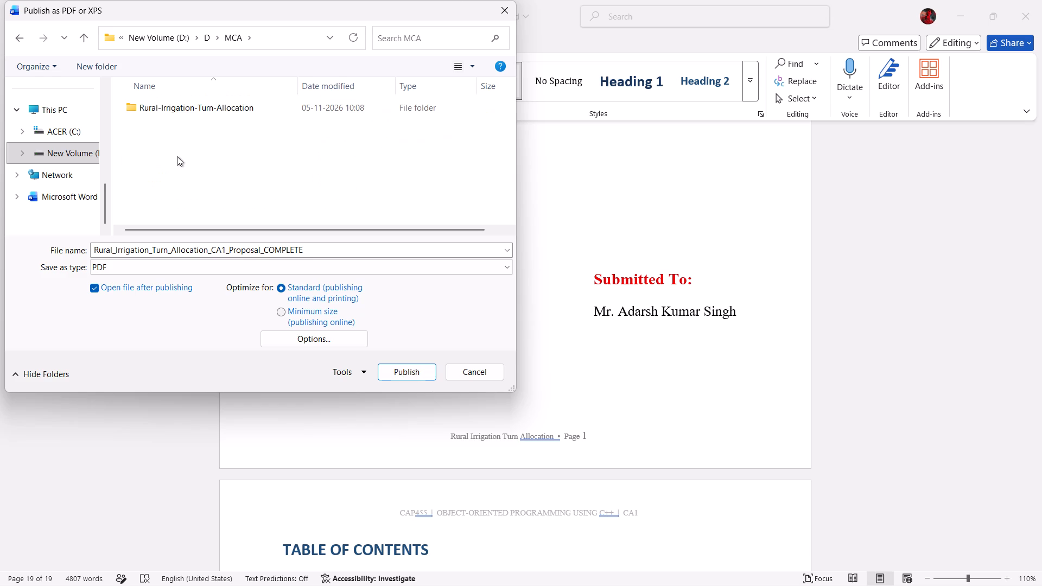
double_click(166, 114)
double_click(145, 106)
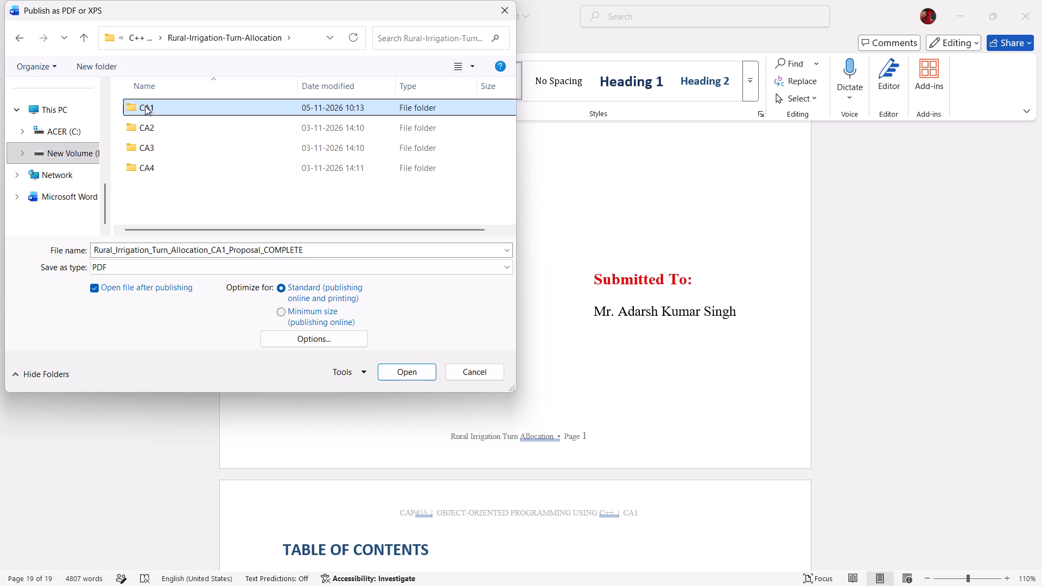
double_click(156, 125)
left_click(184, 125)
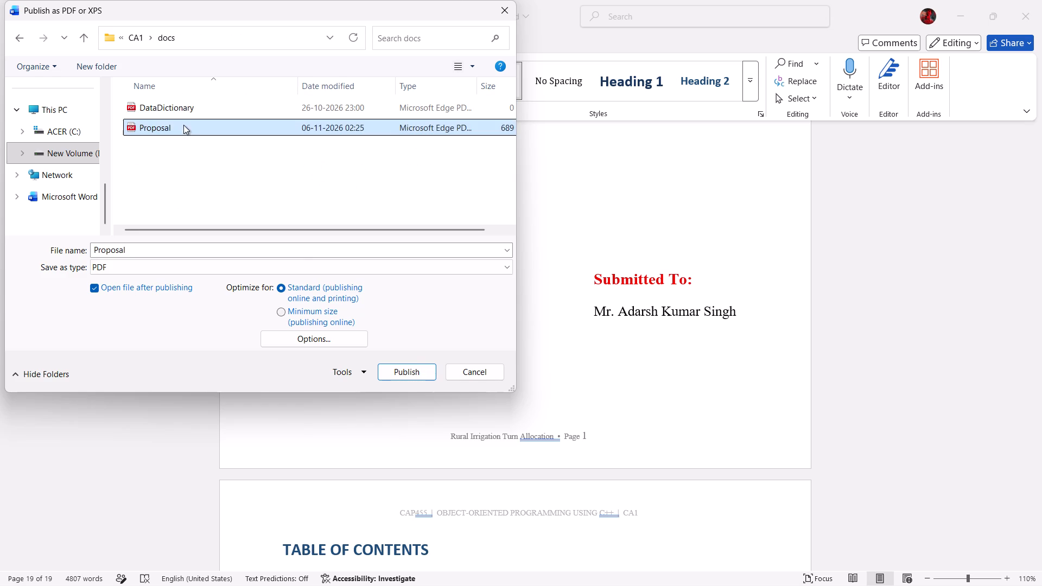
left_click(394, 373)
left_click(536, 304)
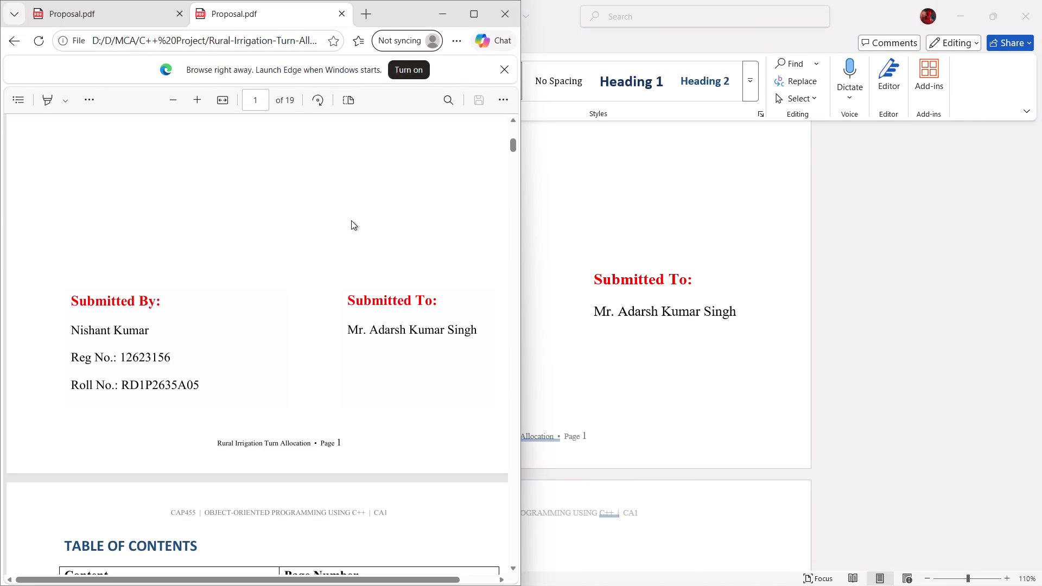
Maximise the published Proposal.pdf in Edge and look through its pages from the cover to the UML class diagram.
left_click(475, 11)
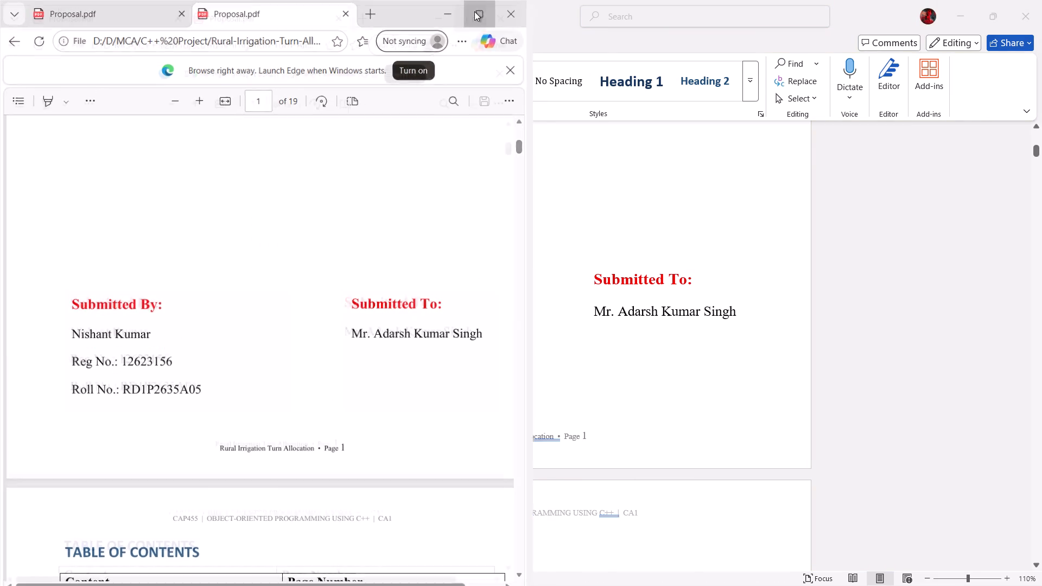
scroll(419, 250, "down", 4)
scroll(419, 250, "up", 12)
scroll(424, 240, "down", 5)
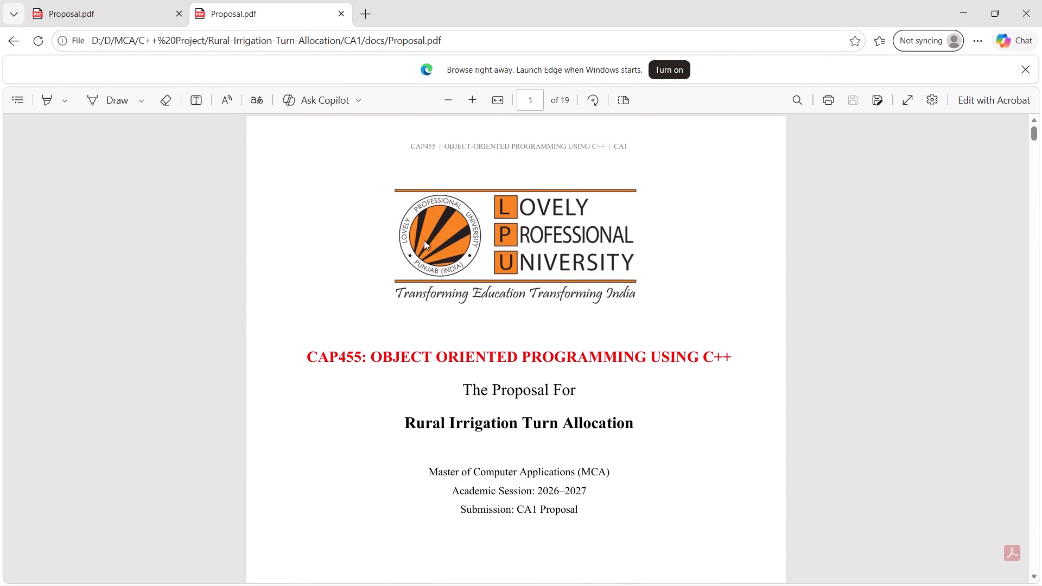
scroll(424, 240, "down", 14)
scroll(426, 232, "down", 18)
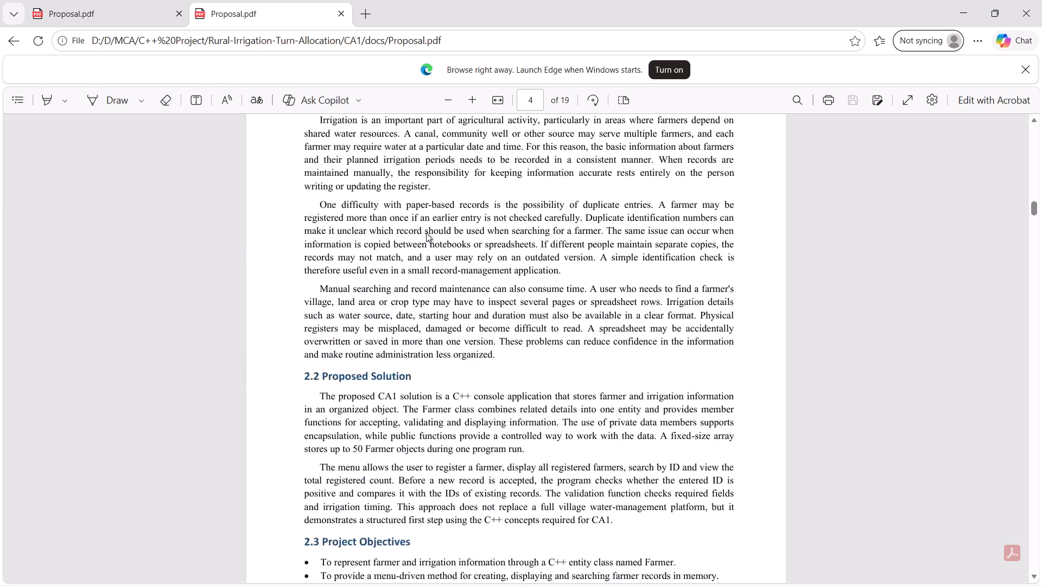
scroll(426, 233, "down", 16)
scroll(427, 239, "down", 8)
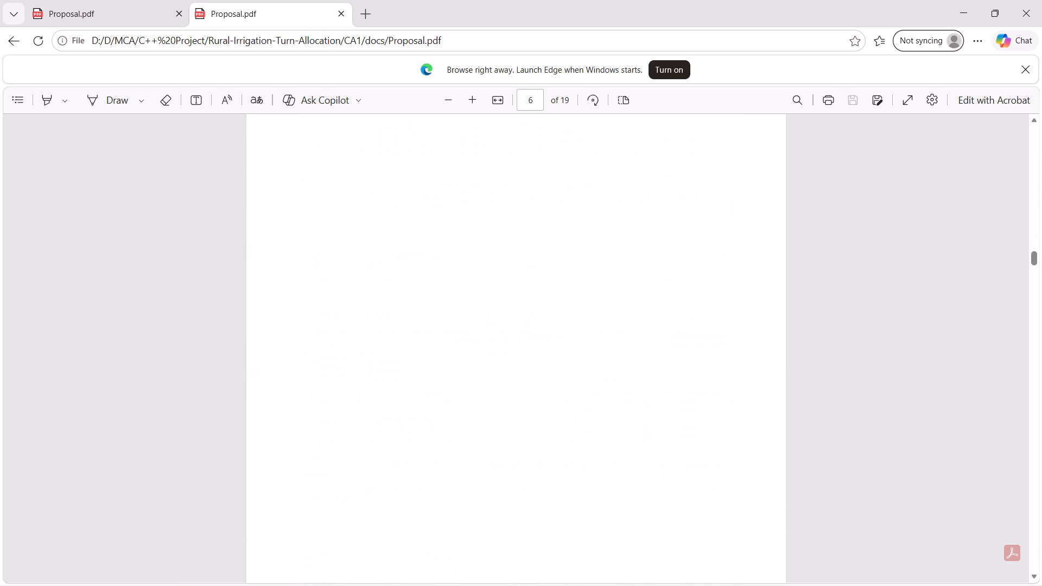
scroll(427, 239, "down", 9)
scroll(428, 234, "down", 13)
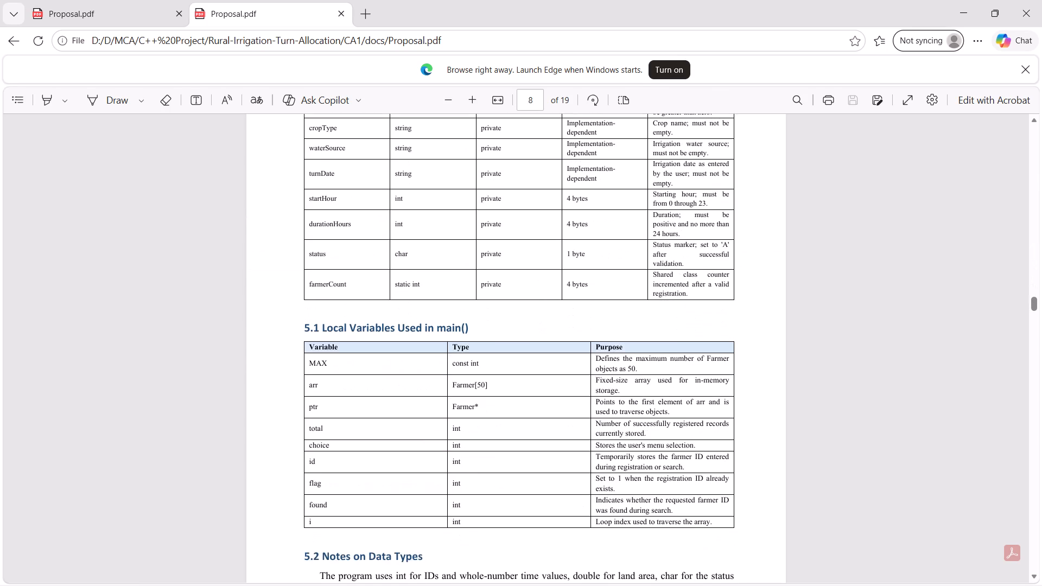
scroll(428, 233, "down", 15)
scroll(430, 228, "down", 20)
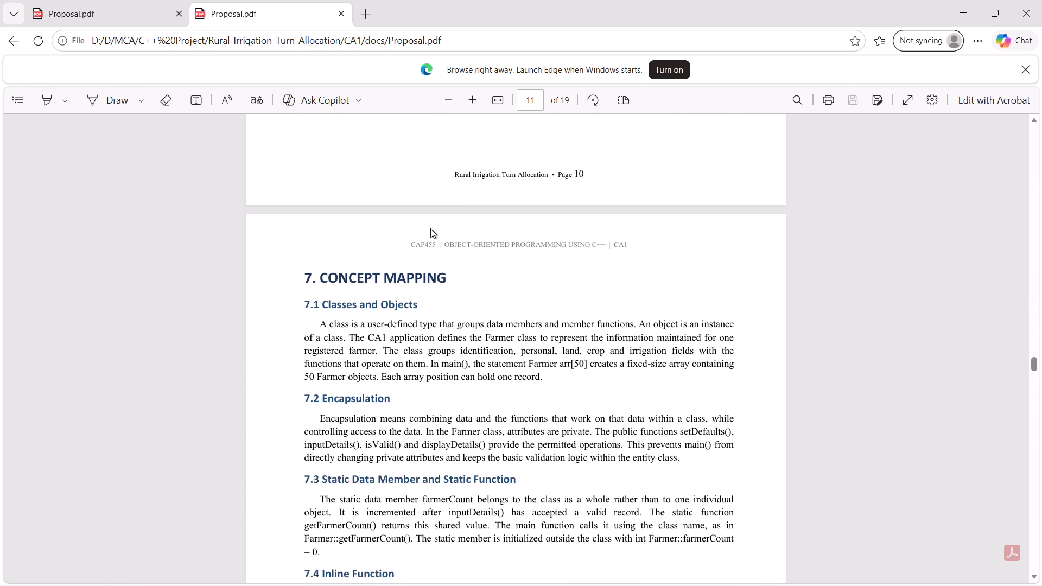
scroll(430, 228, "down", 6)
scroll(430, 228, "down", 15)
scroll(430, 228, "down", 8)
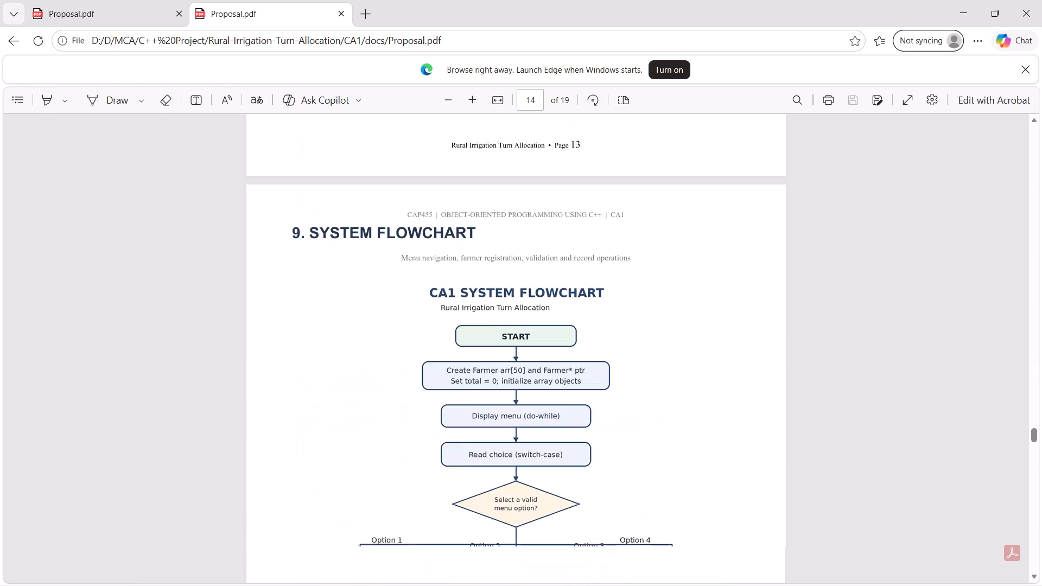
Examine the system flowchart, the source code pages and both OUTPUT pictures on page 19 of the PDF.
scroll(430, 230, "down", 13)
scroll(431, 227, "up", 5)
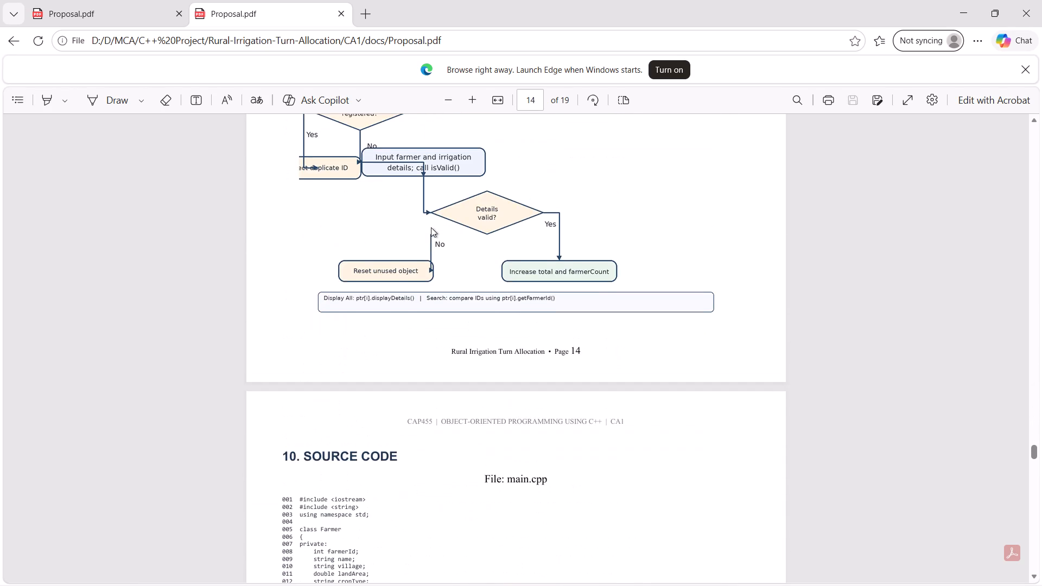
scroll(431, 227, "down", 15)
scroll(431, 227, "down", 20)
scroll(431, 228, "down", 7)
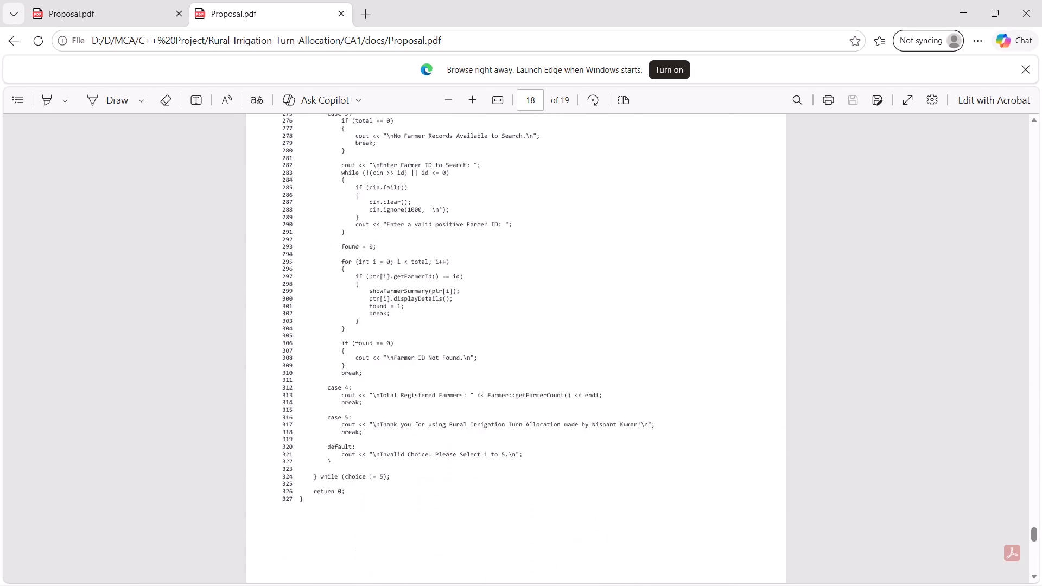
scroll(431, 229, "down", 8)
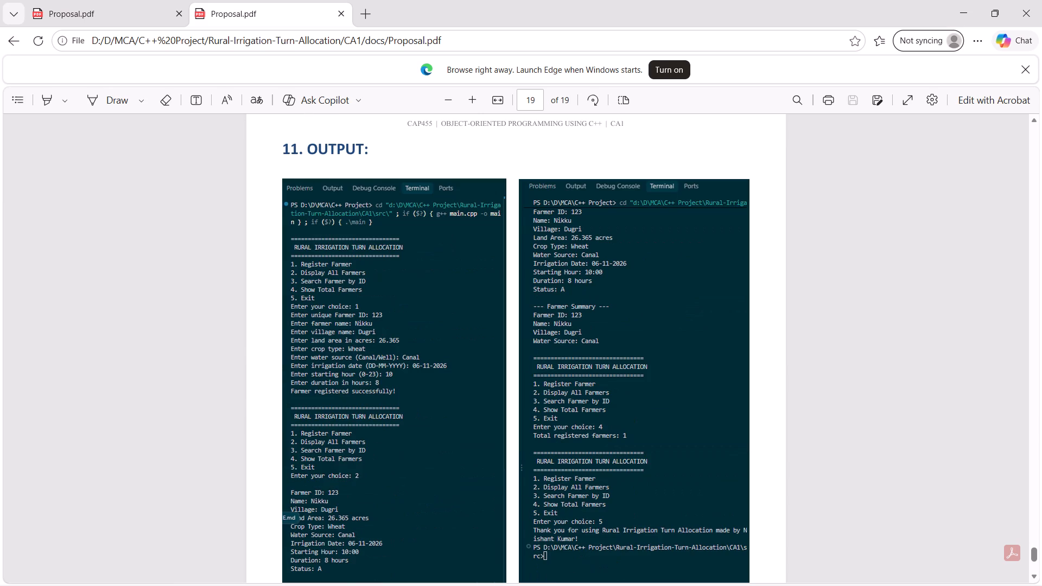
scroll(430, 229, "down", 4)
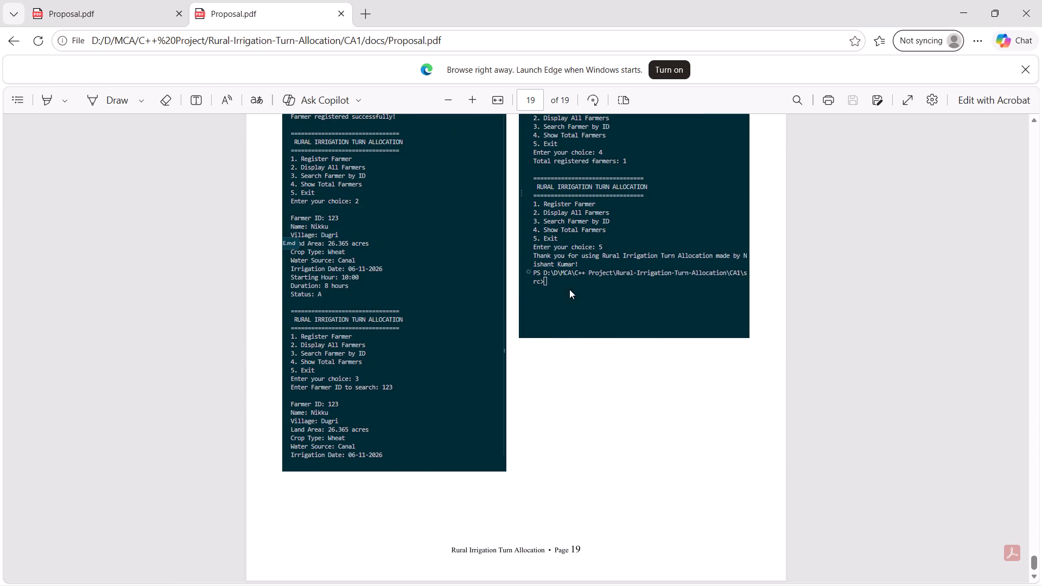
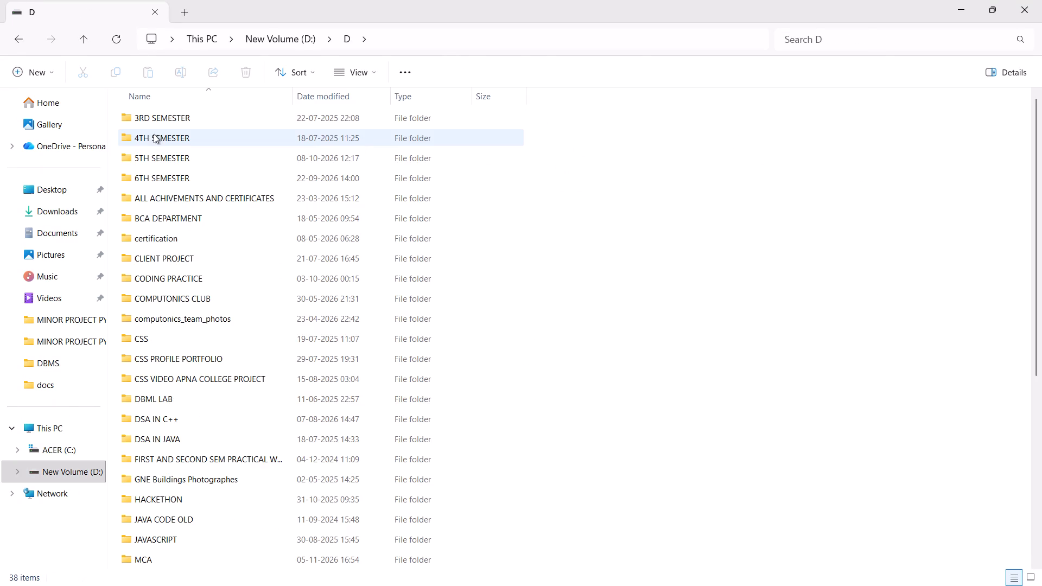
Copy the Proposal PDF from the MCA\C++ Project\Rural-Irrigation-Turn-Allocation\CA1\docs folder in File Explorer.
scroll(158, 361, "down", 4)
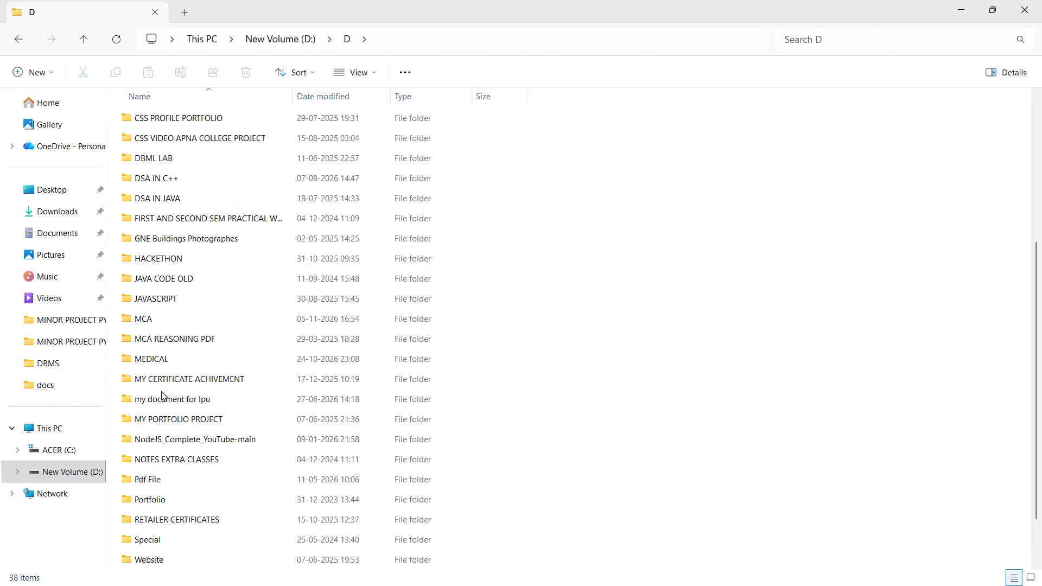
double_click(156, 321)
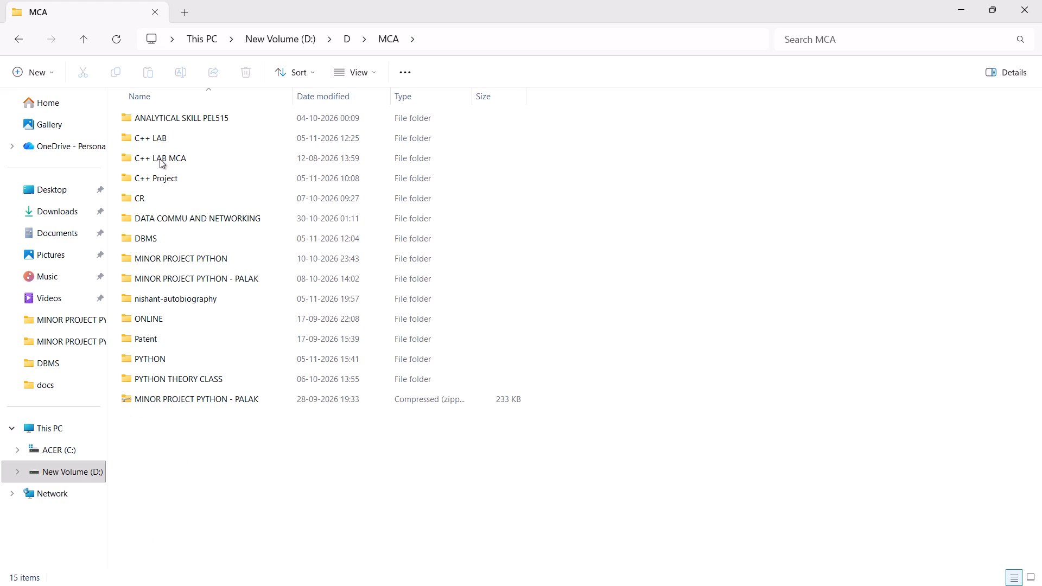
double_click(158, 177)
double_click(183, 122)
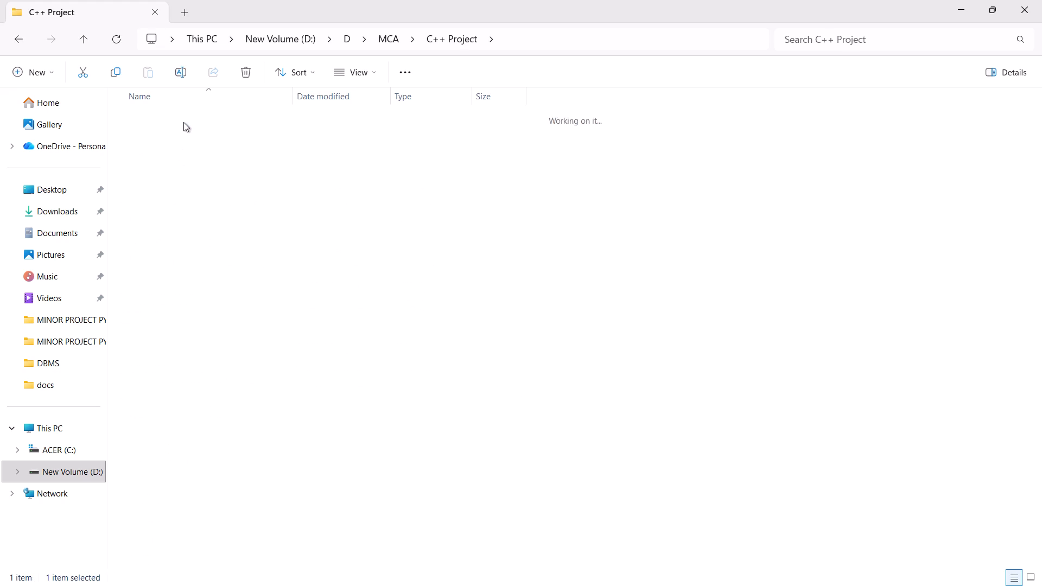
double_click(161, 117)
double_click(161, 133)
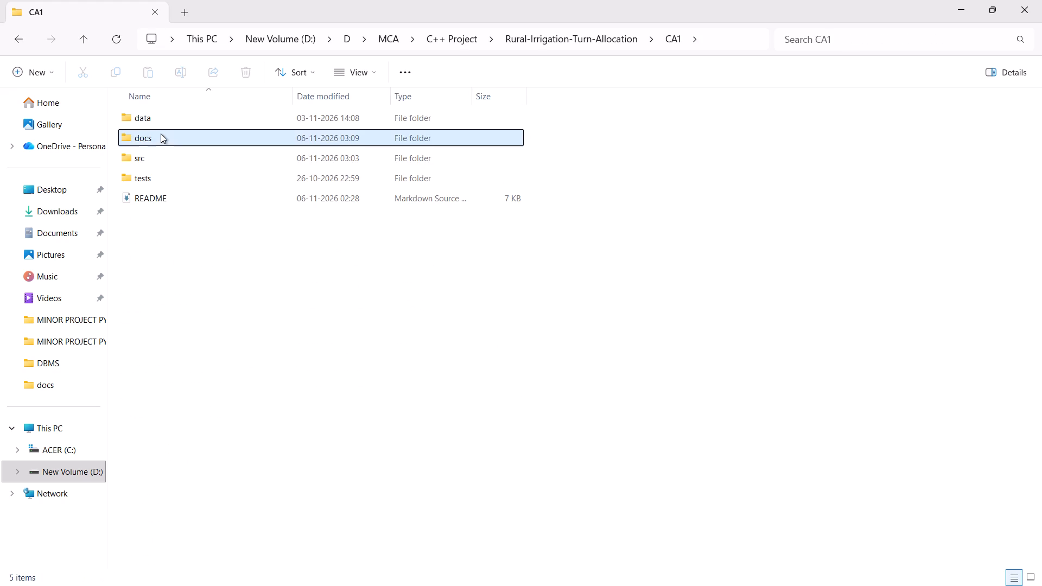
left_click(198, 160)
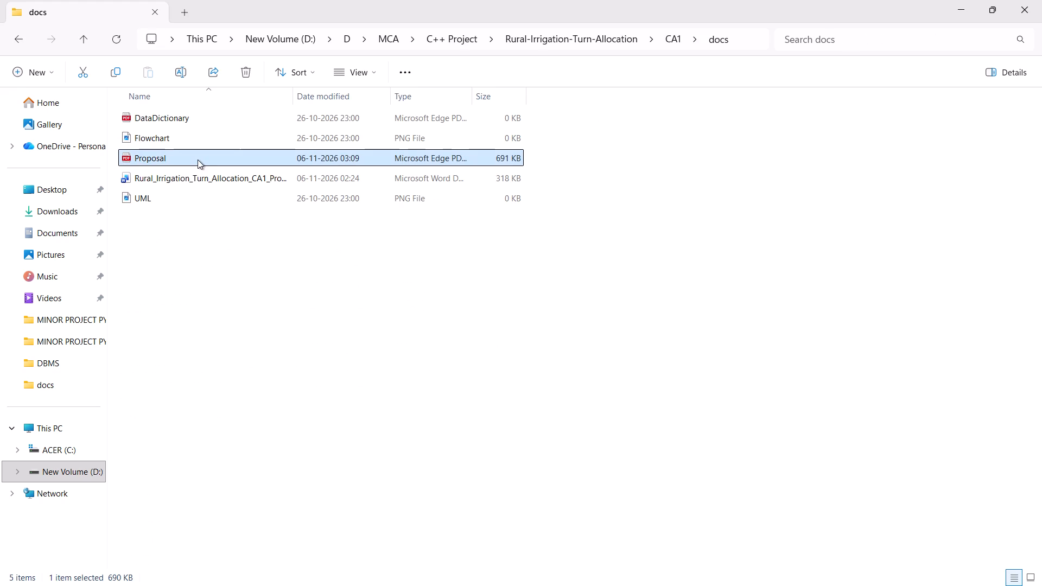
key("ctrl+c")
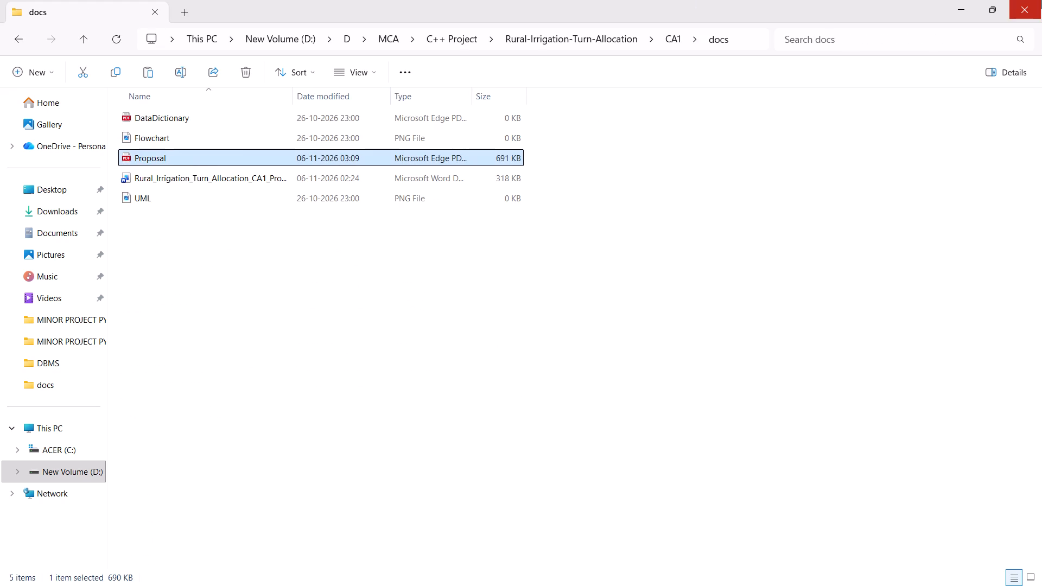